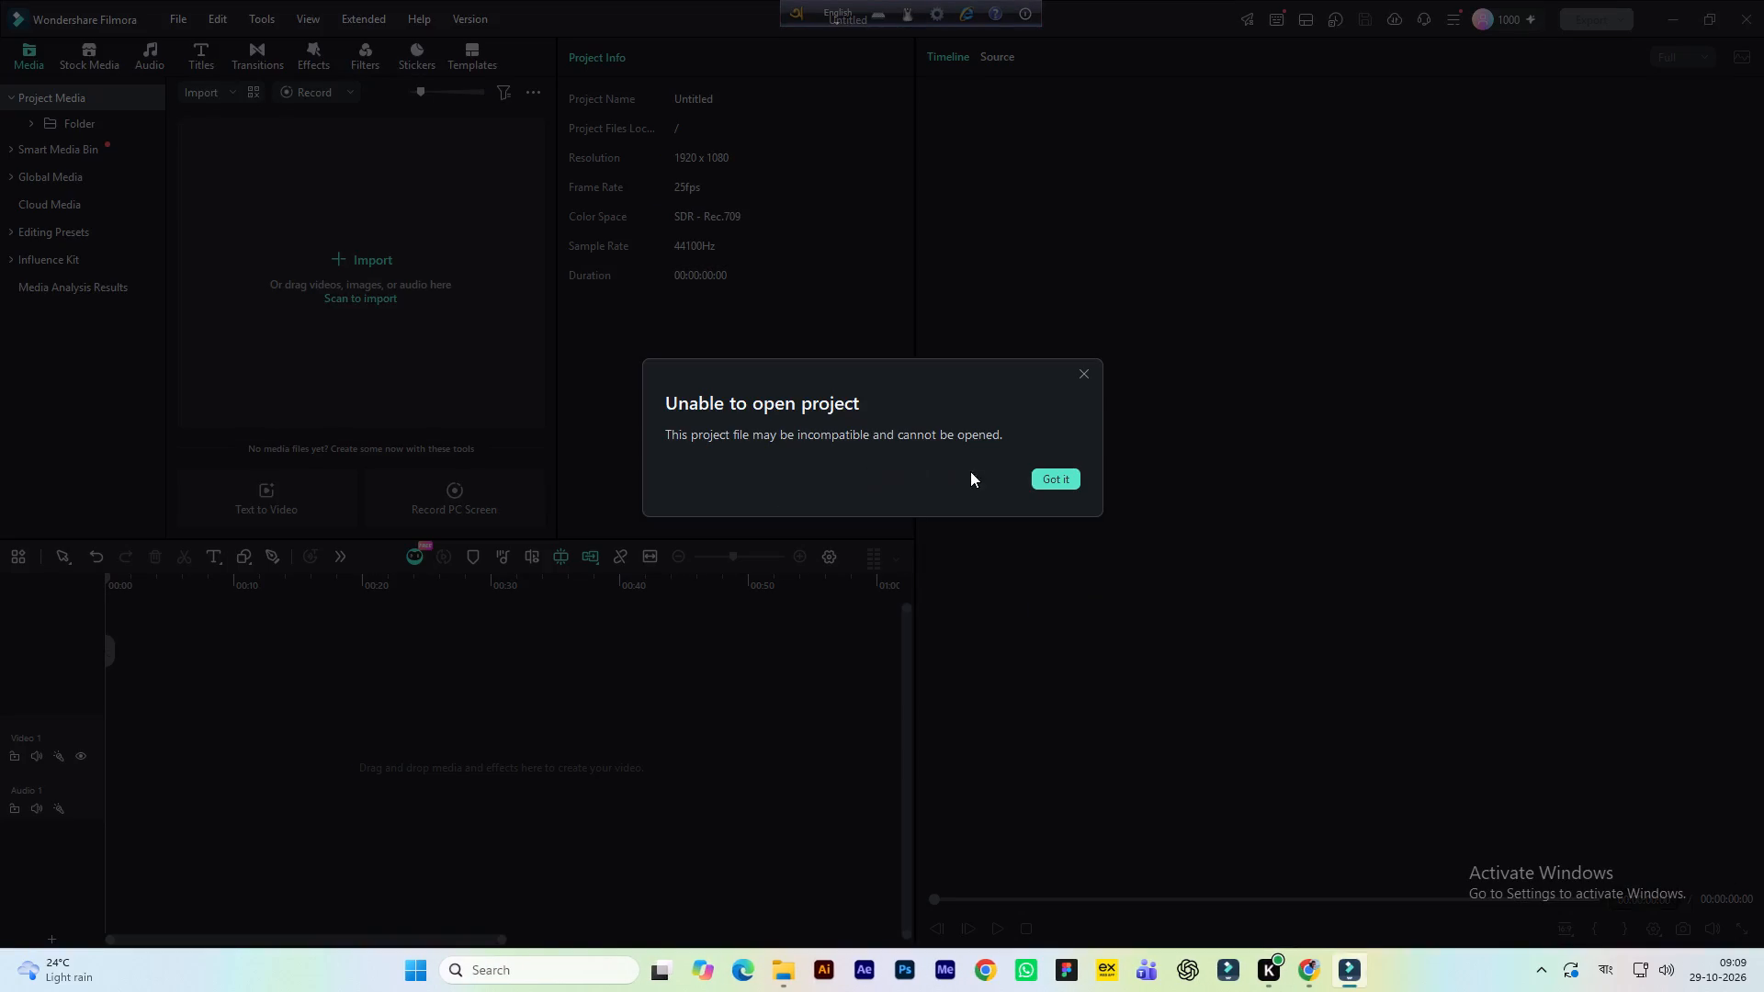
Dismiss the project-opening error and close the empty Untitled project.
click(1051, 479)
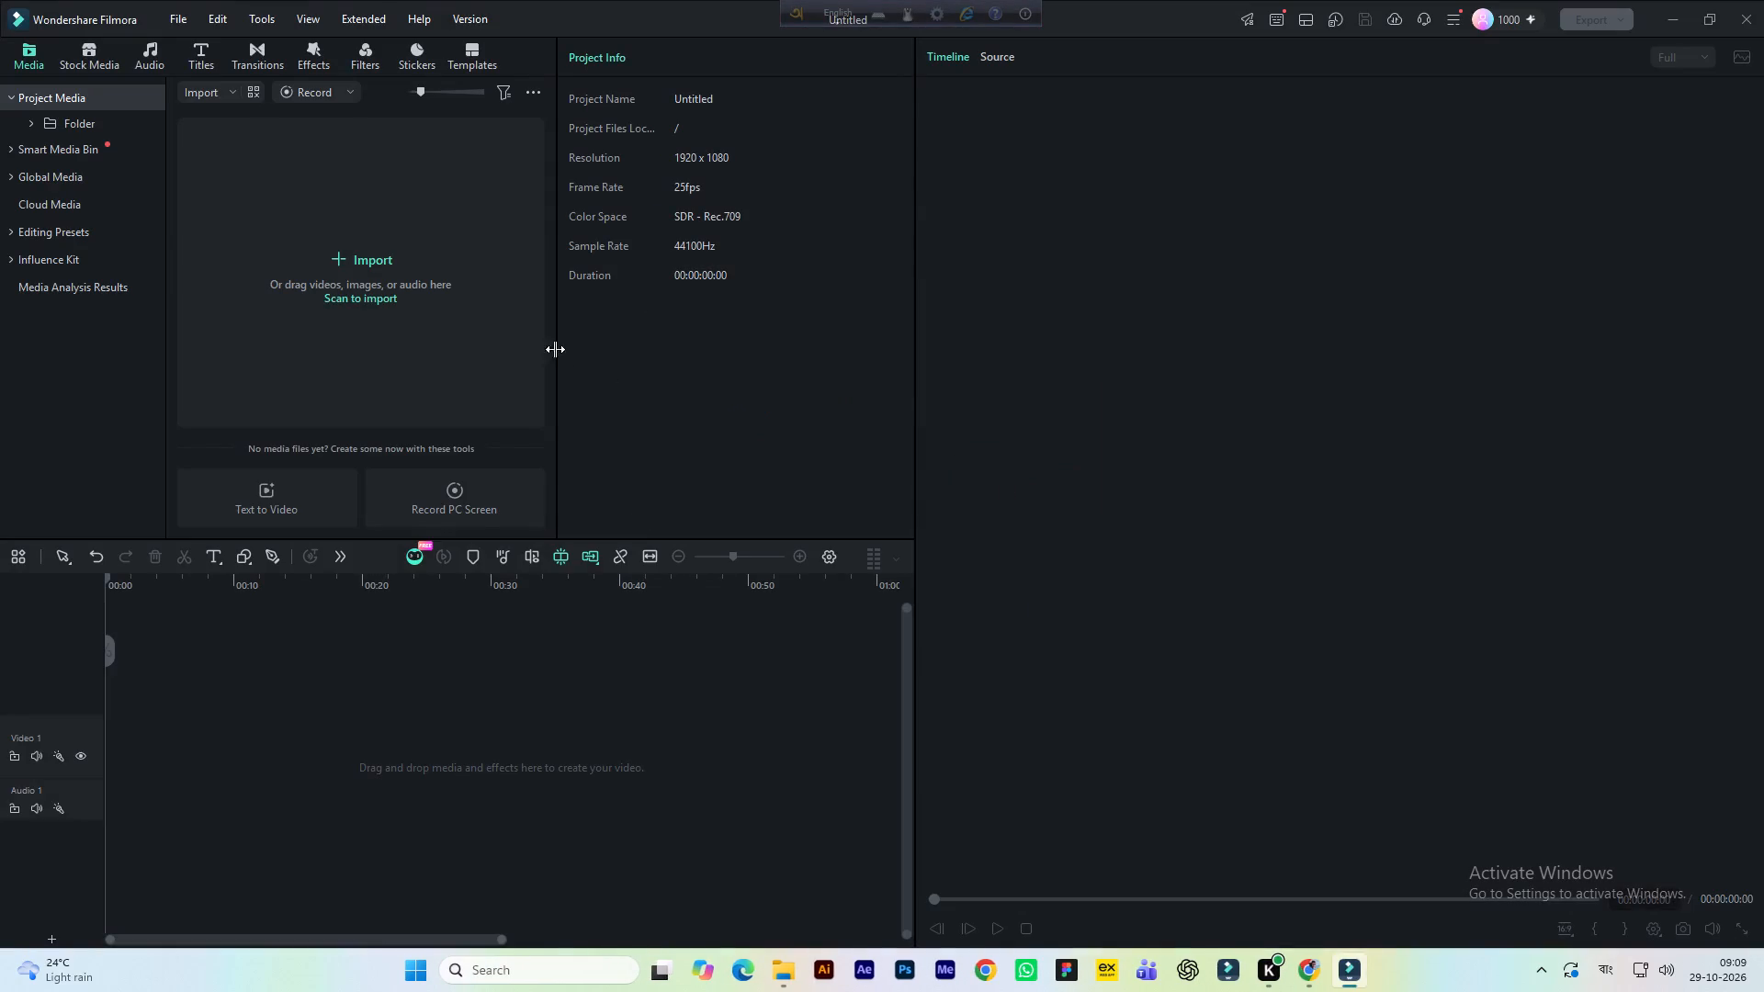
click(1747, 17)
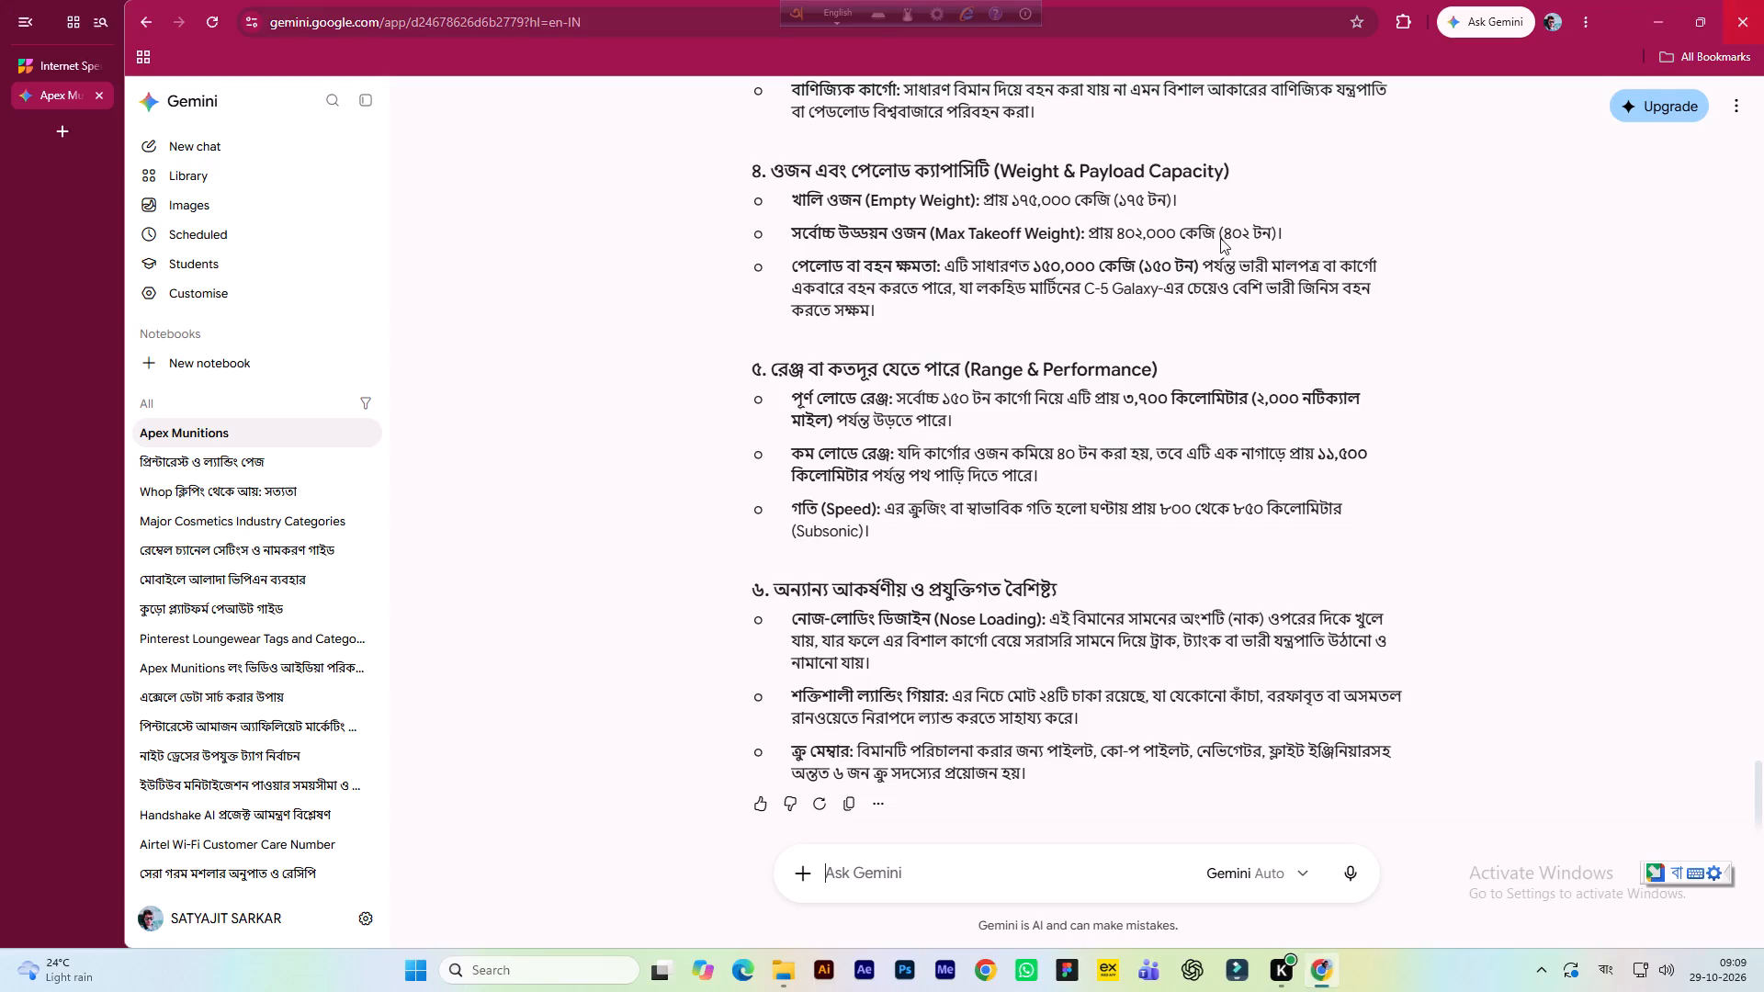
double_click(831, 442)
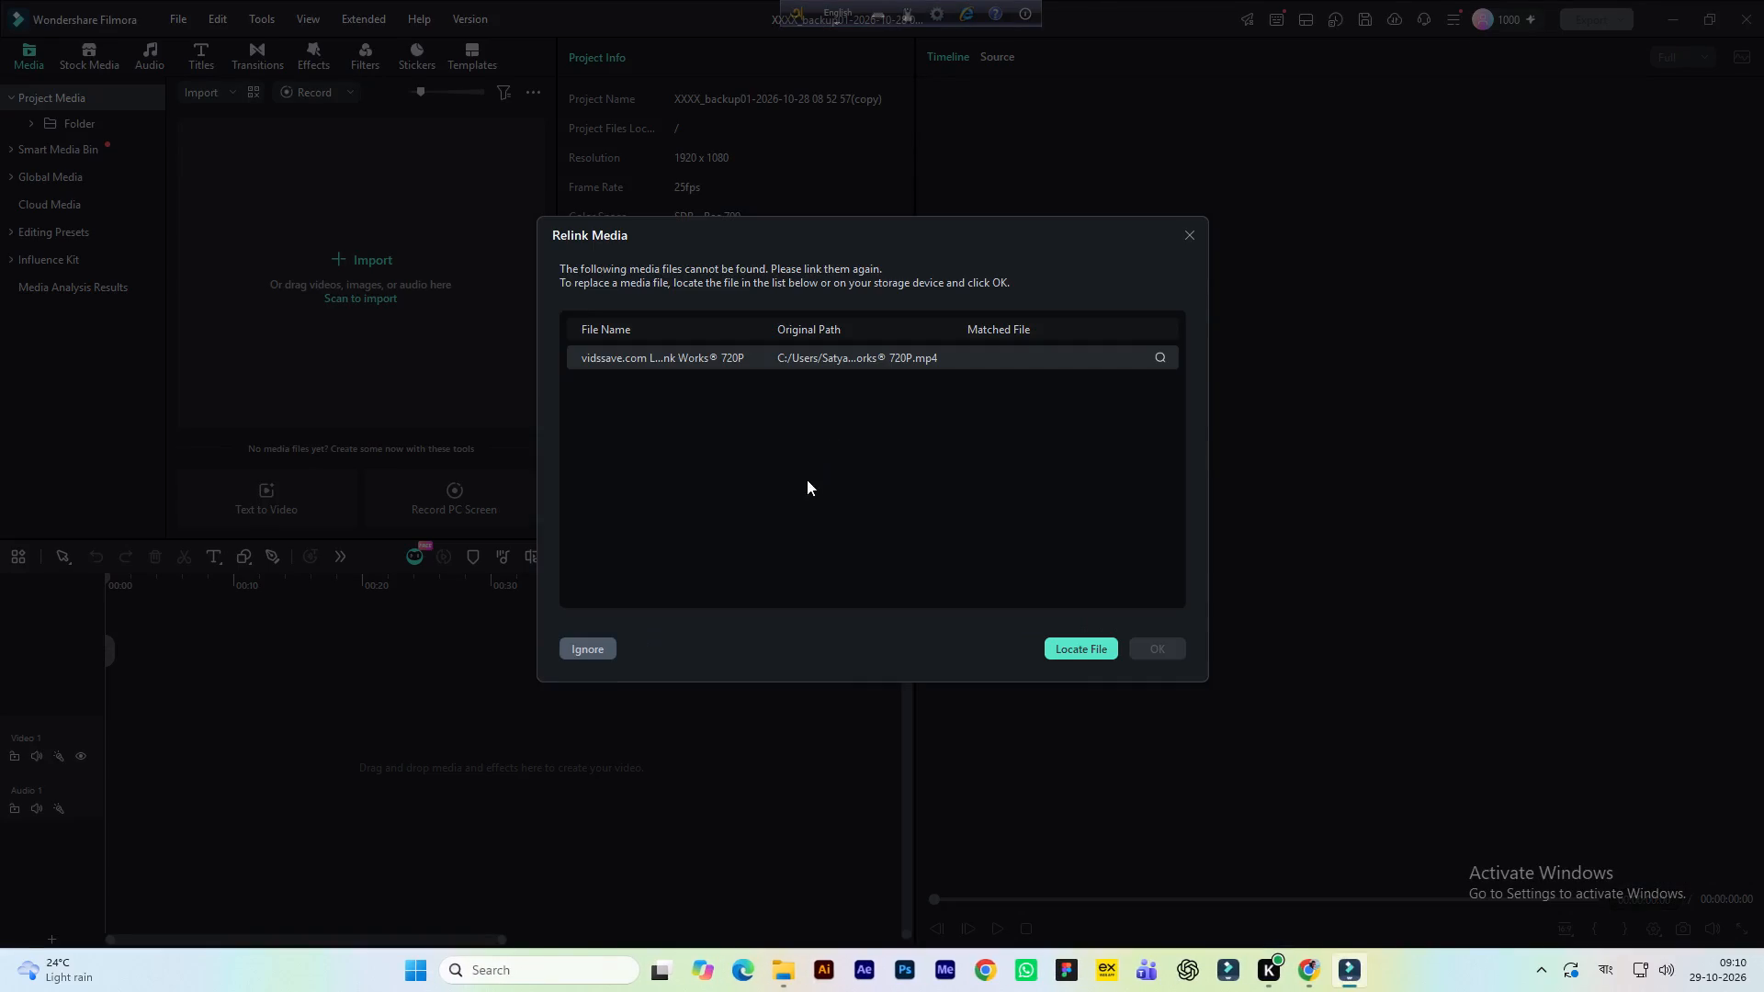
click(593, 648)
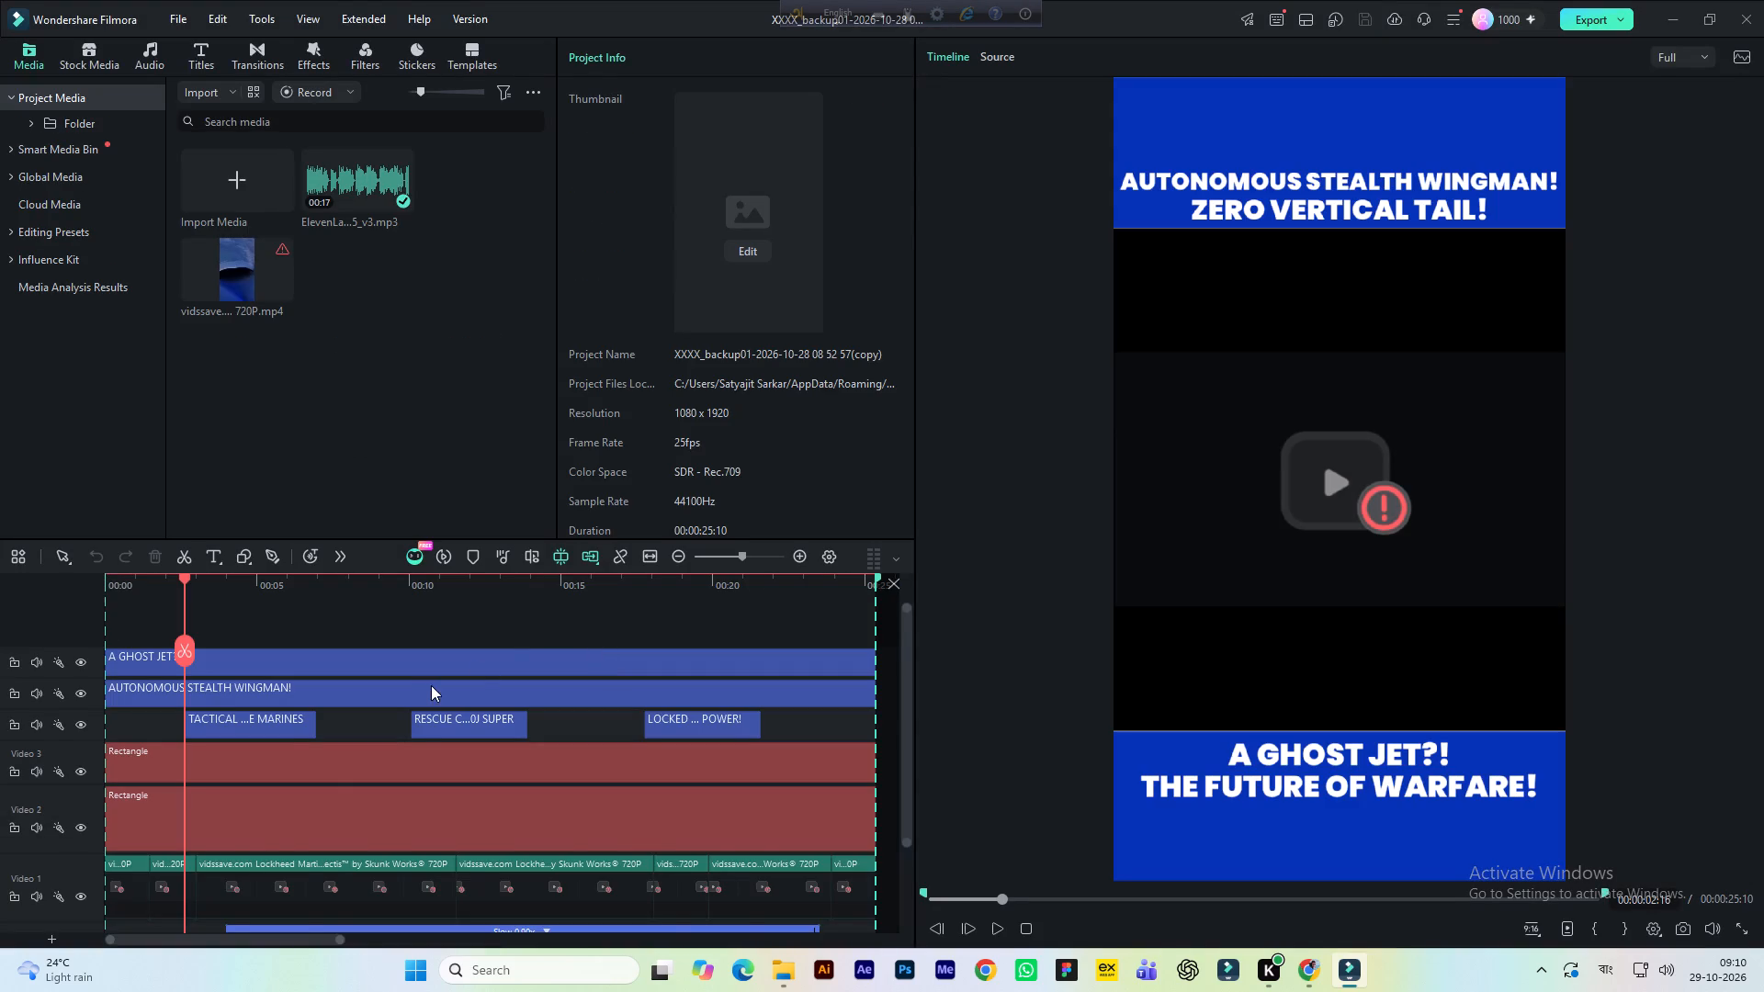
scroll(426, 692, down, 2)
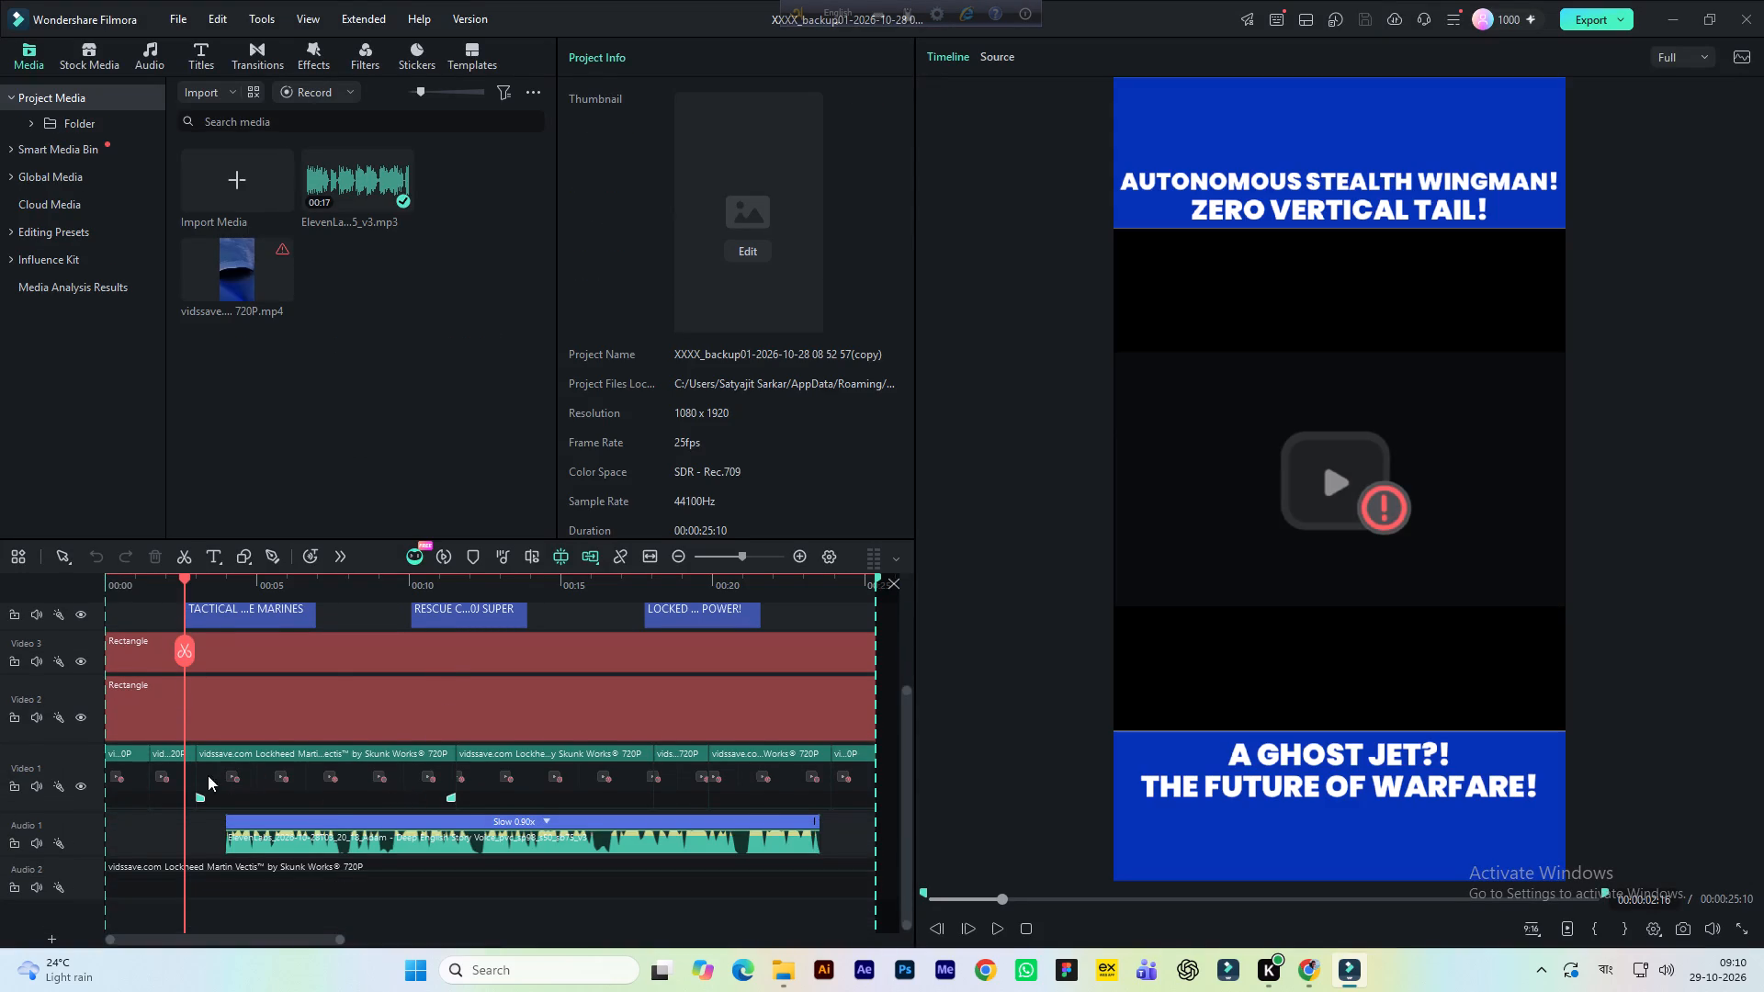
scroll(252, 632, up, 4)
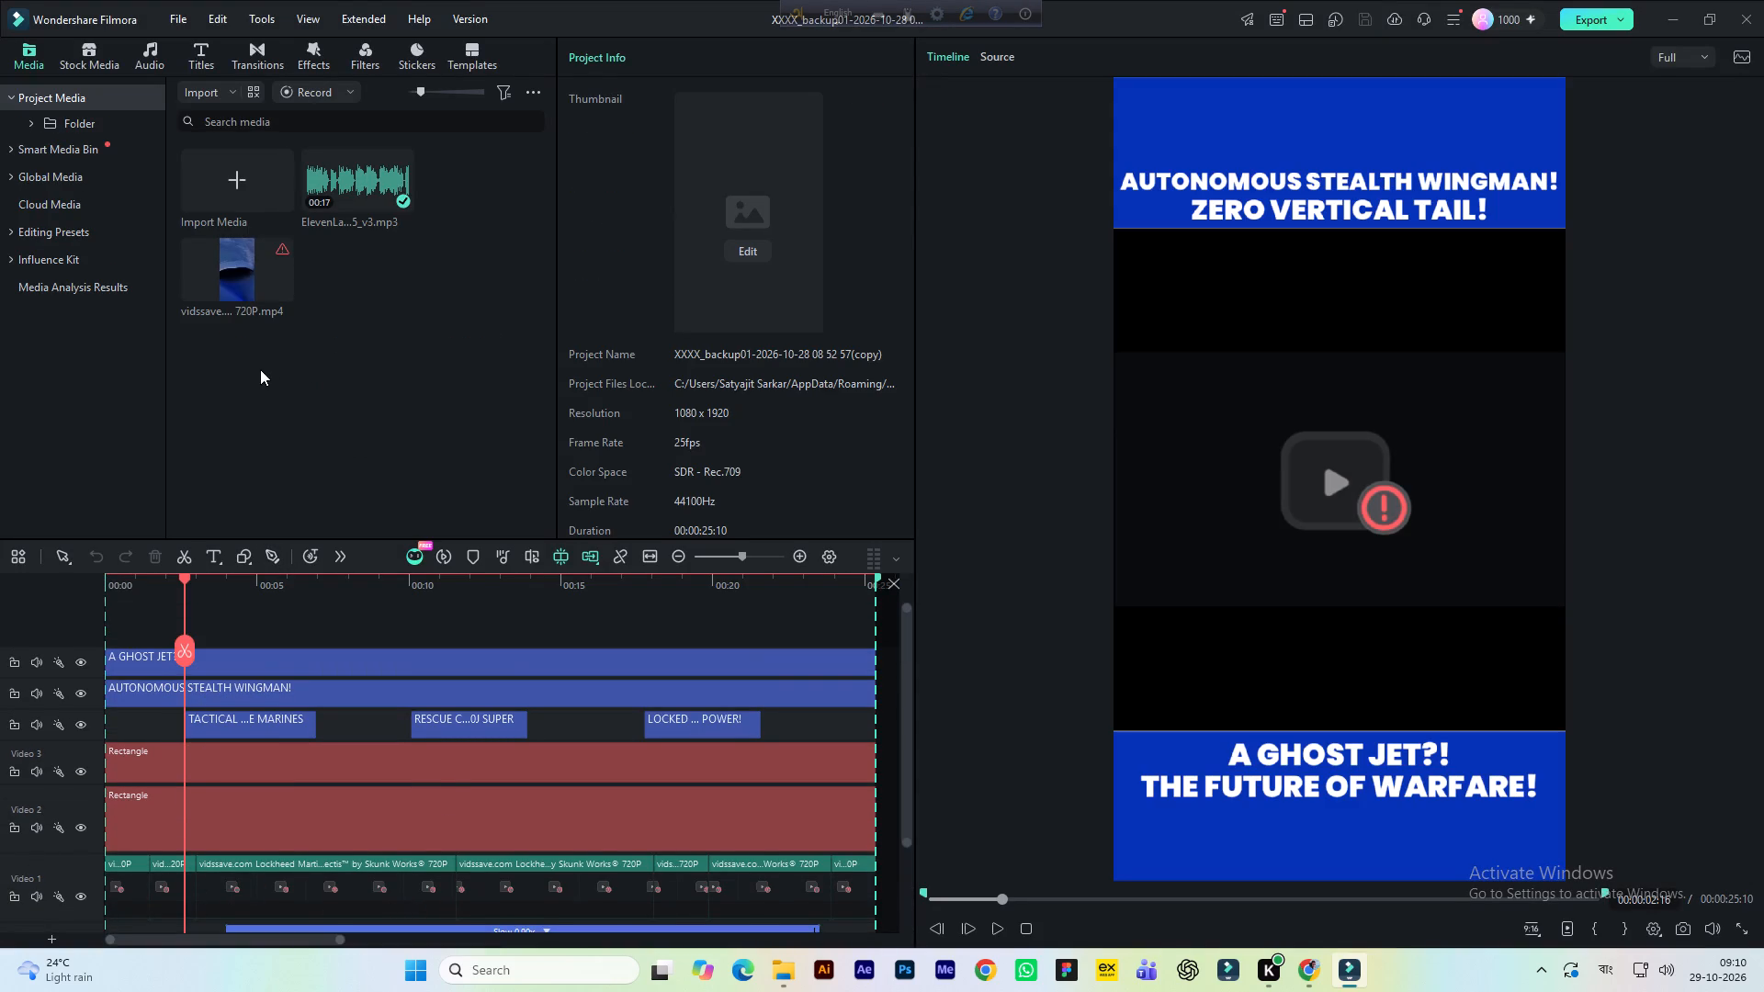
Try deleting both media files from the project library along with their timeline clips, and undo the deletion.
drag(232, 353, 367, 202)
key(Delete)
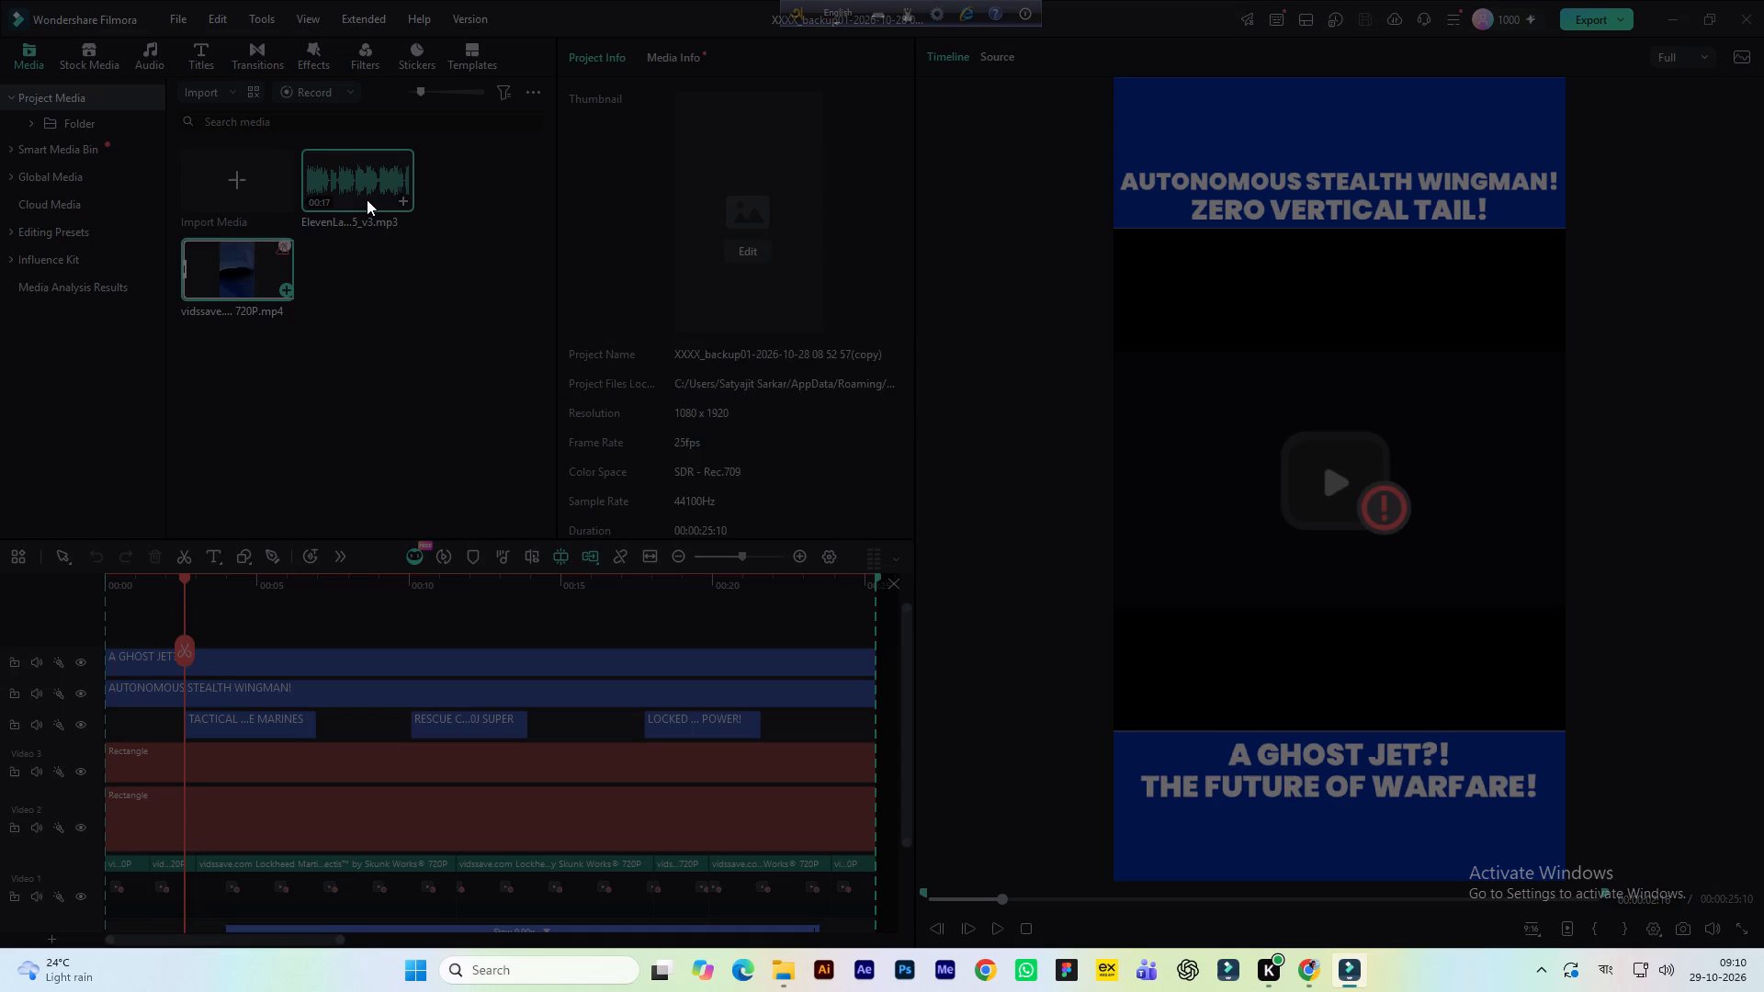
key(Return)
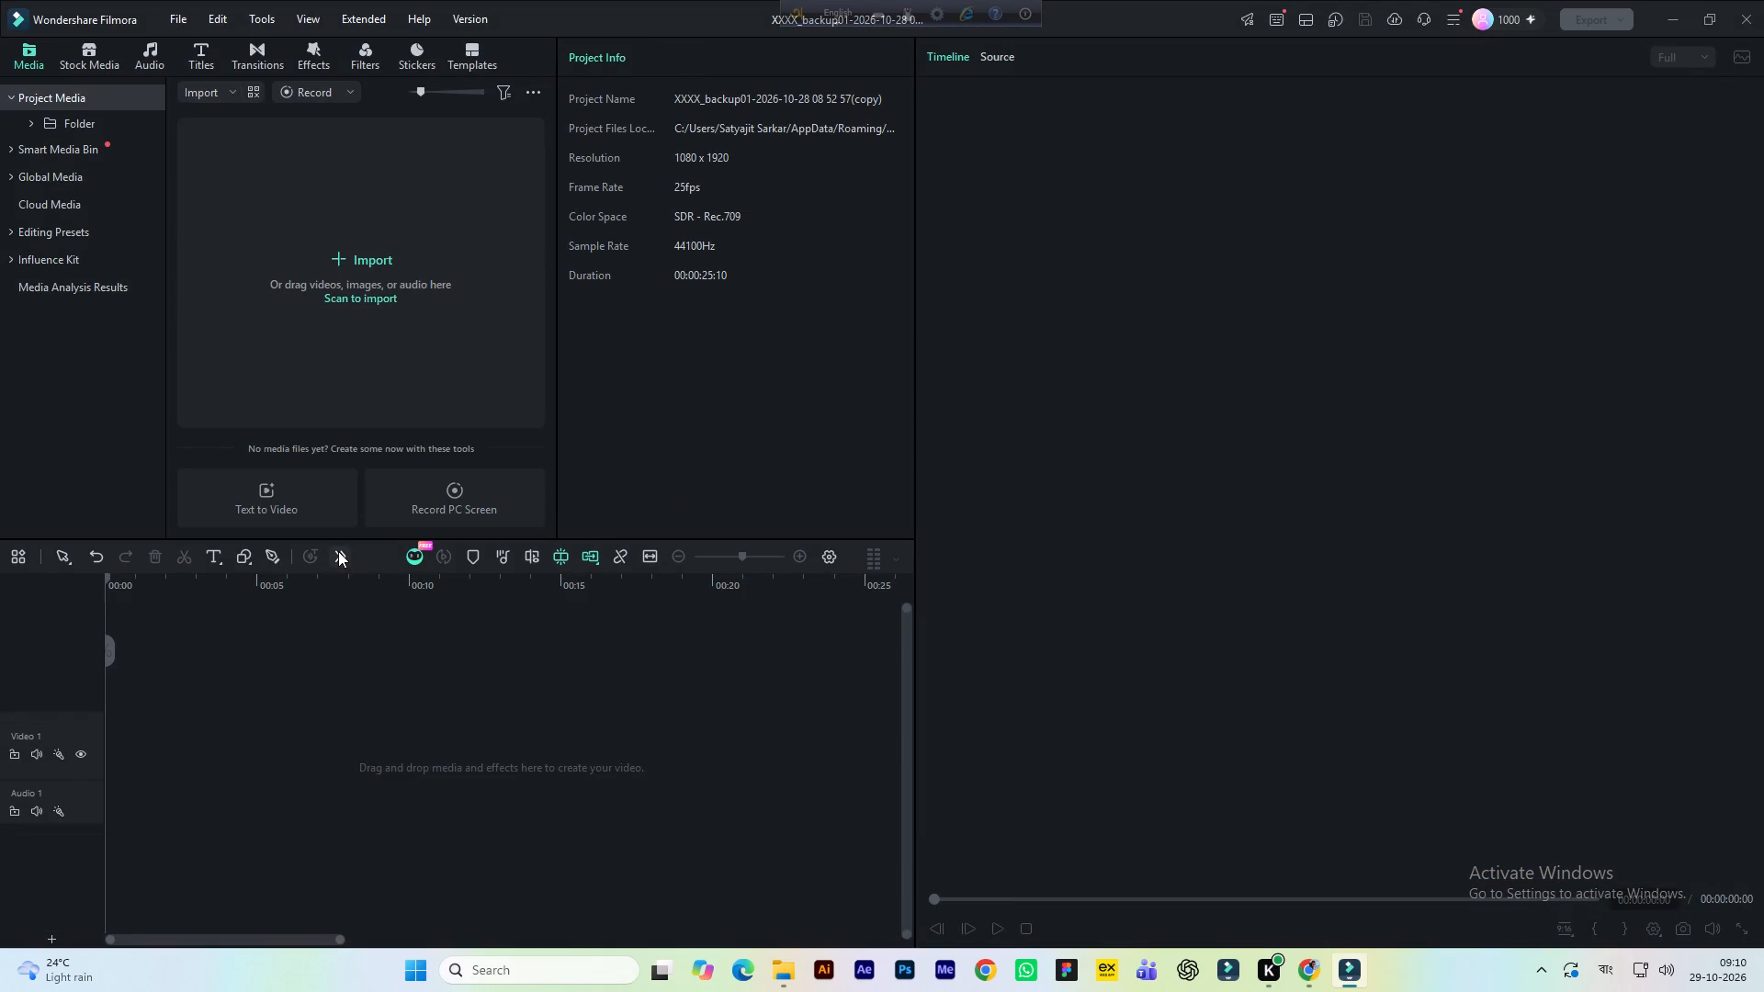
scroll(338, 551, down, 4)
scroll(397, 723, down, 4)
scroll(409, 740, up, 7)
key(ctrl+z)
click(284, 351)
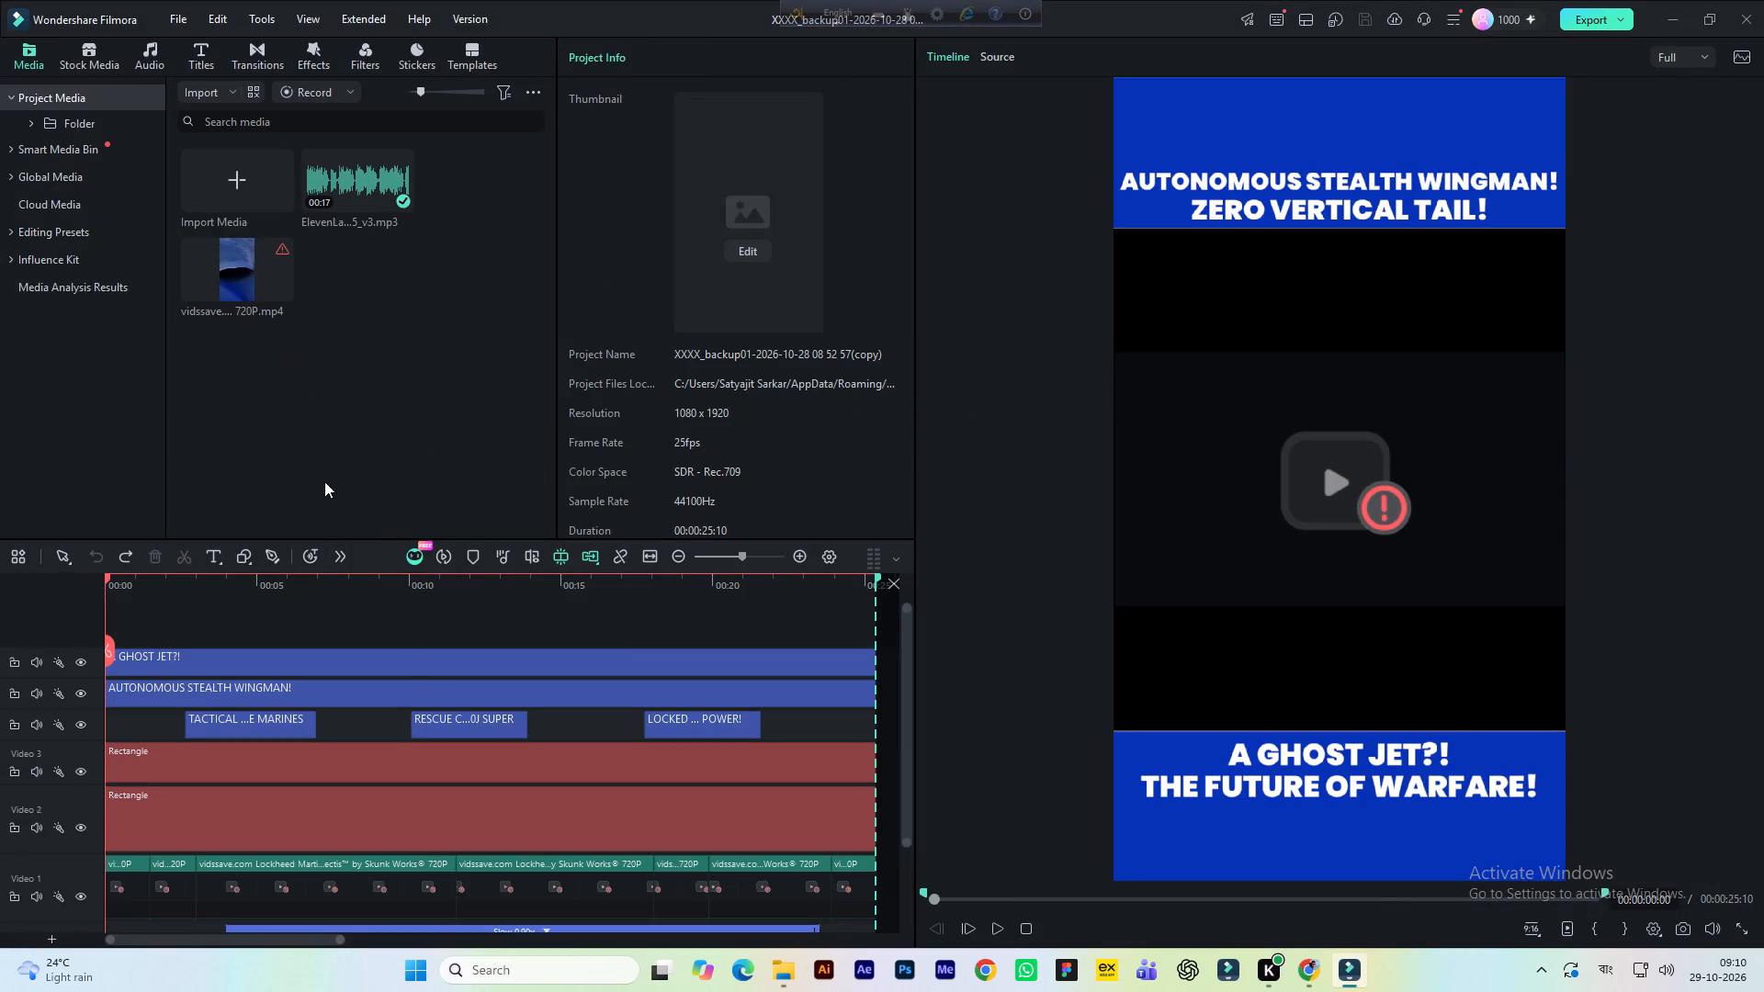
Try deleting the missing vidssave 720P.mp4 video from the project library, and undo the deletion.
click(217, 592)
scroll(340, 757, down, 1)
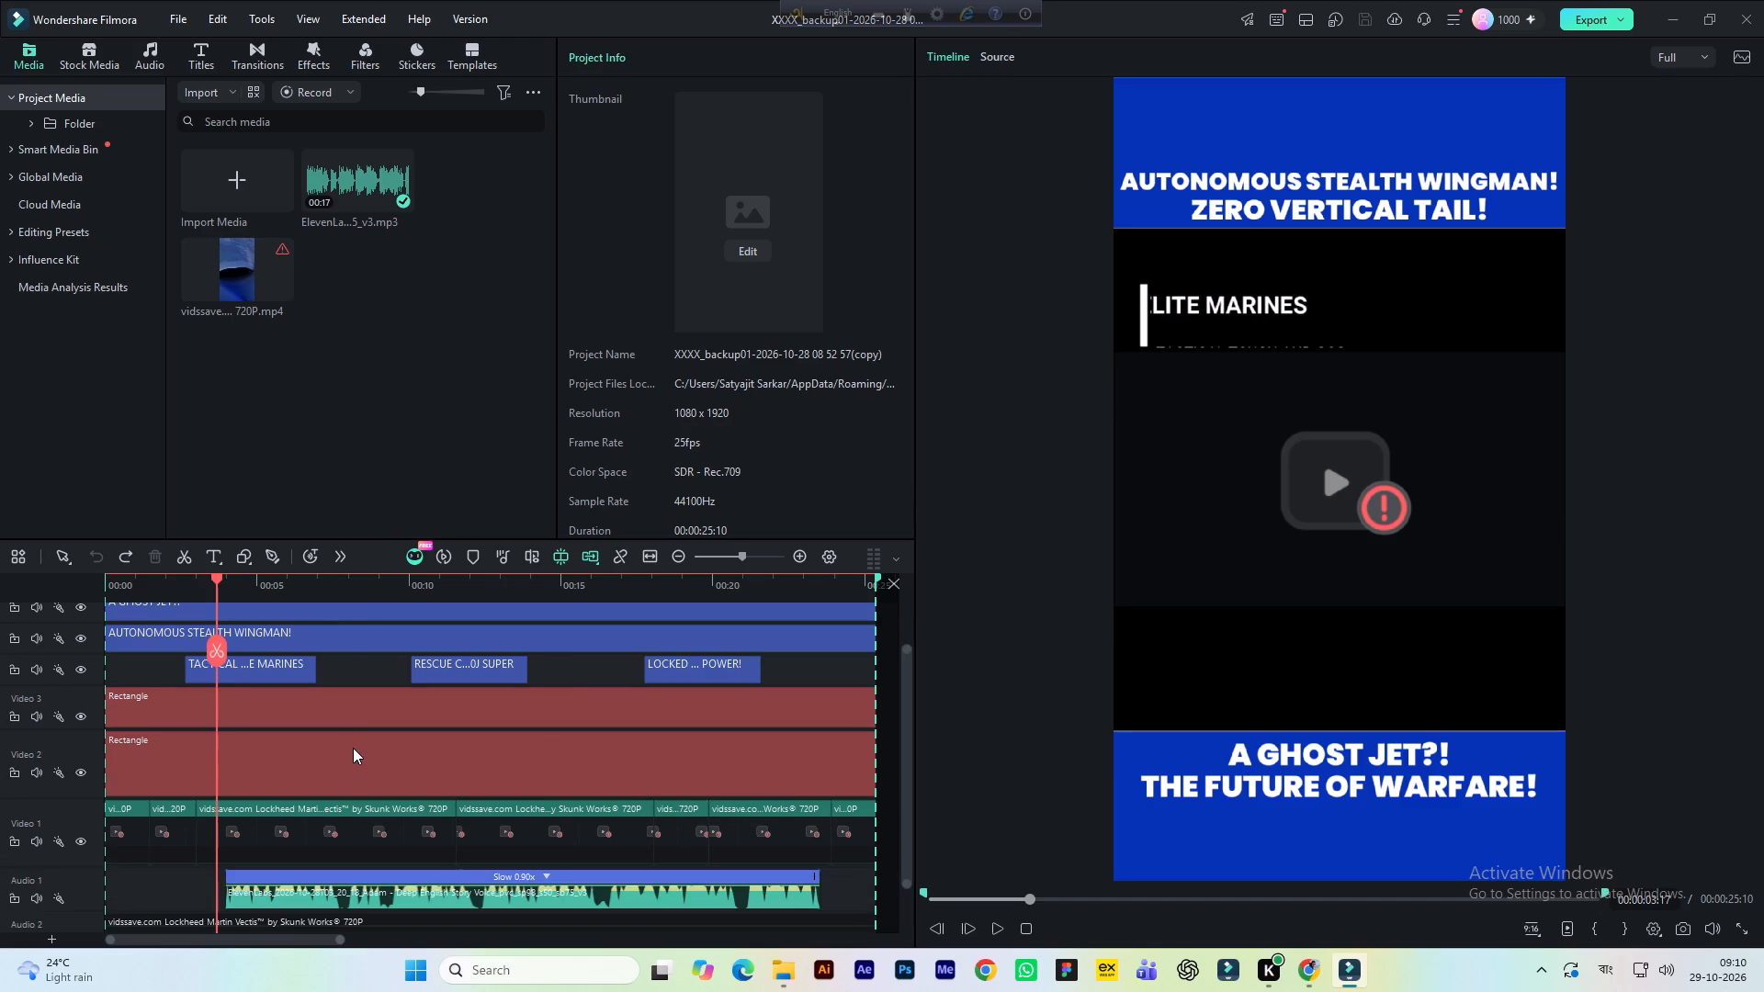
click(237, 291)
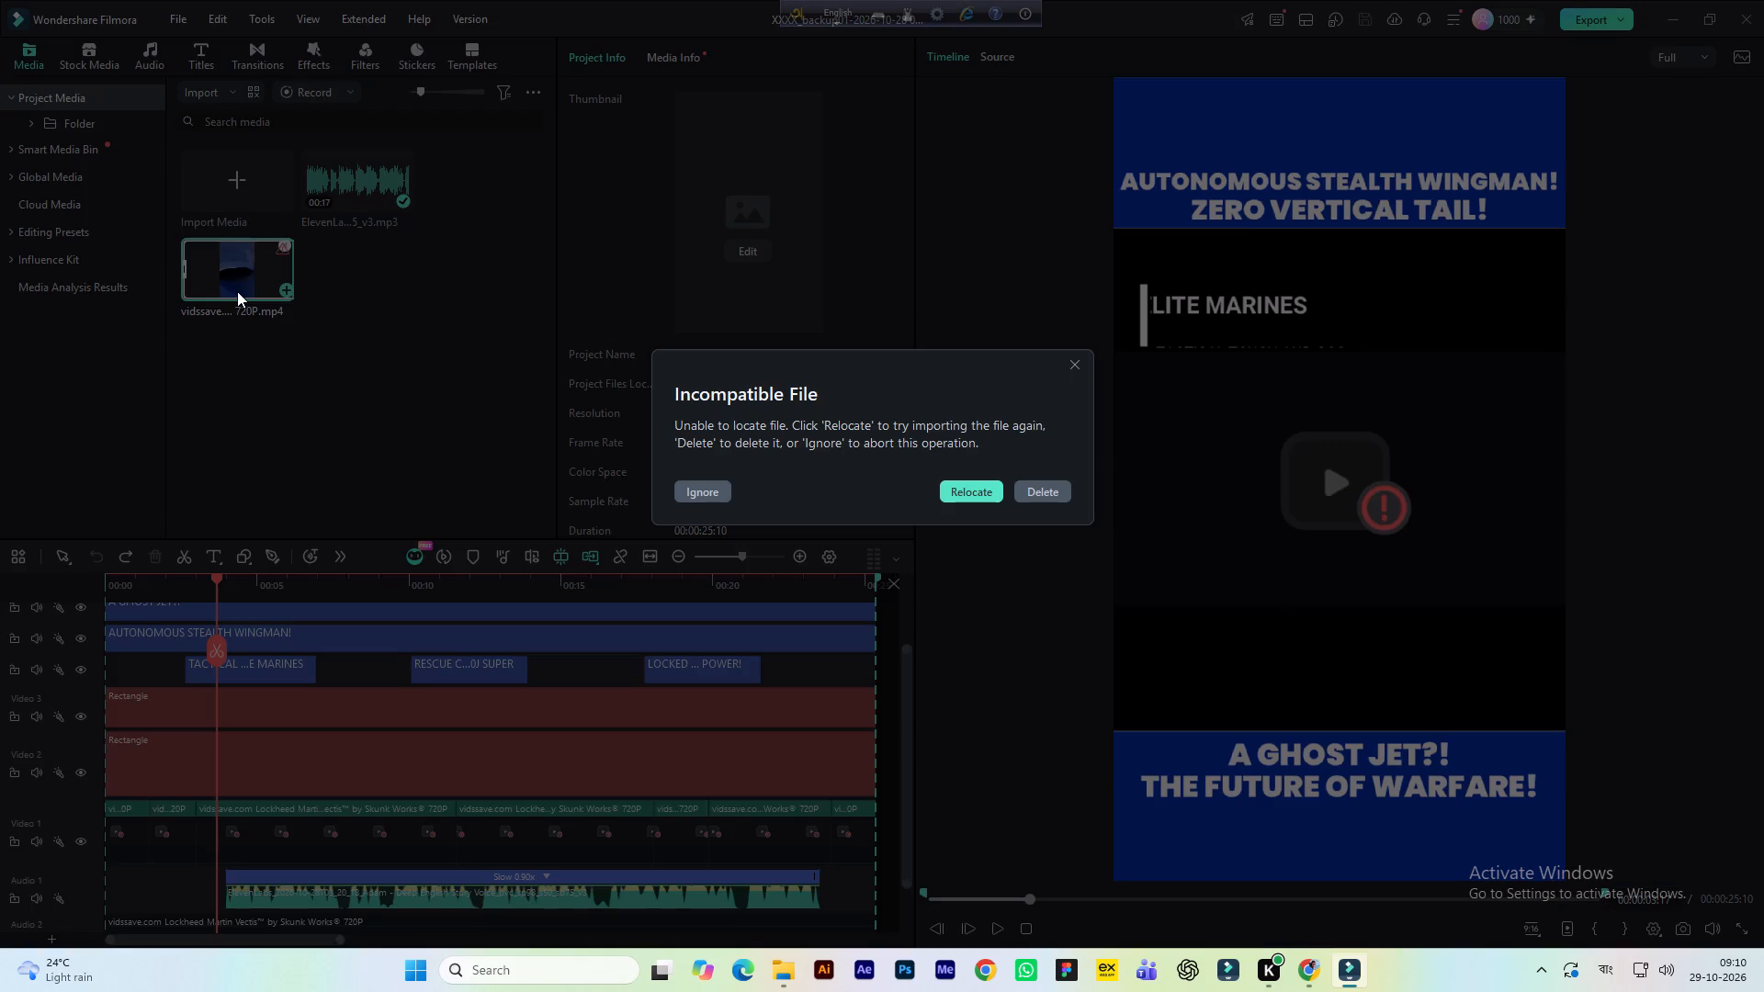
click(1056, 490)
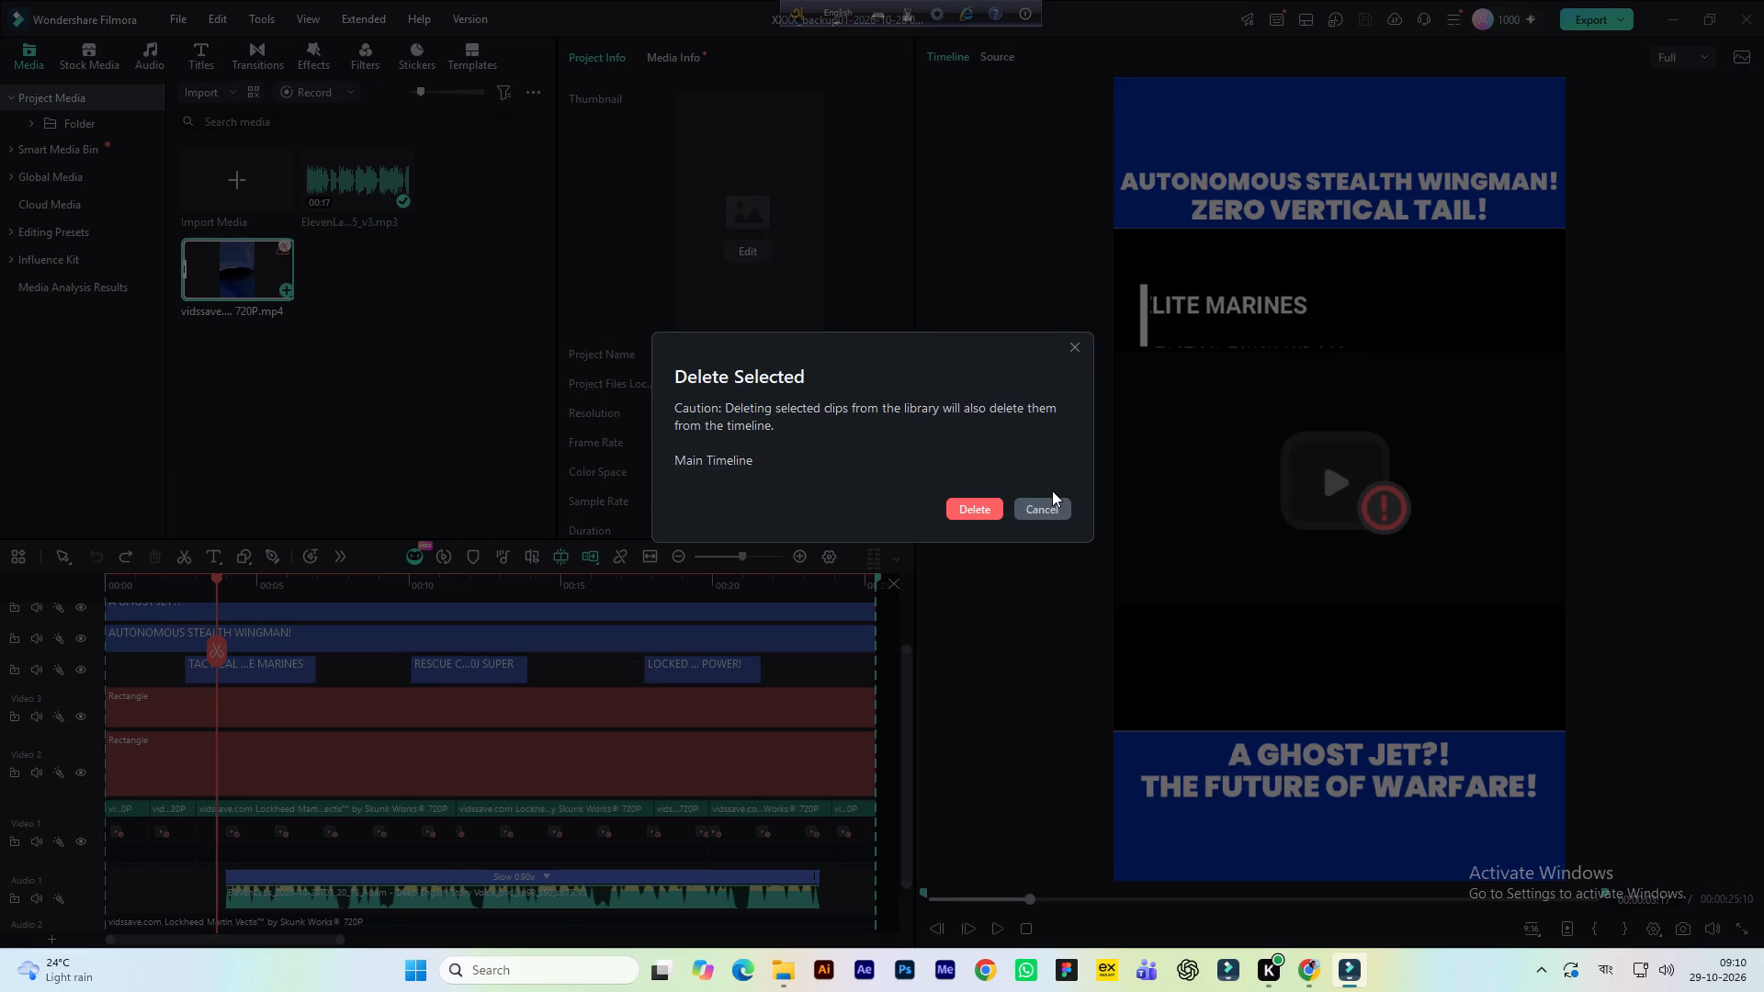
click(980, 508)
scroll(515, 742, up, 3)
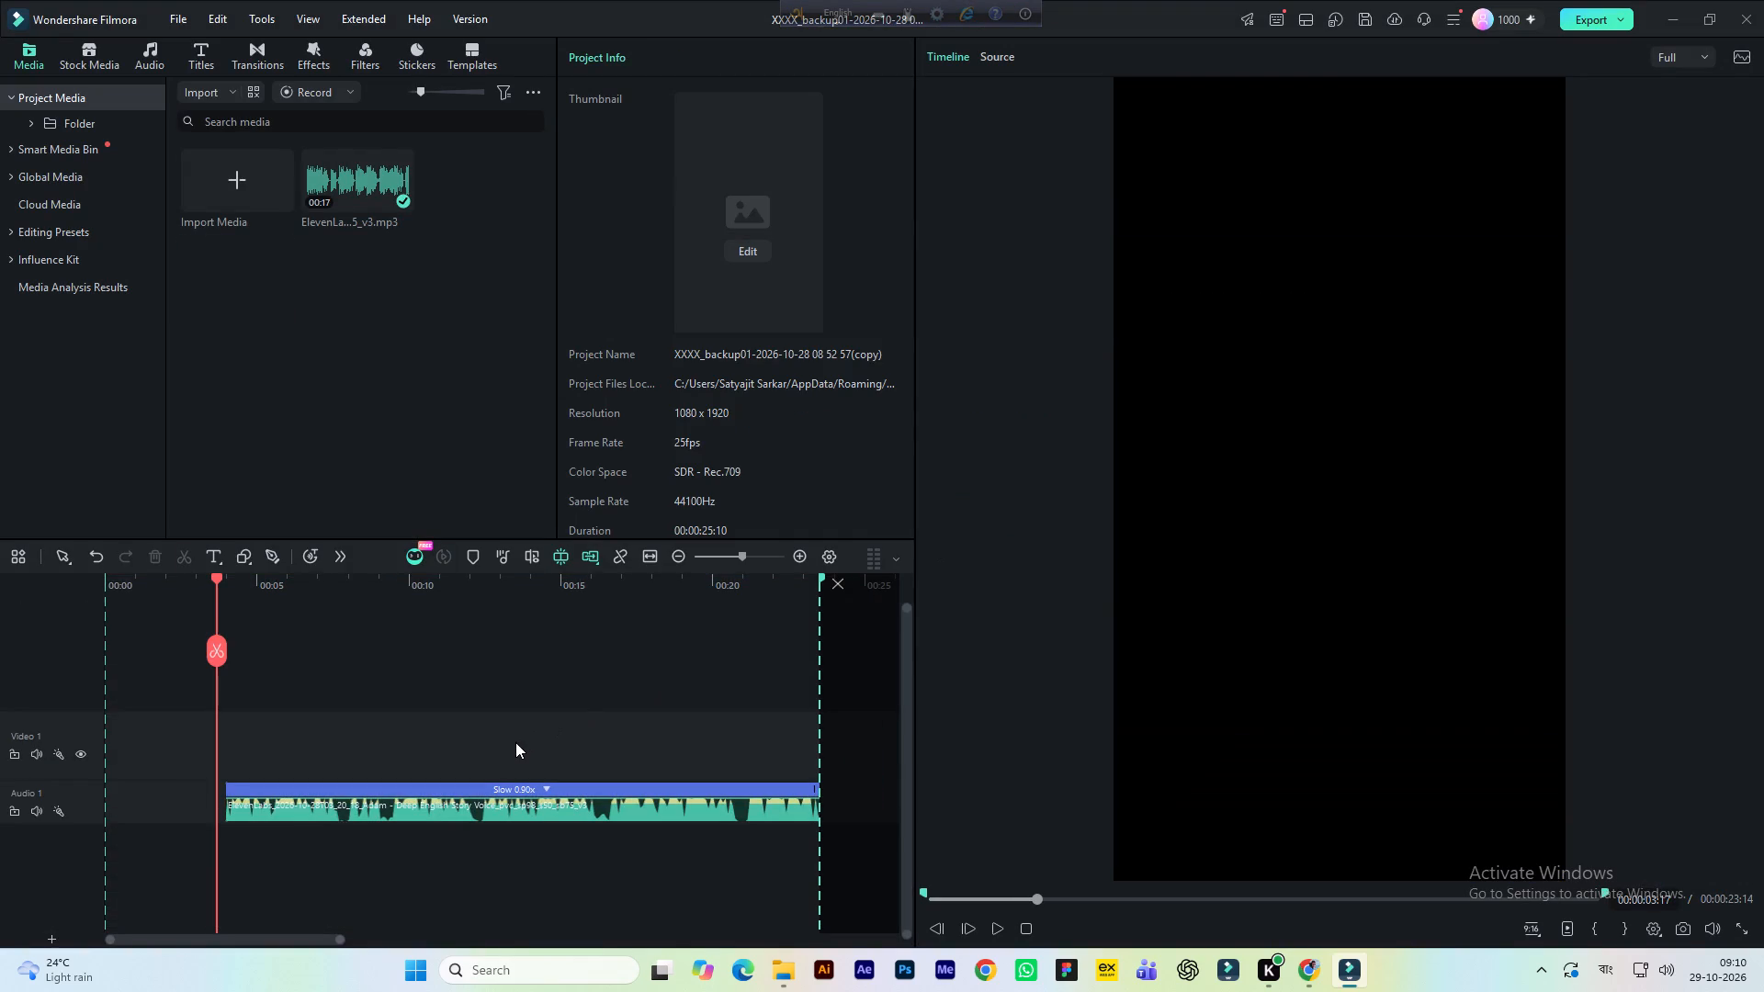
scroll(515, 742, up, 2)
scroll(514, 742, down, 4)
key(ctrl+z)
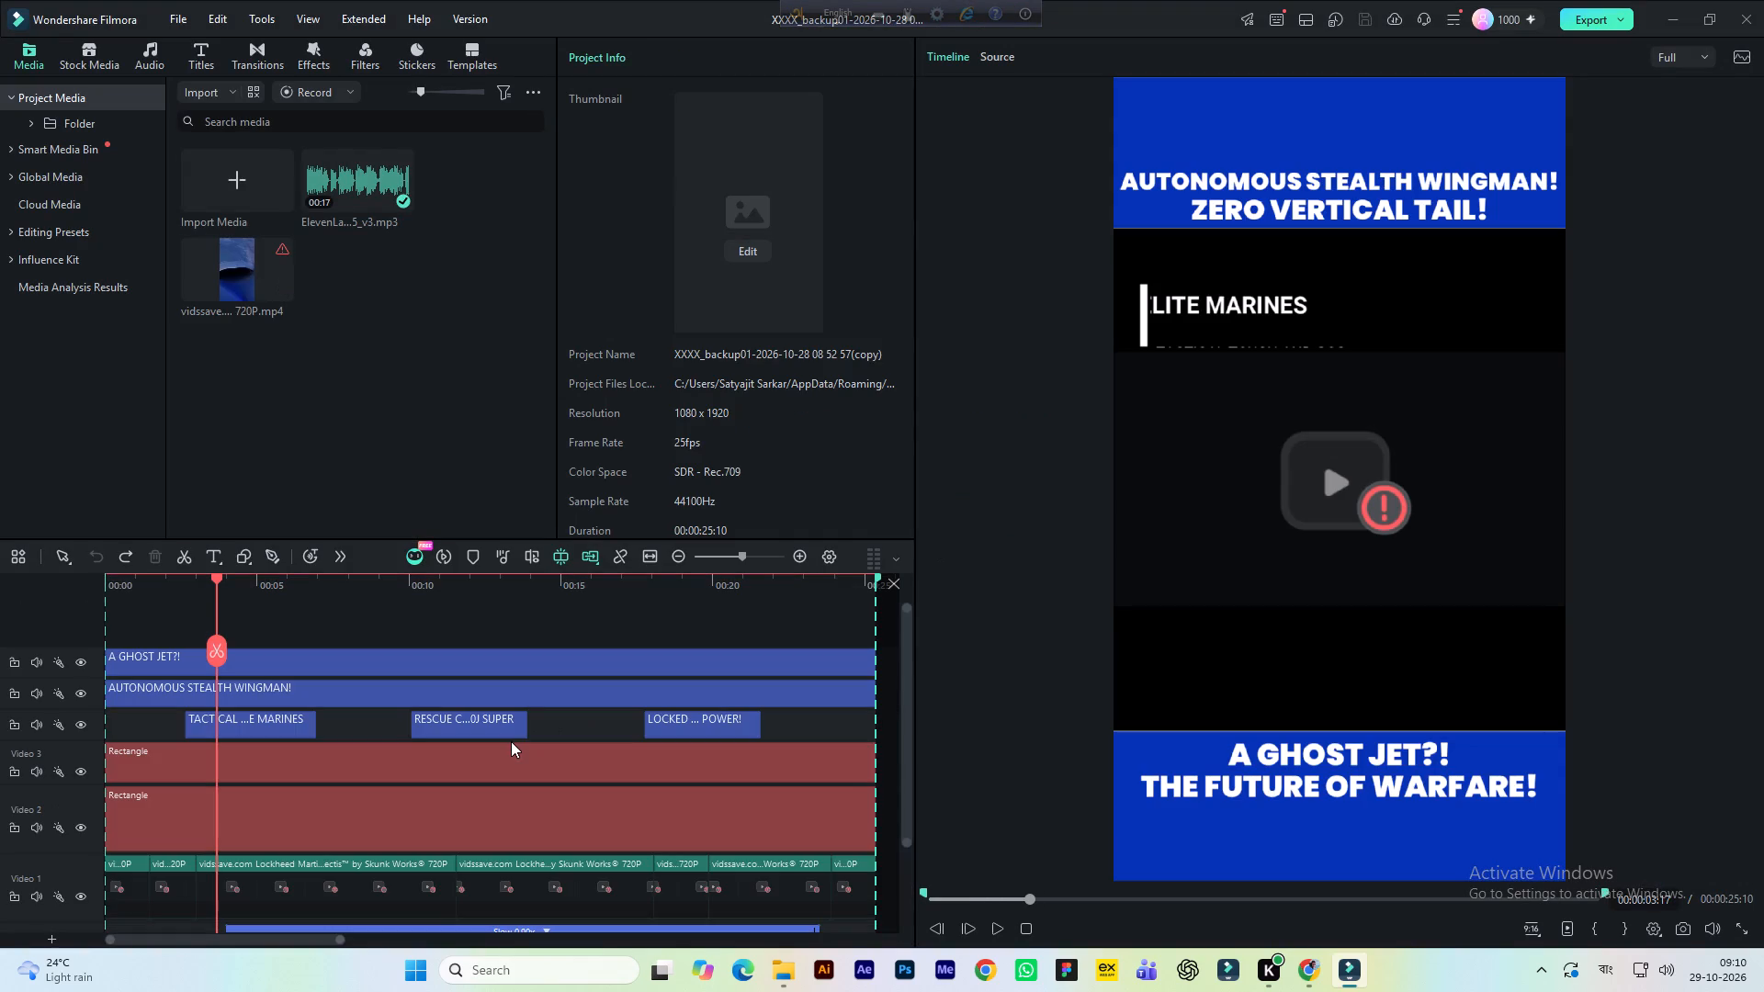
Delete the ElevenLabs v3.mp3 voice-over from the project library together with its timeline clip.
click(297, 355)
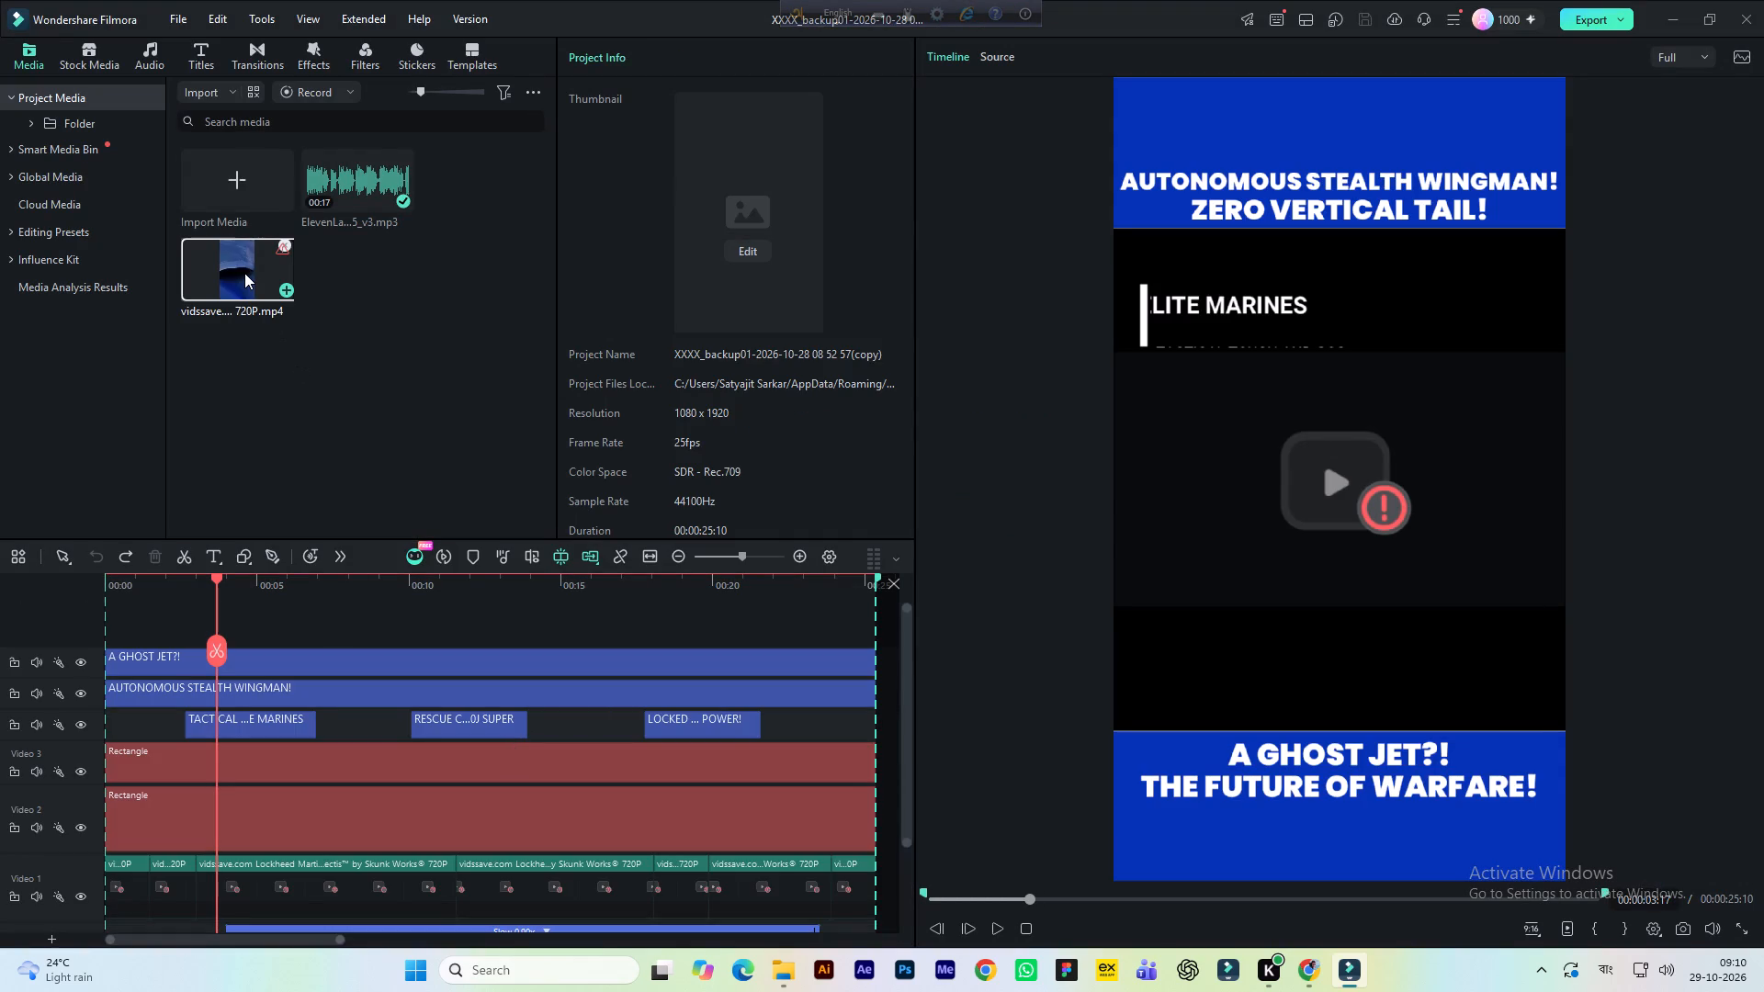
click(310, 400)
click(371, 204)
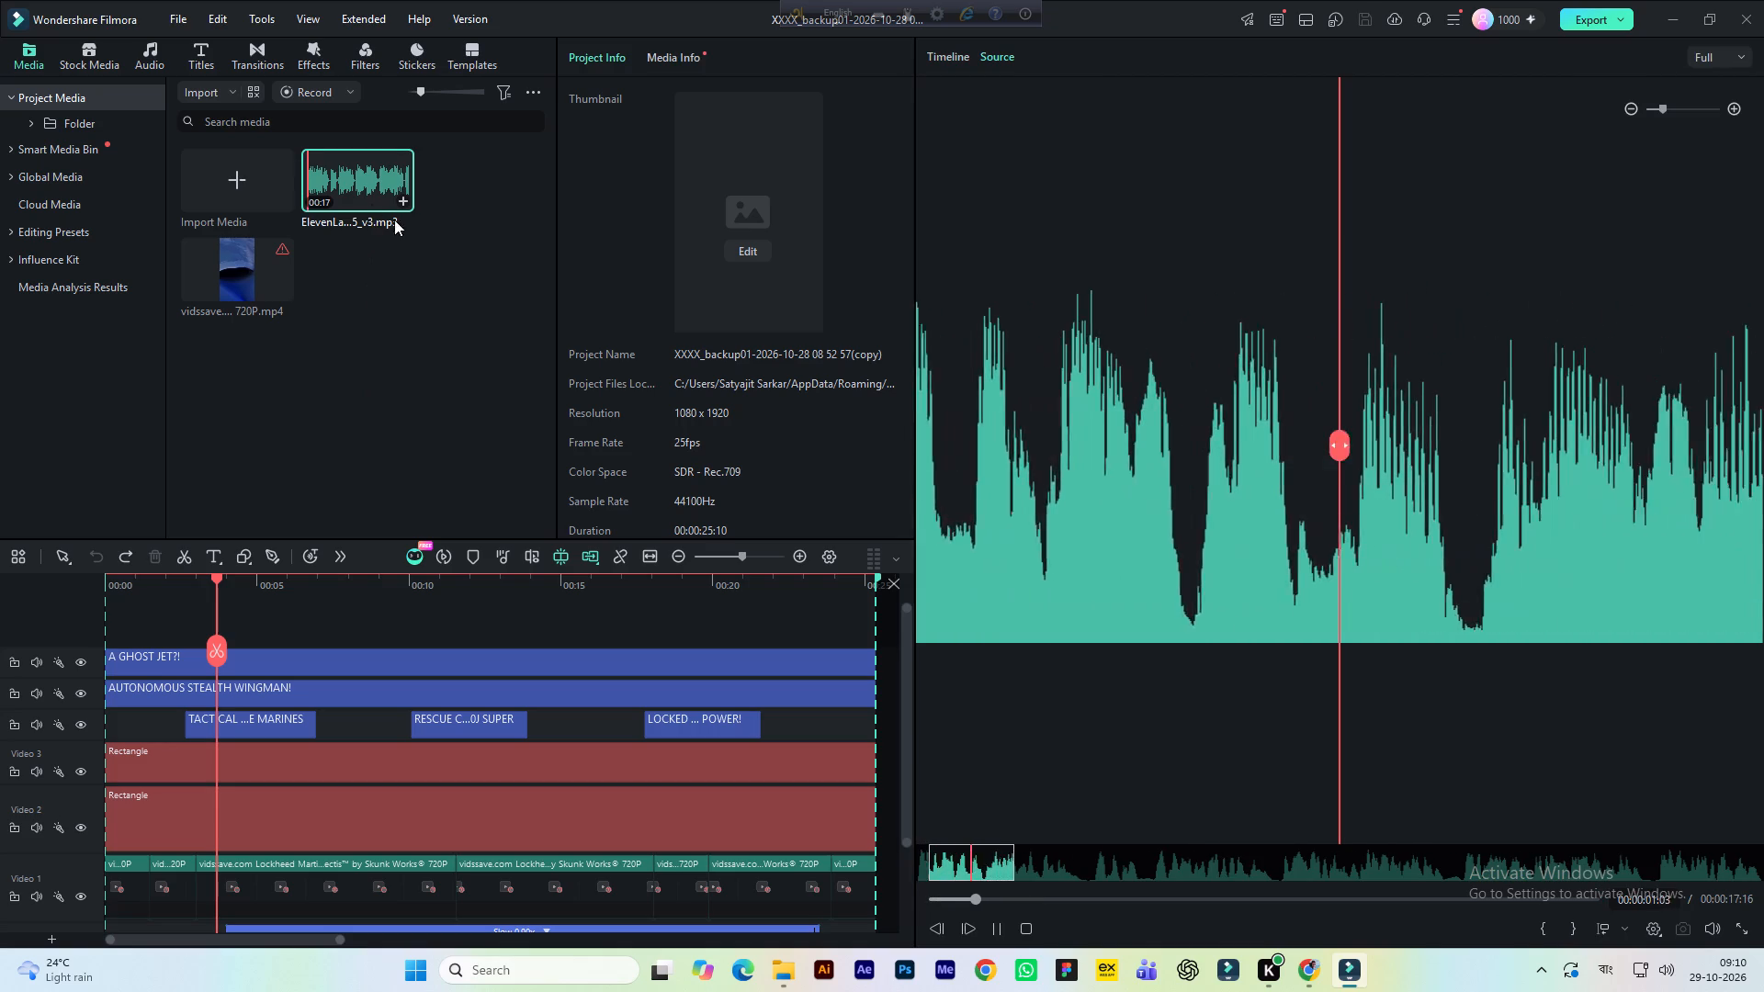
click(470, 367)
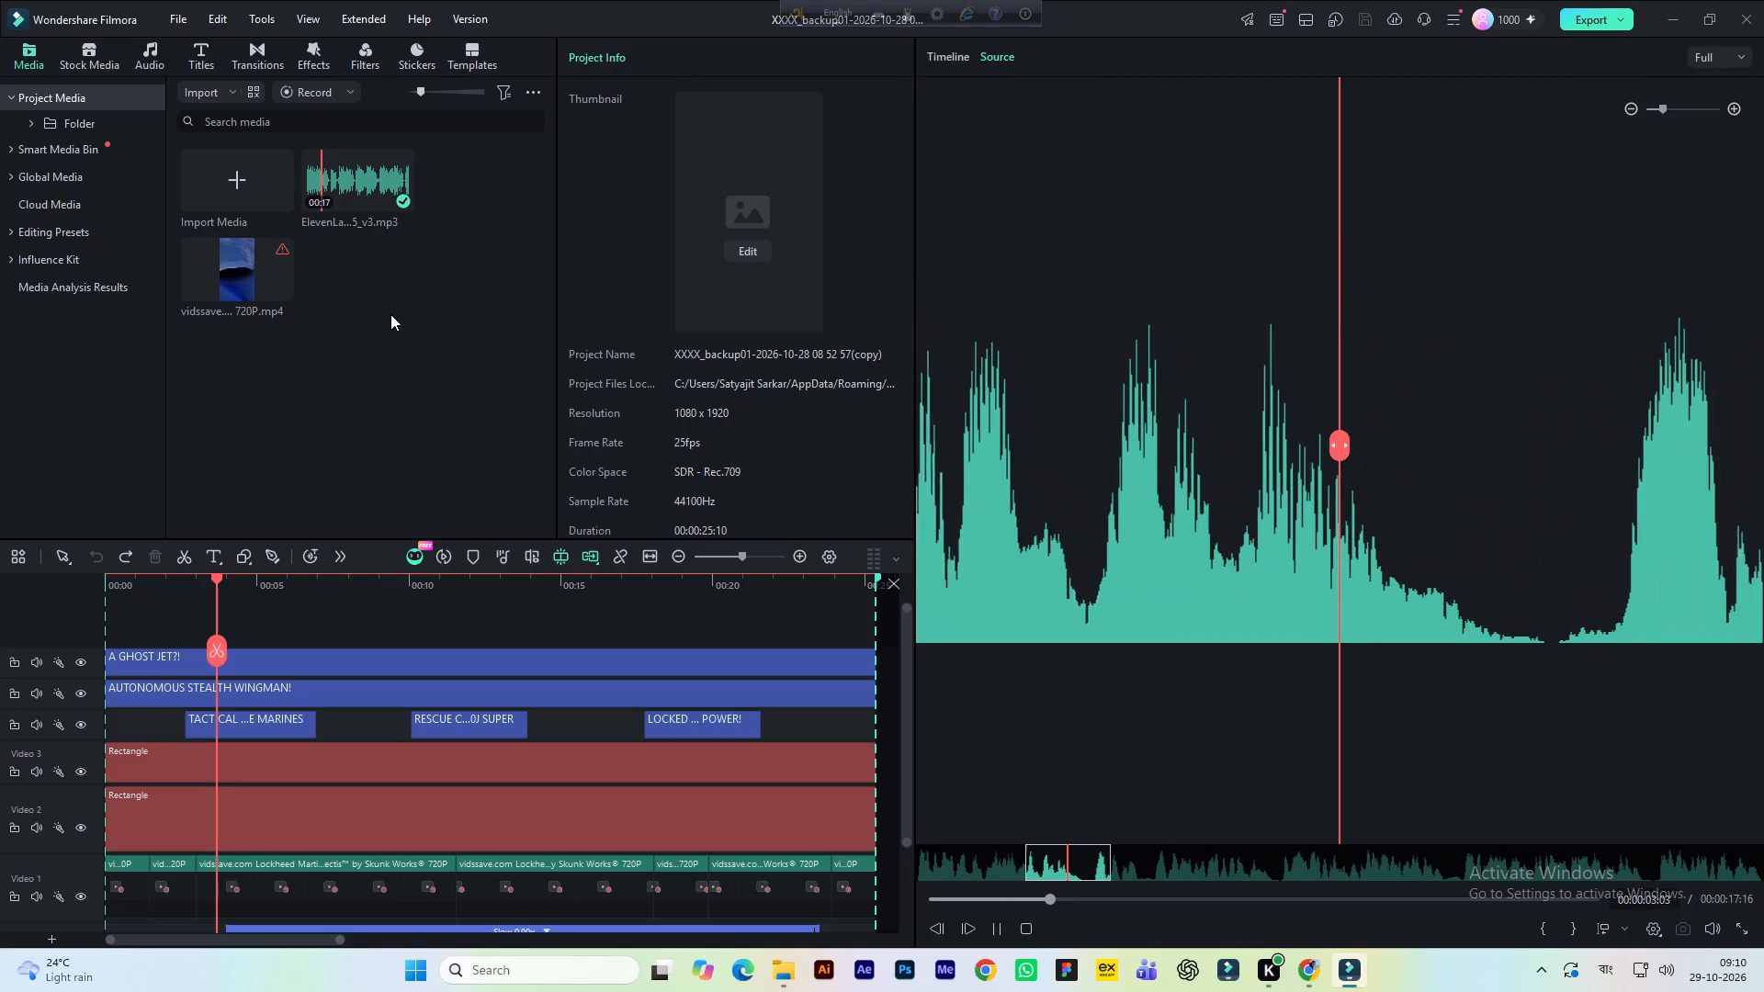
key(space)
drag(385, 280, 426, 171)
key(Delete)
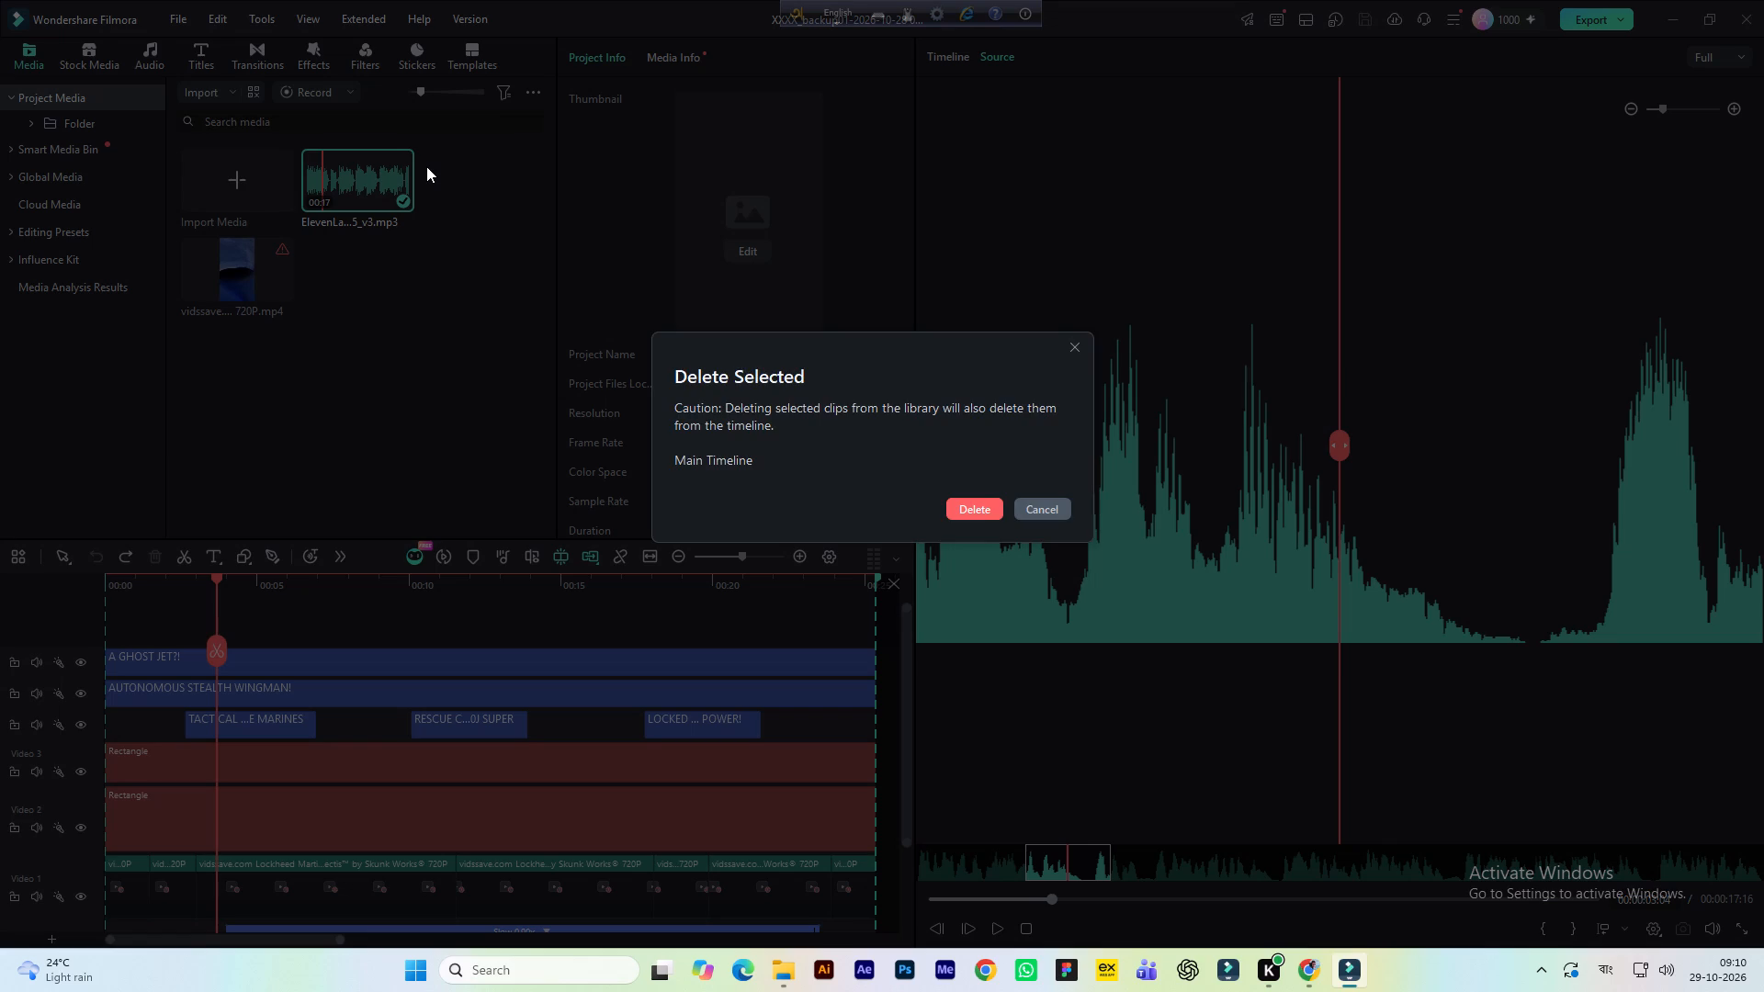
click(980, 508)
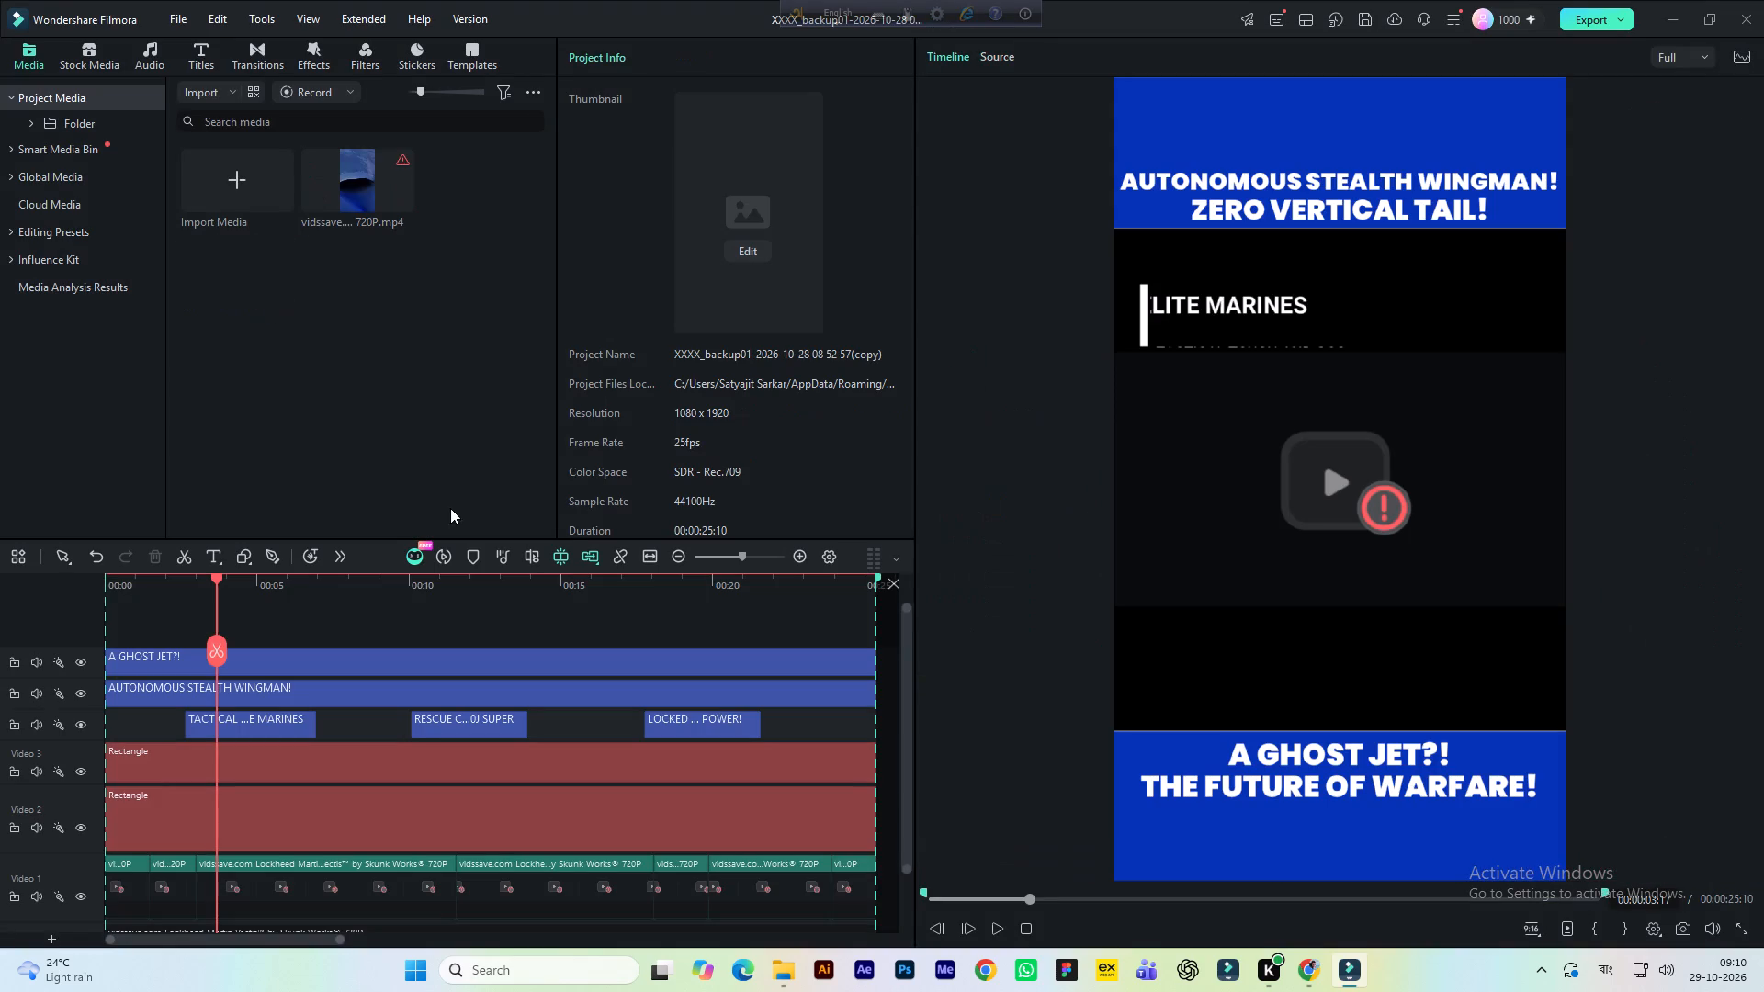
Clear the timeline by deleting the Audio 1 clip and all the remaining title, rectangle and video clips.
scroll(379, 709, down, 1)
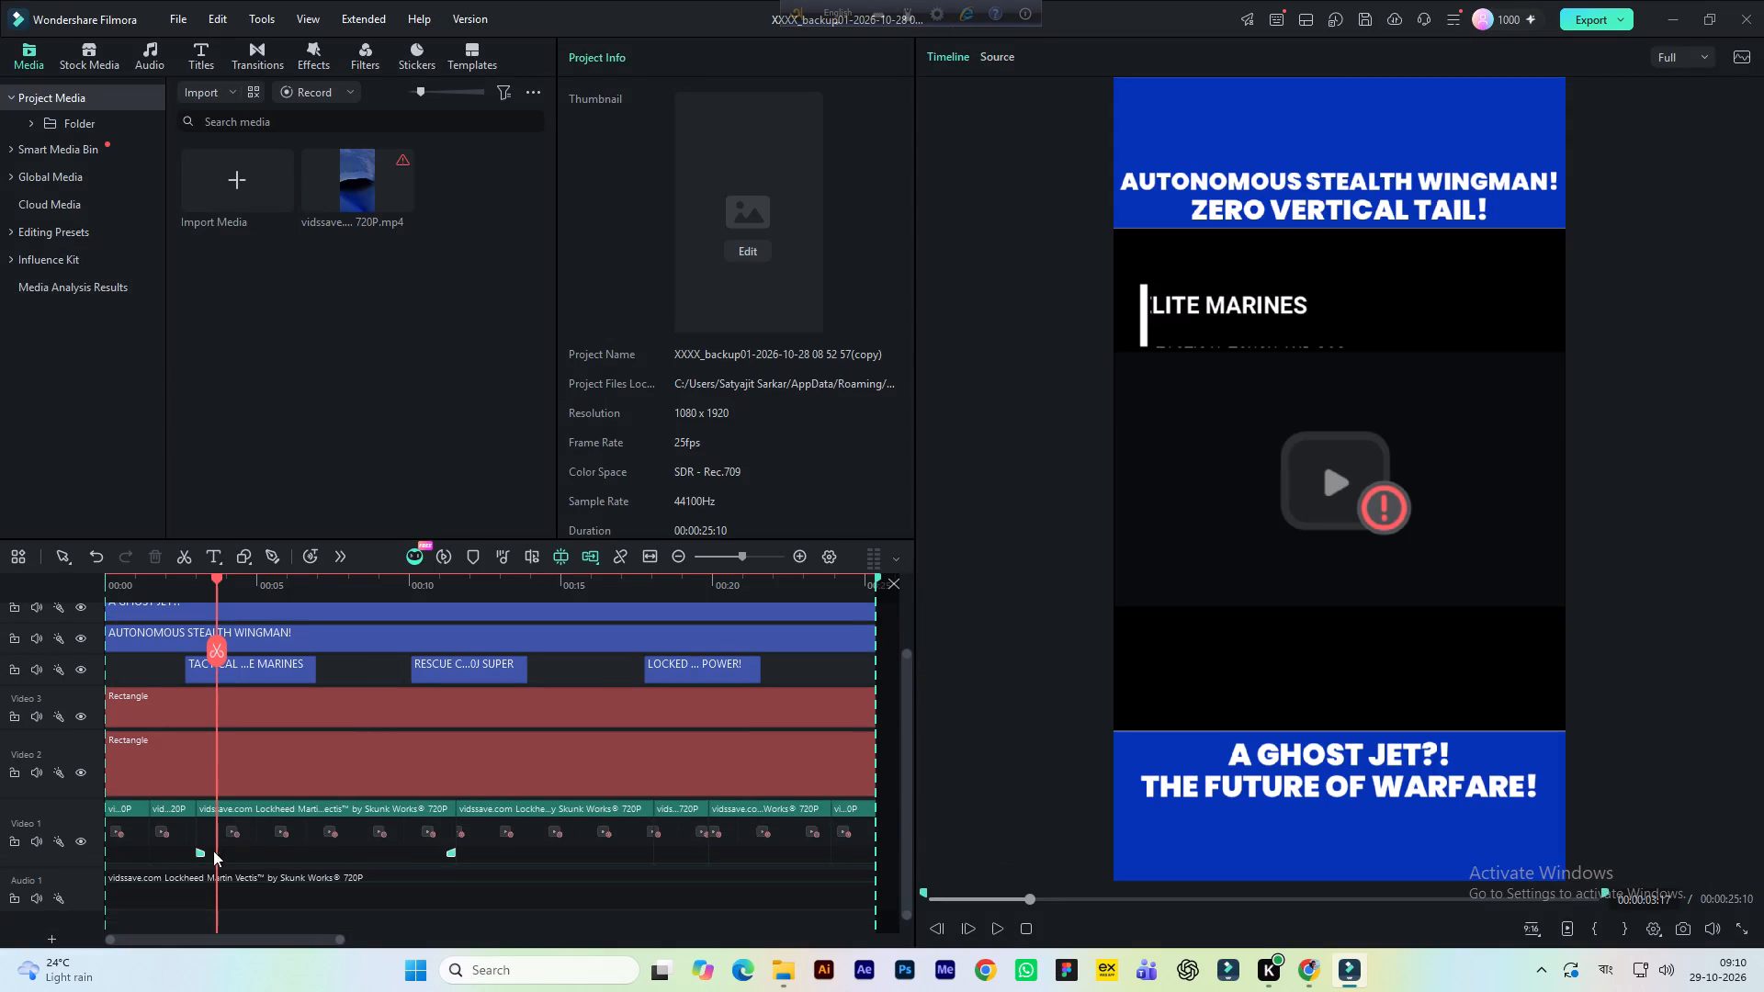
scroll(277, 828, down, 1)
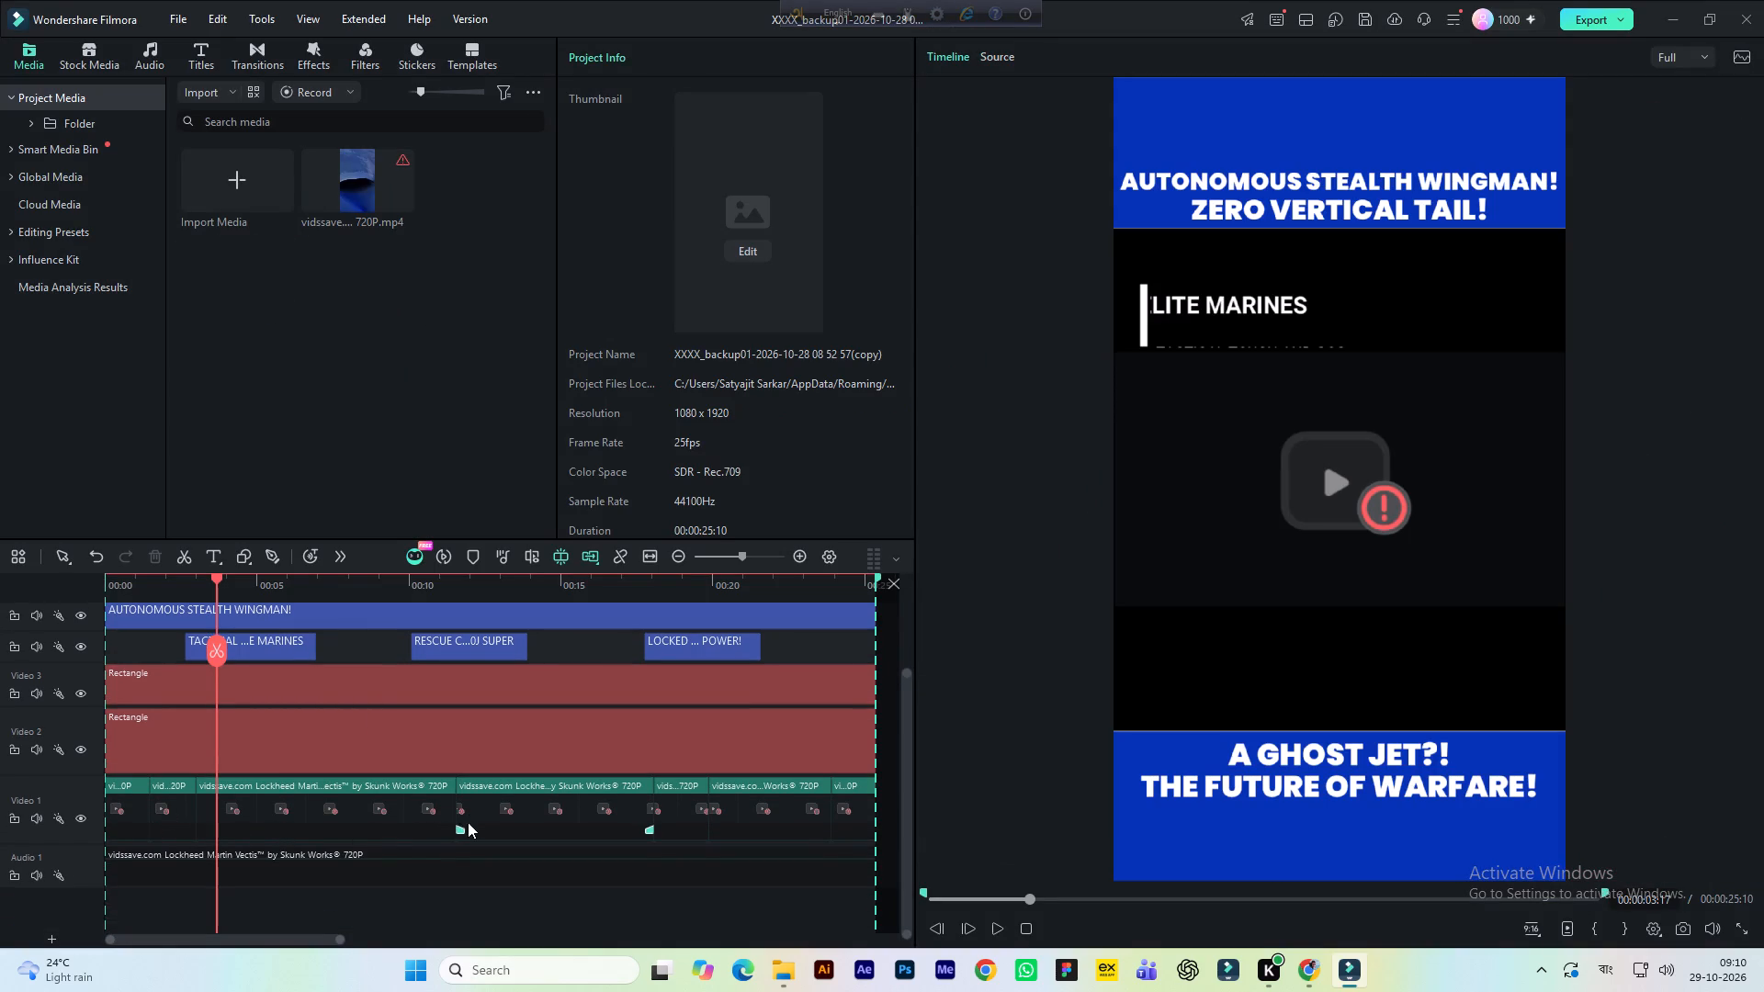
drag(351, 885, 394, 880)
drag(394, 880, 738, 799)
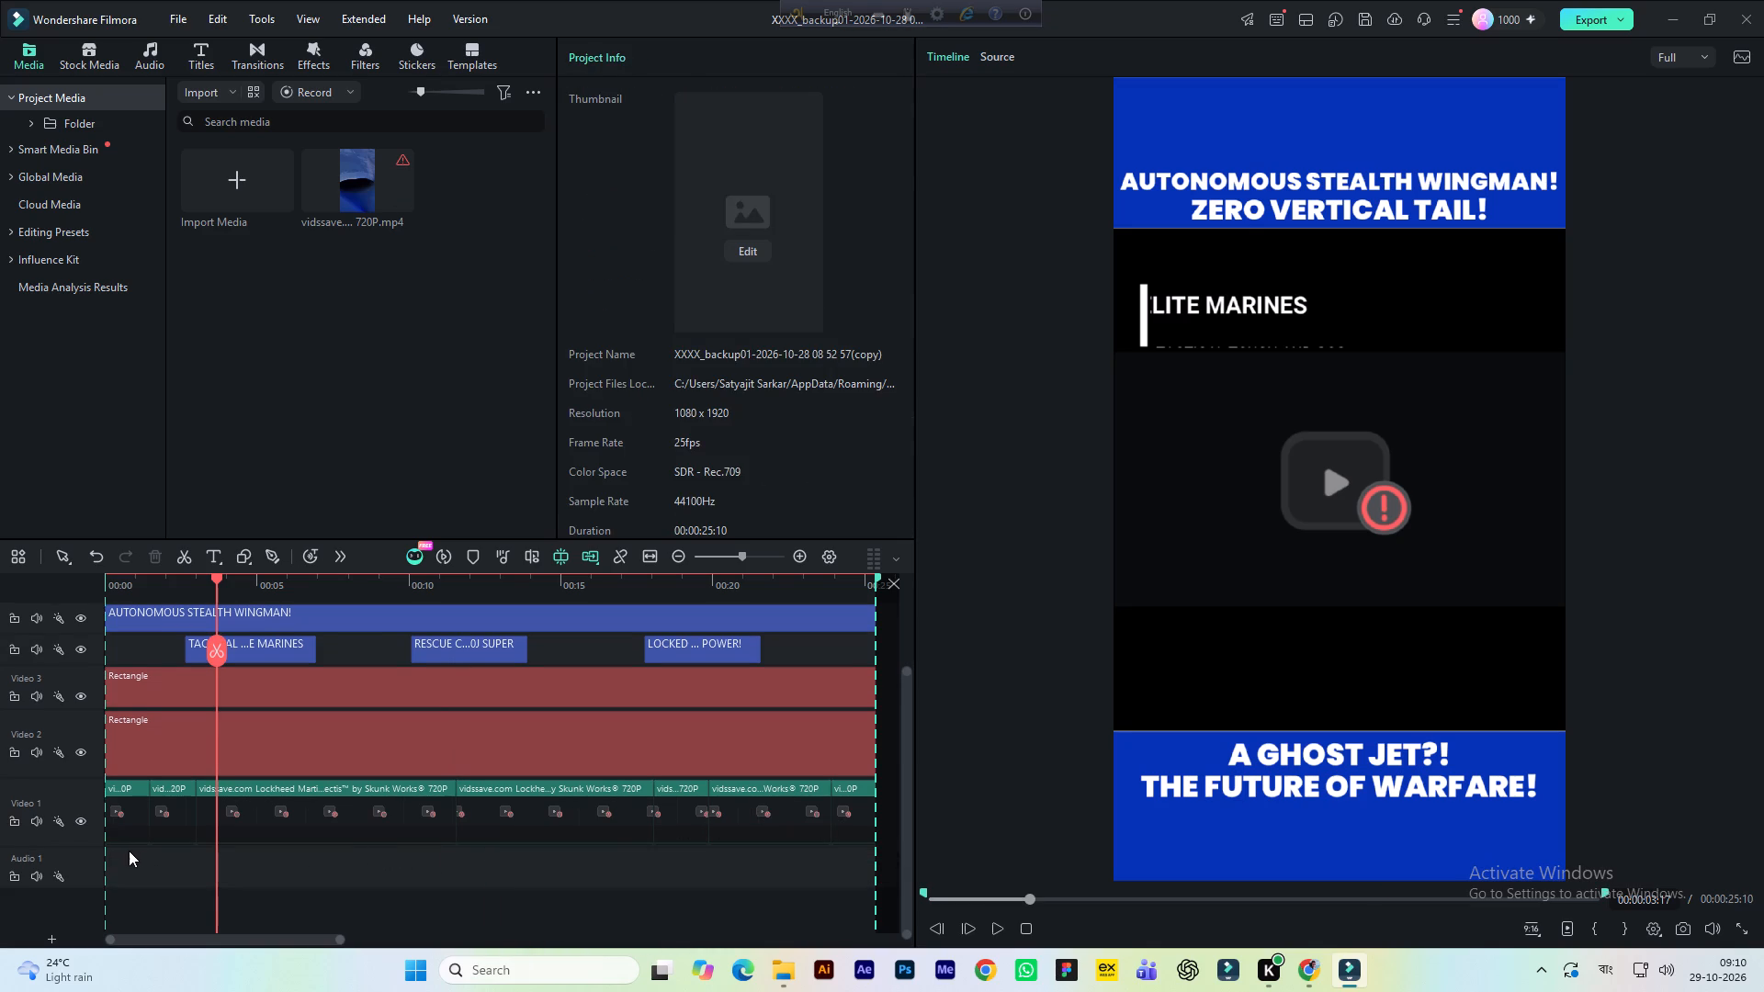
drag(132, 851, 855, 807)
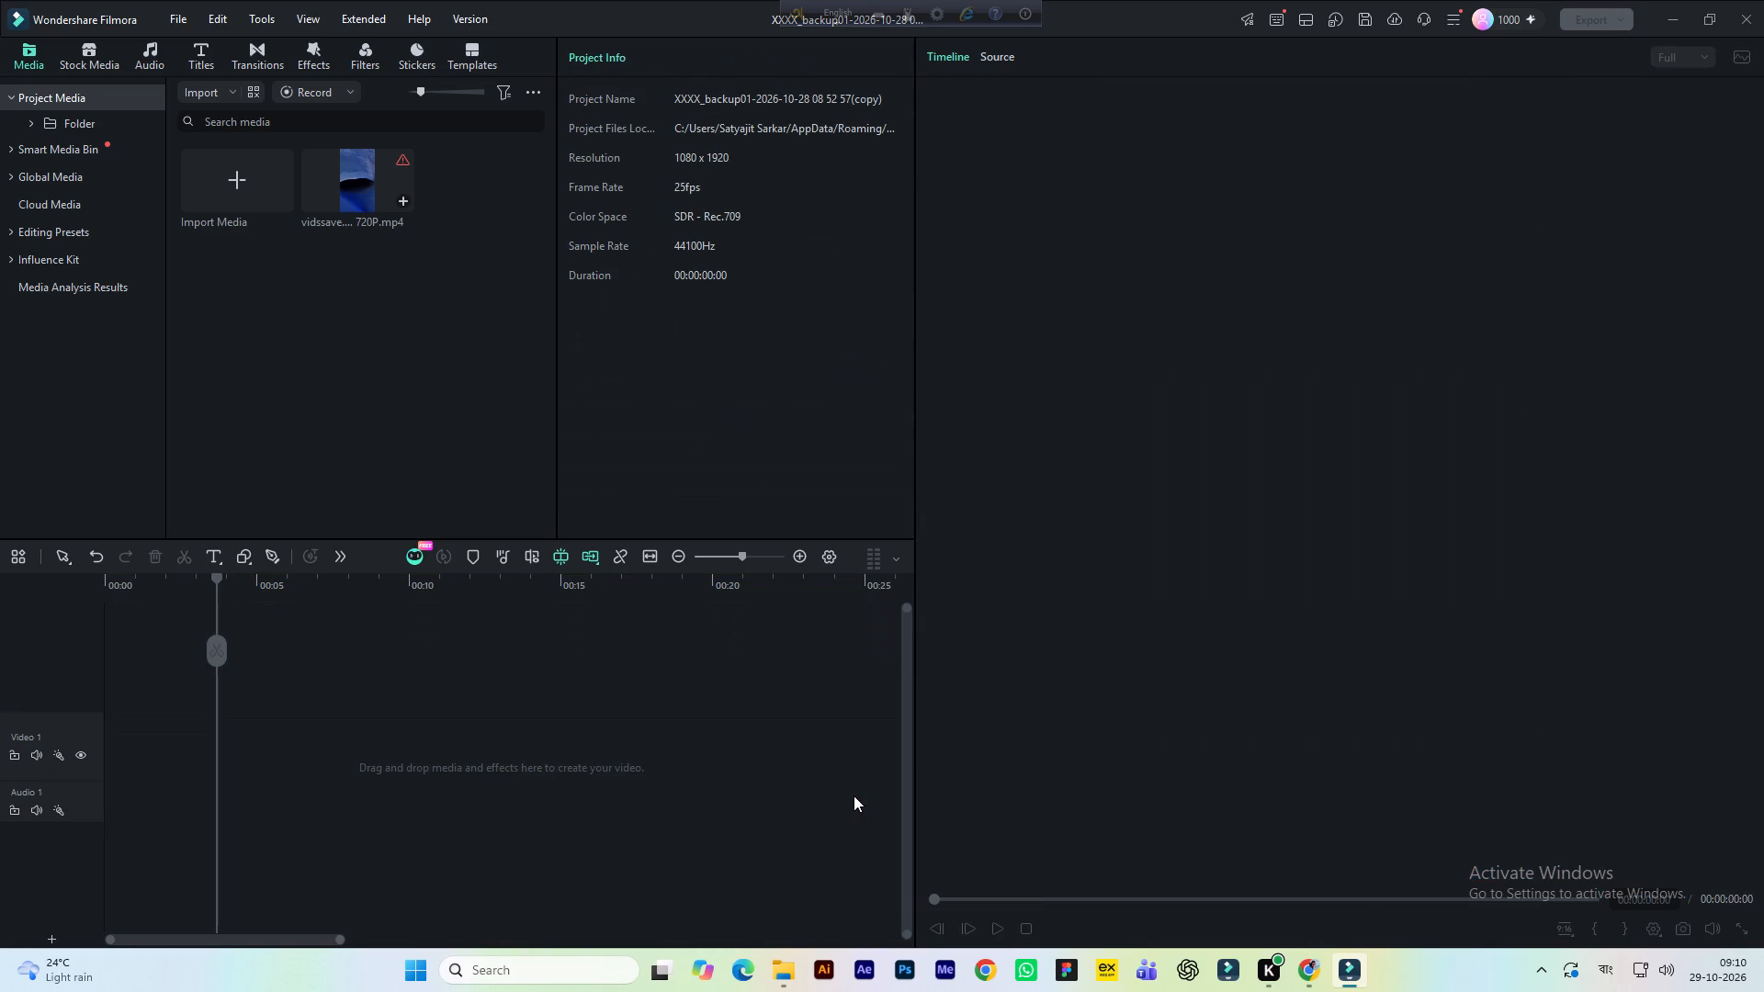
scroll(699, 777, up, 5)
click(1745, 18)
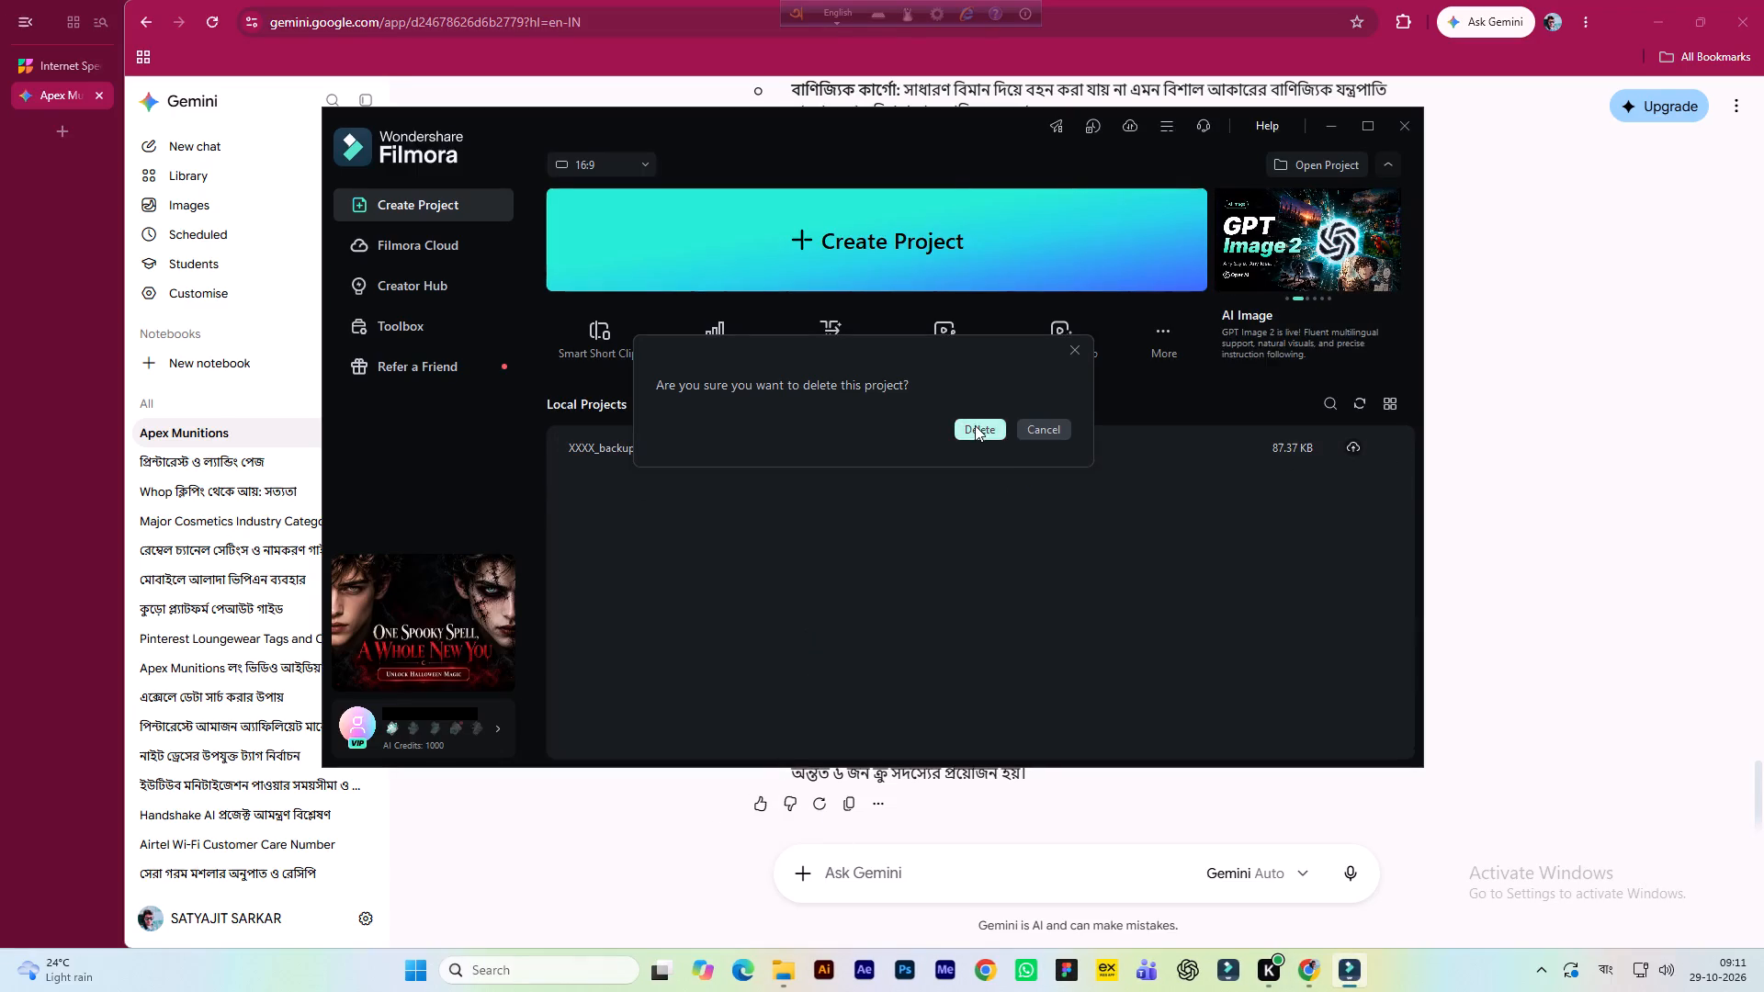
click(974, 424)
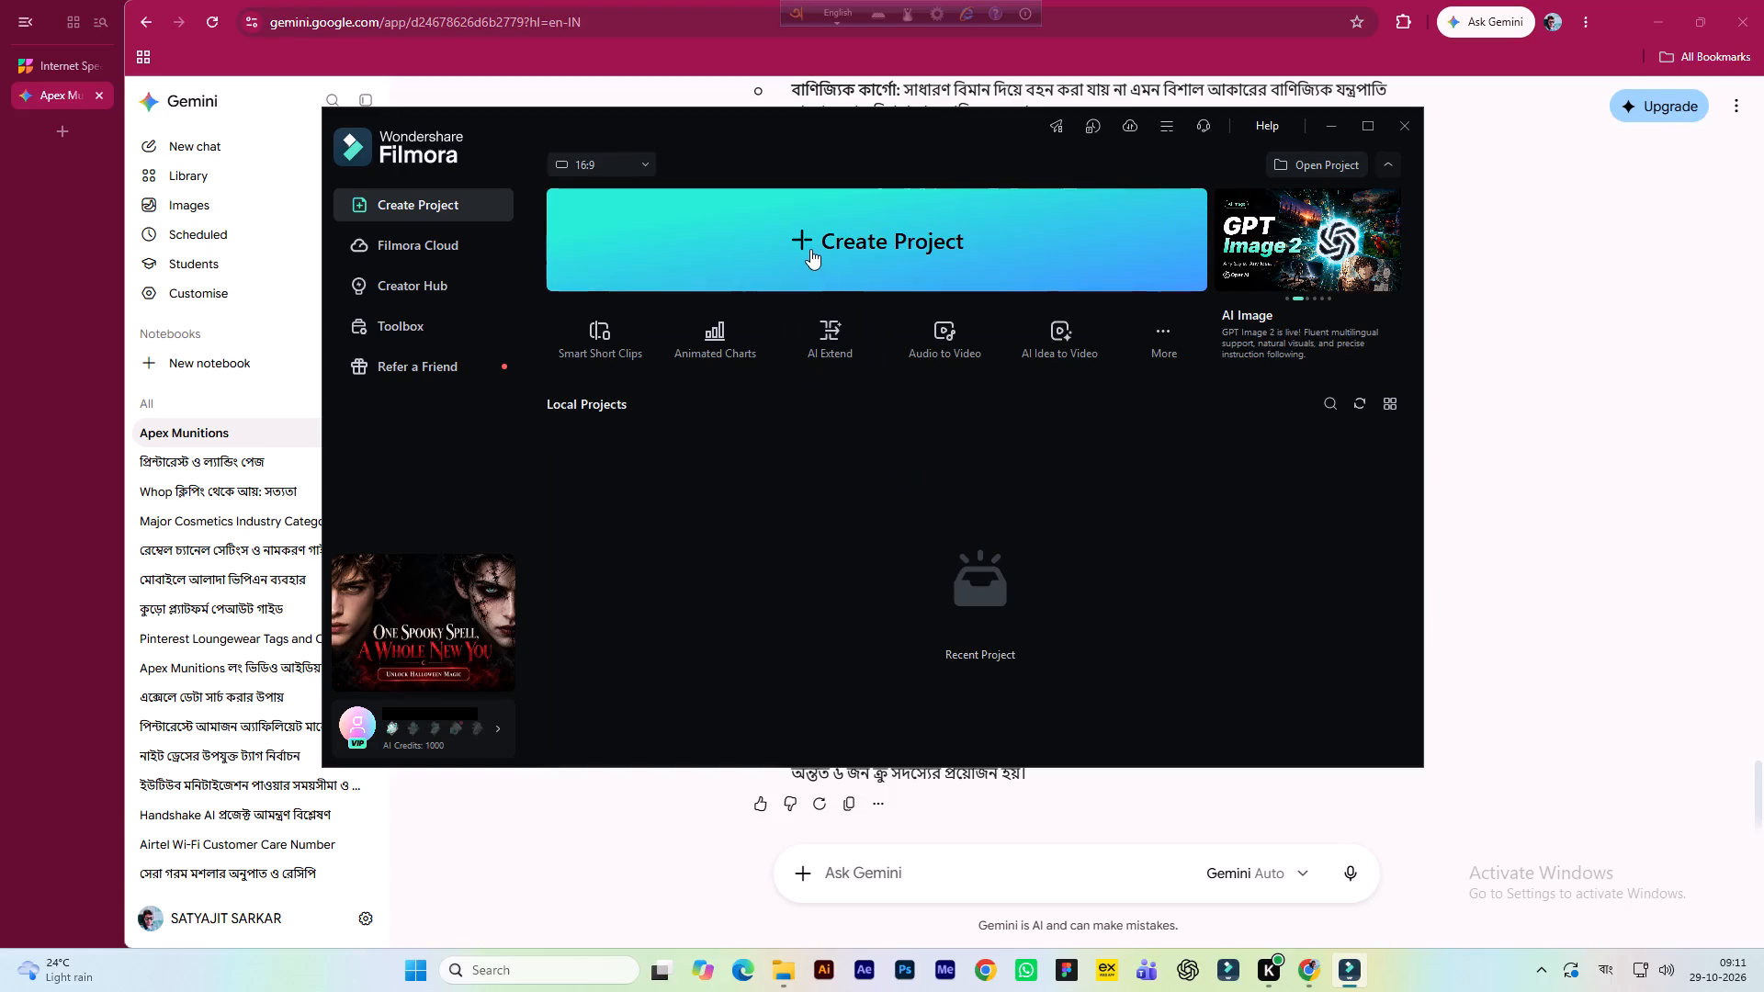
Create a new short video project with the 9:16 aspect ratio.
click(647, 158)
click(585, 223)
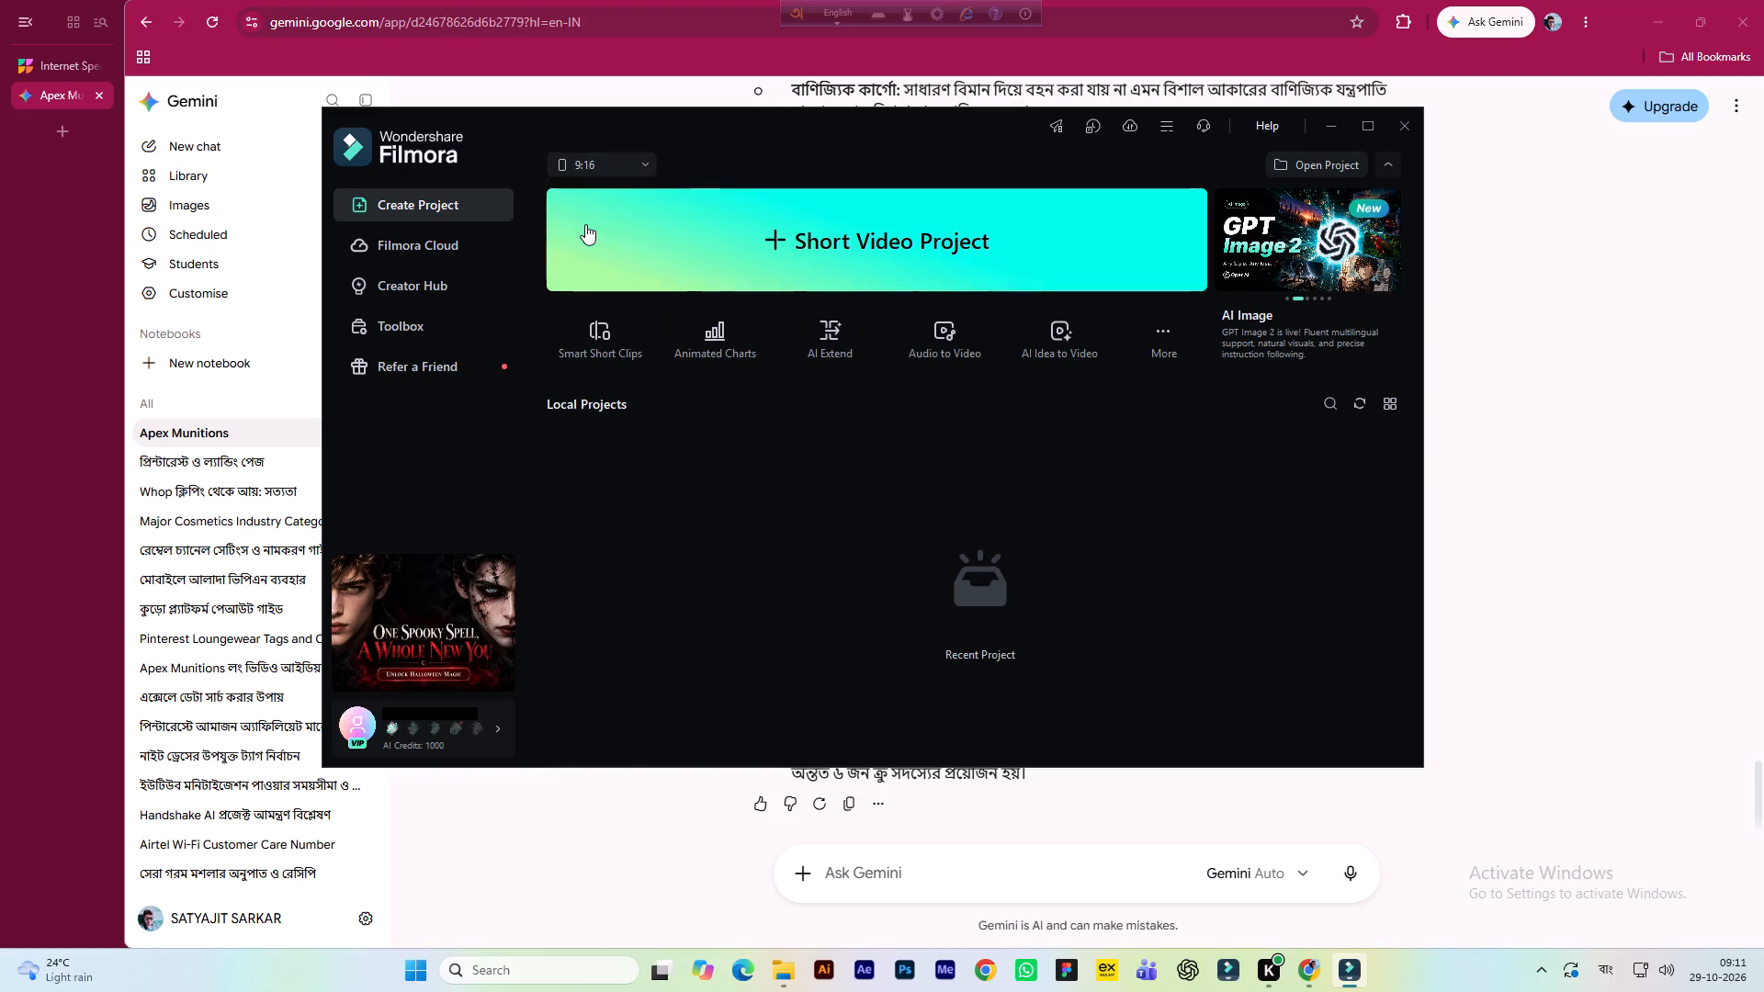
click(792, 243)
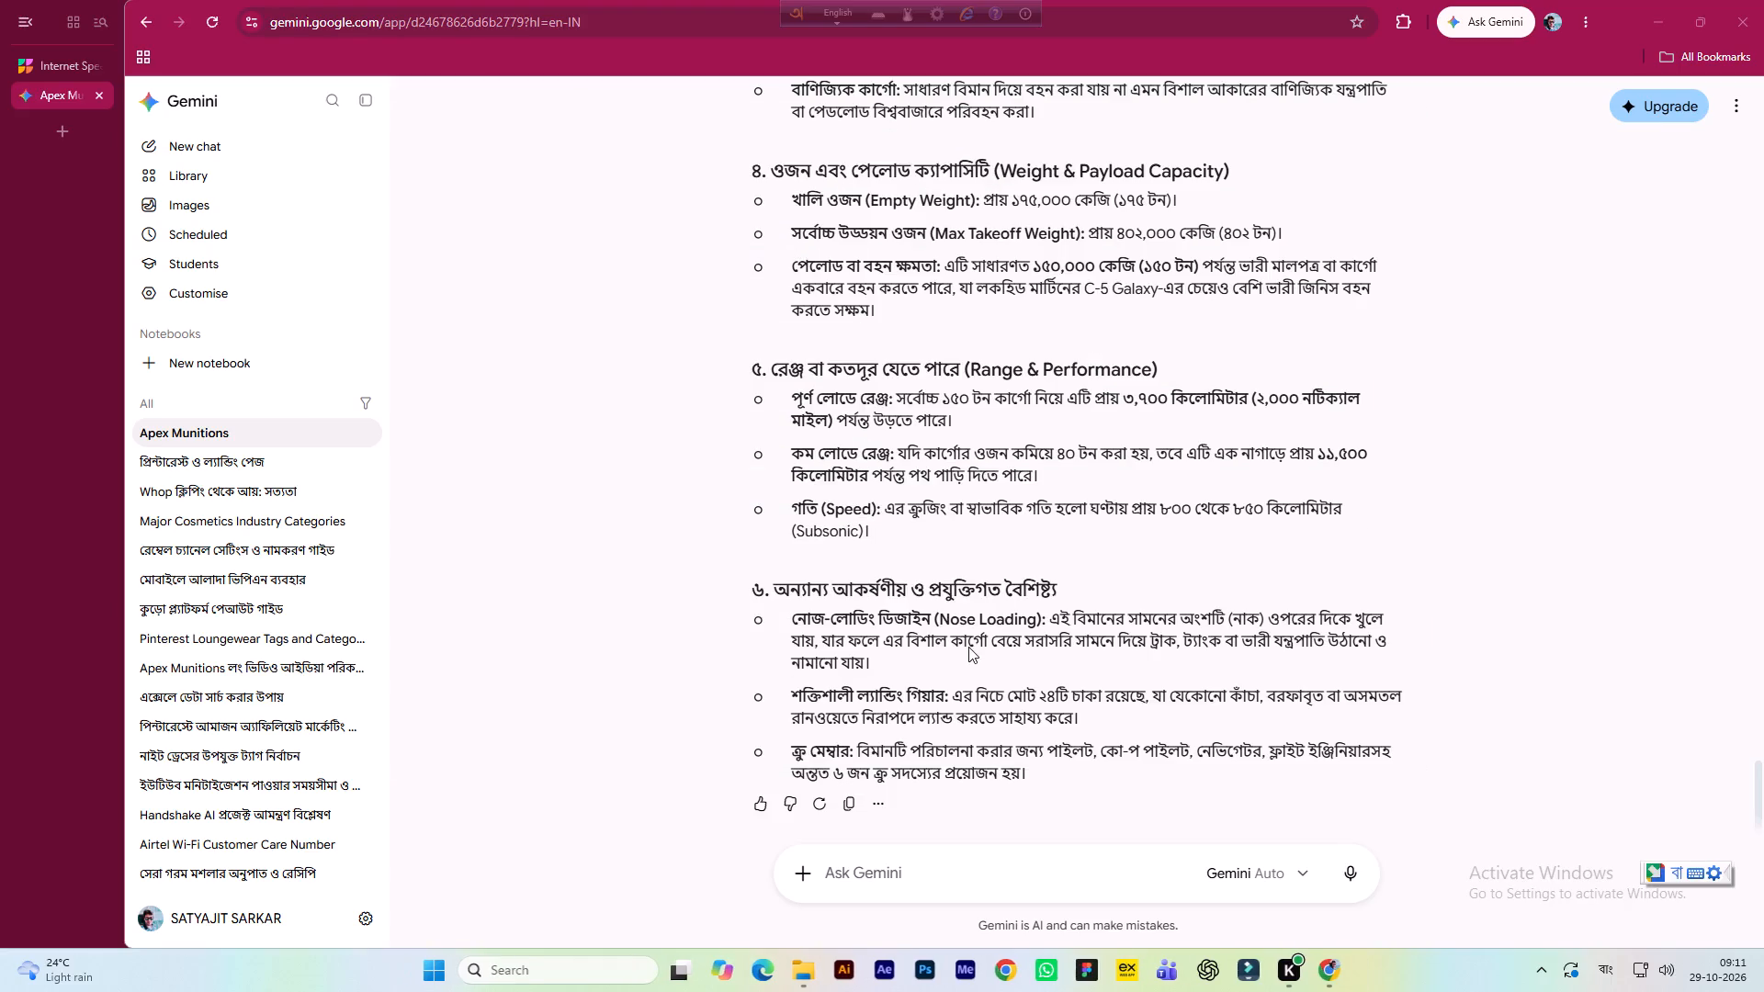
Import the Vectis video from the AAAA folder in Downloads into the project media.
click(351, 255)
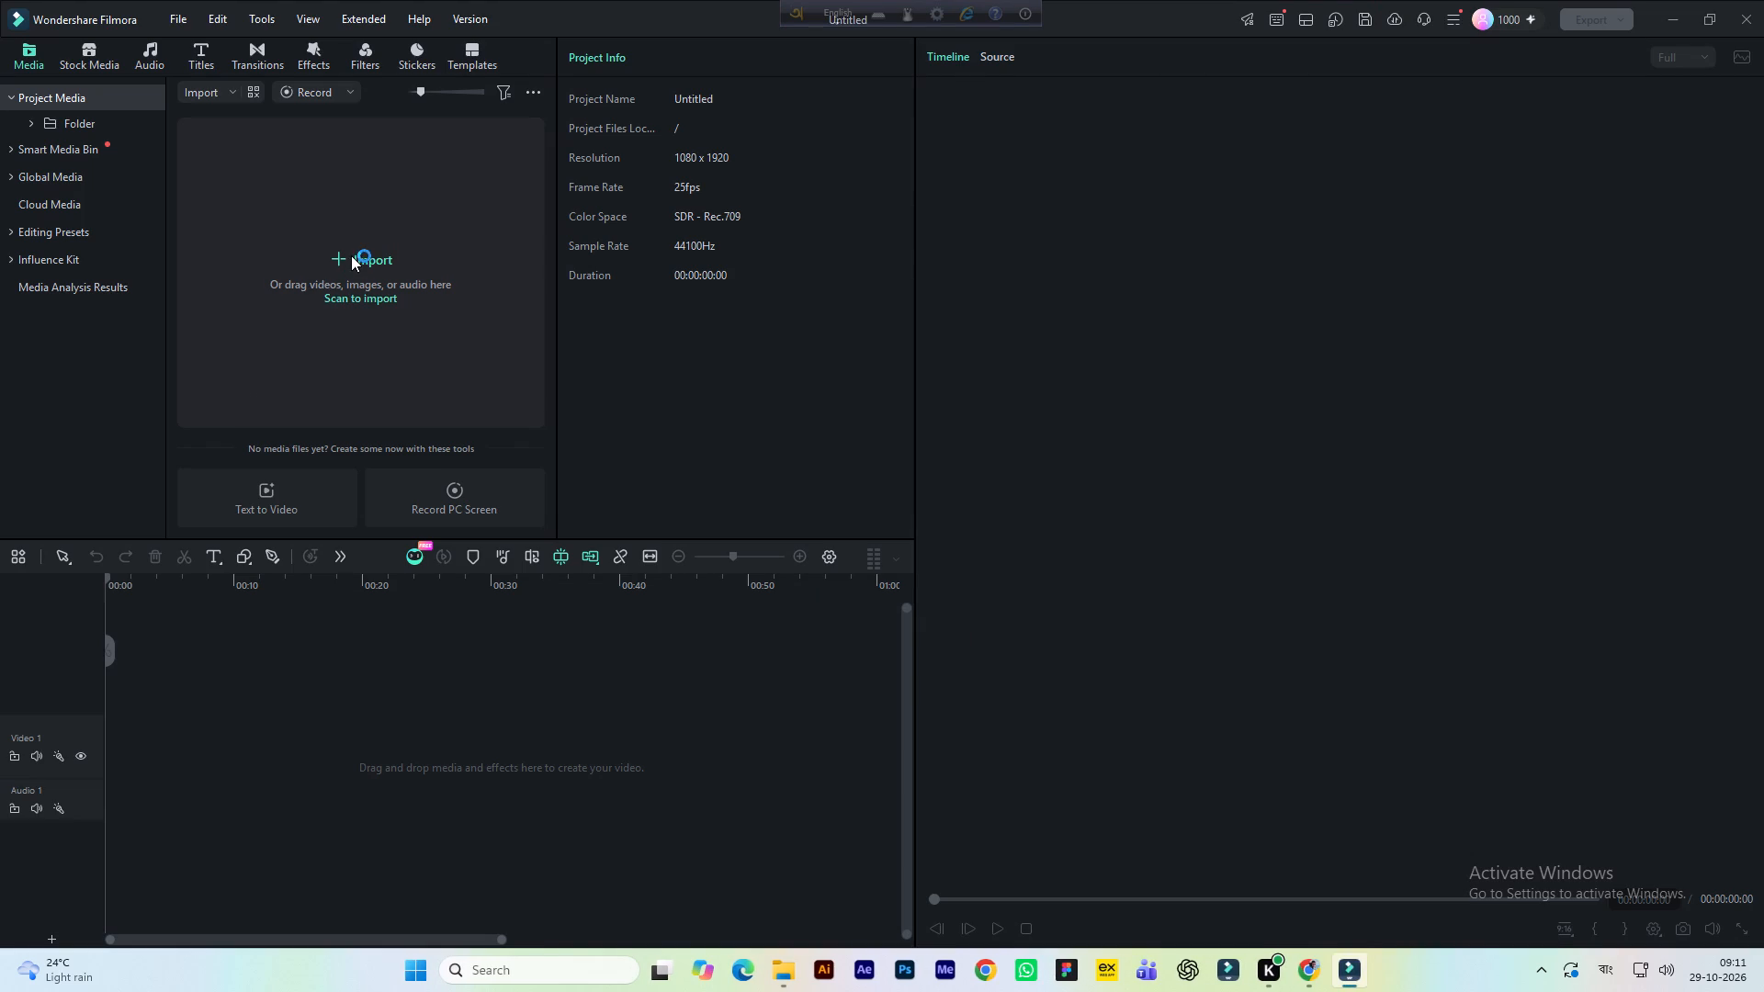
click(119, 220)
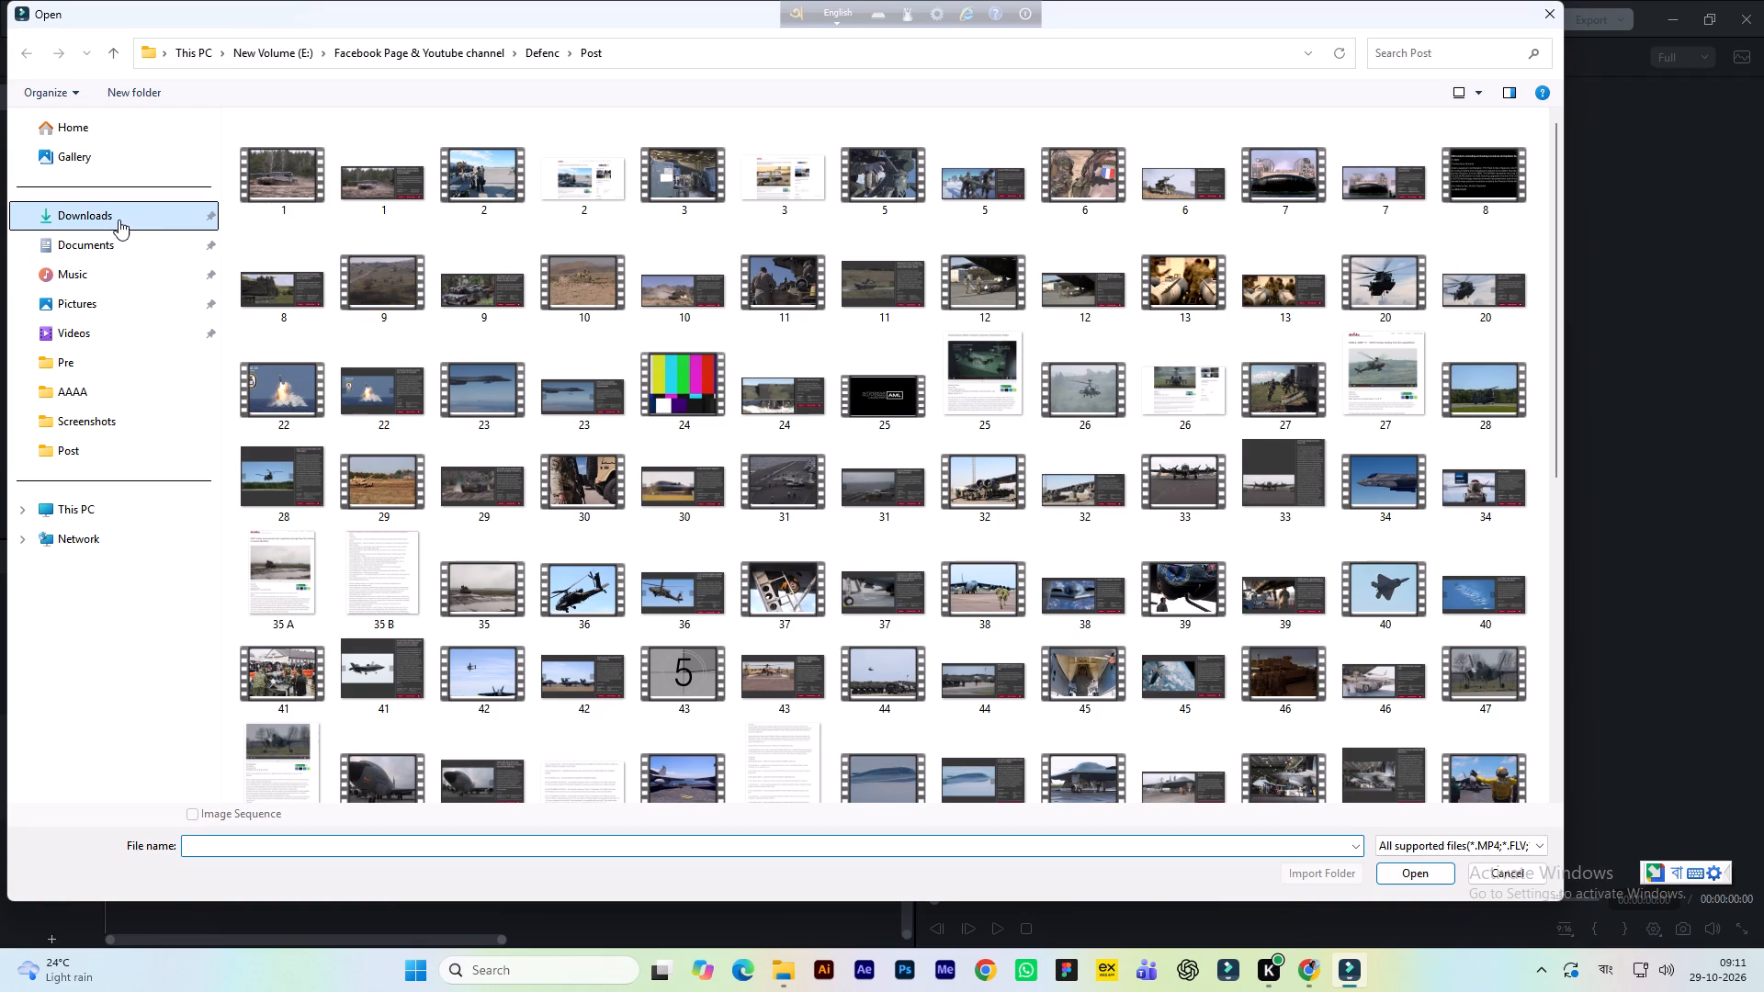
double_click(390, 190)
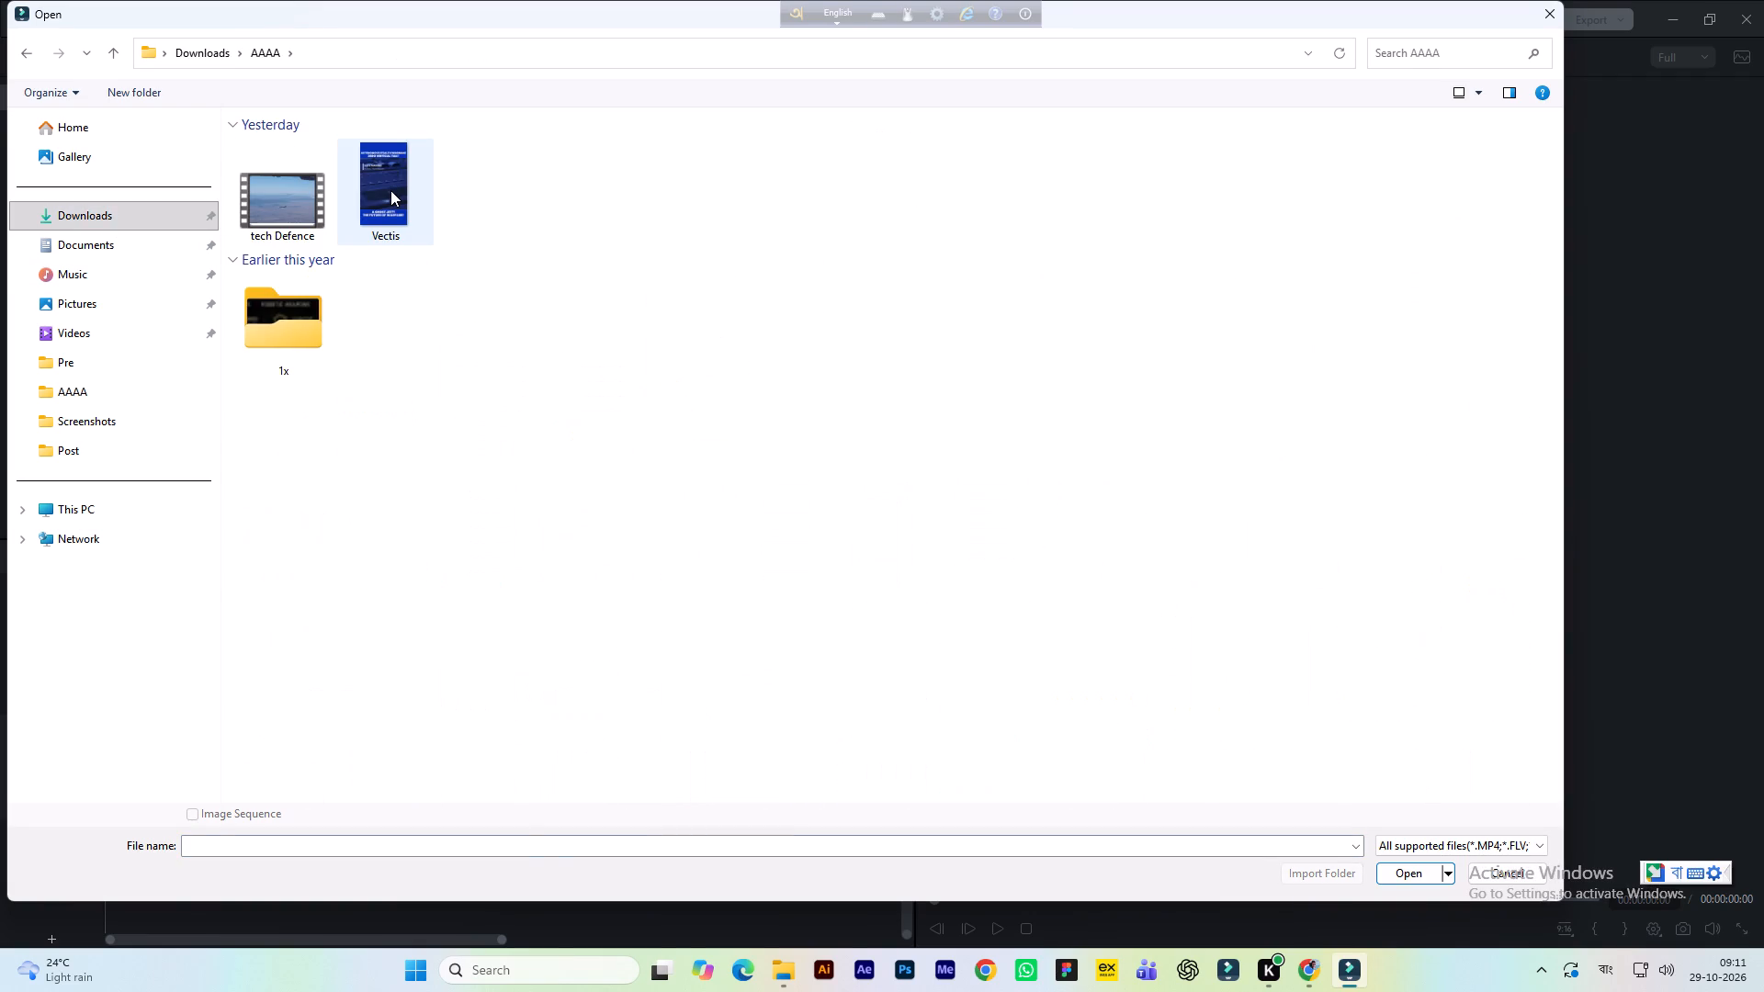
click(390, 190)
click(1411, 866)
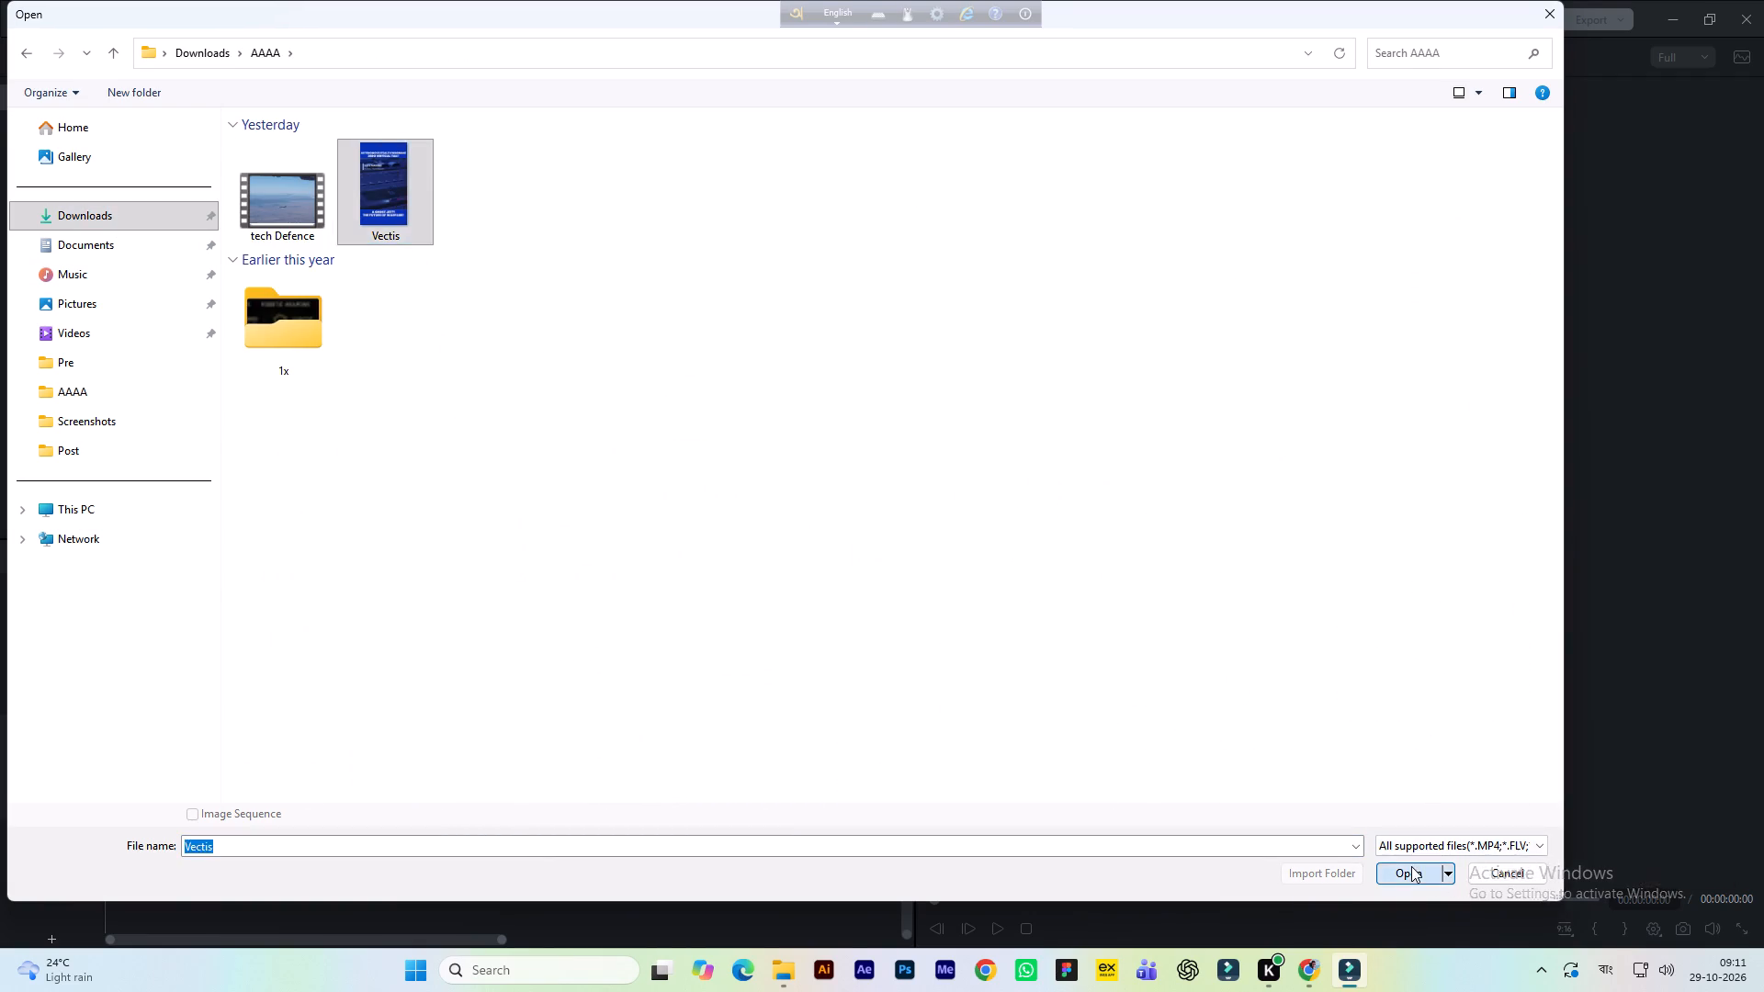
Place Vectis.mp4 at the start of the Video 1 track after a brief preview of the clip.
click(341, 214)
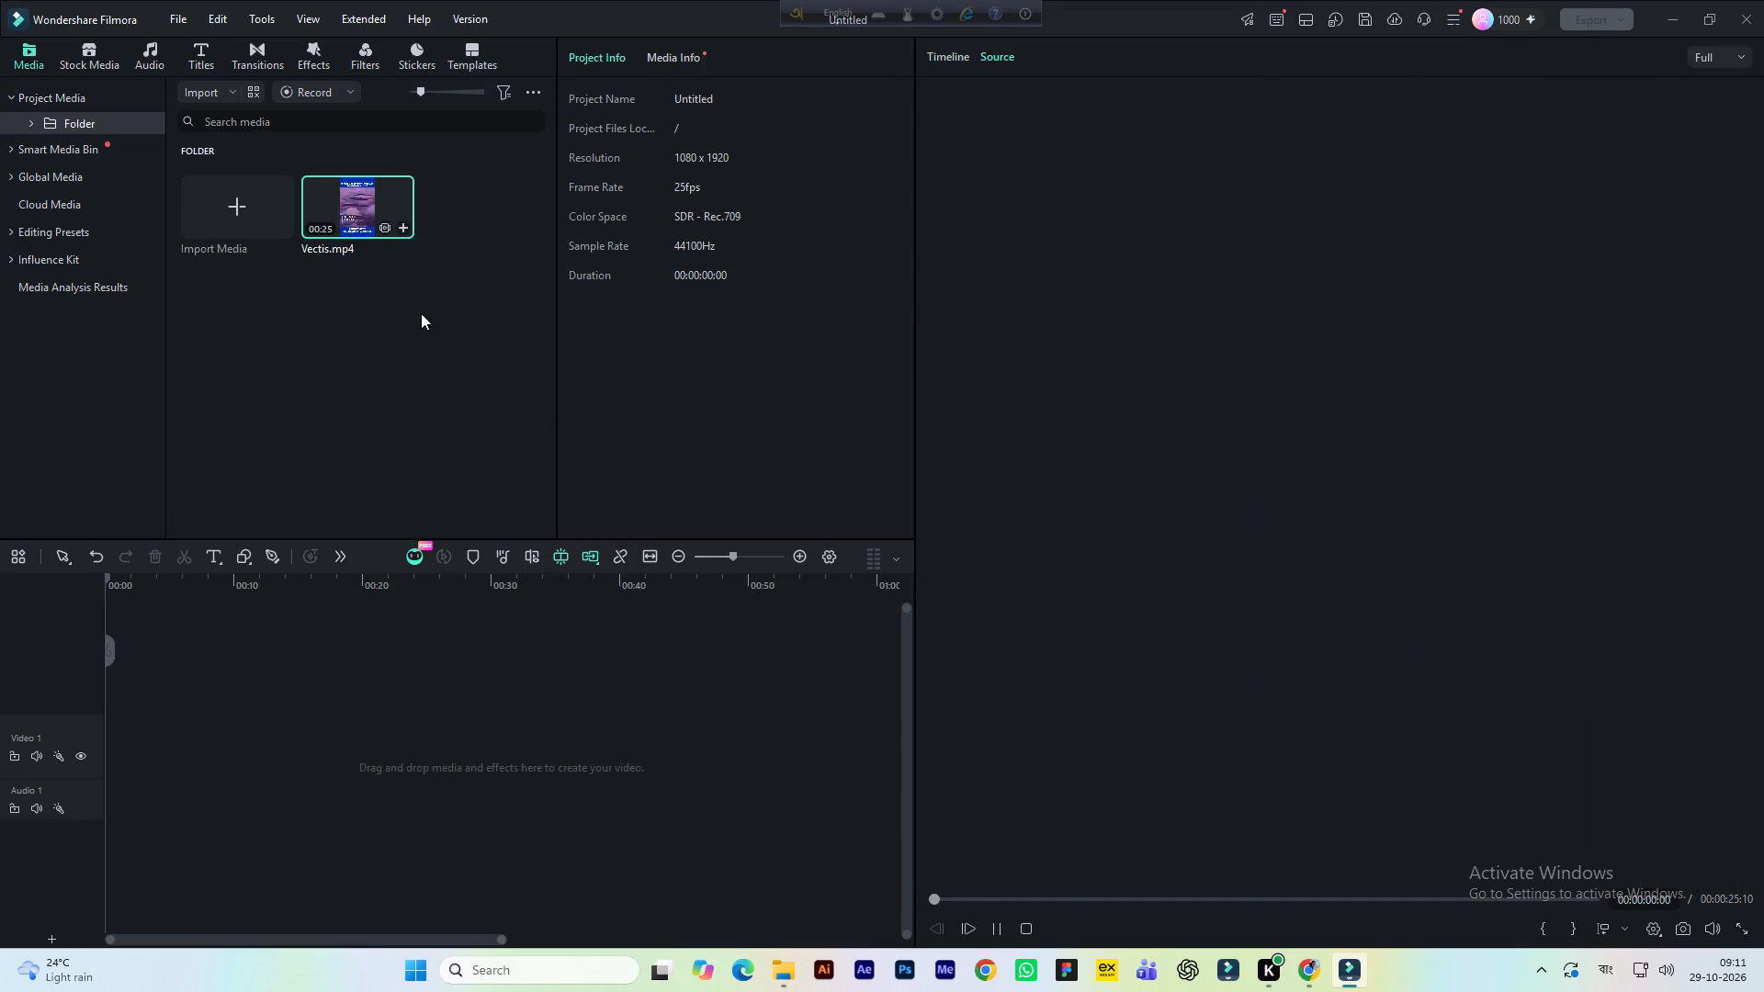
click(481, 332)
key(space)
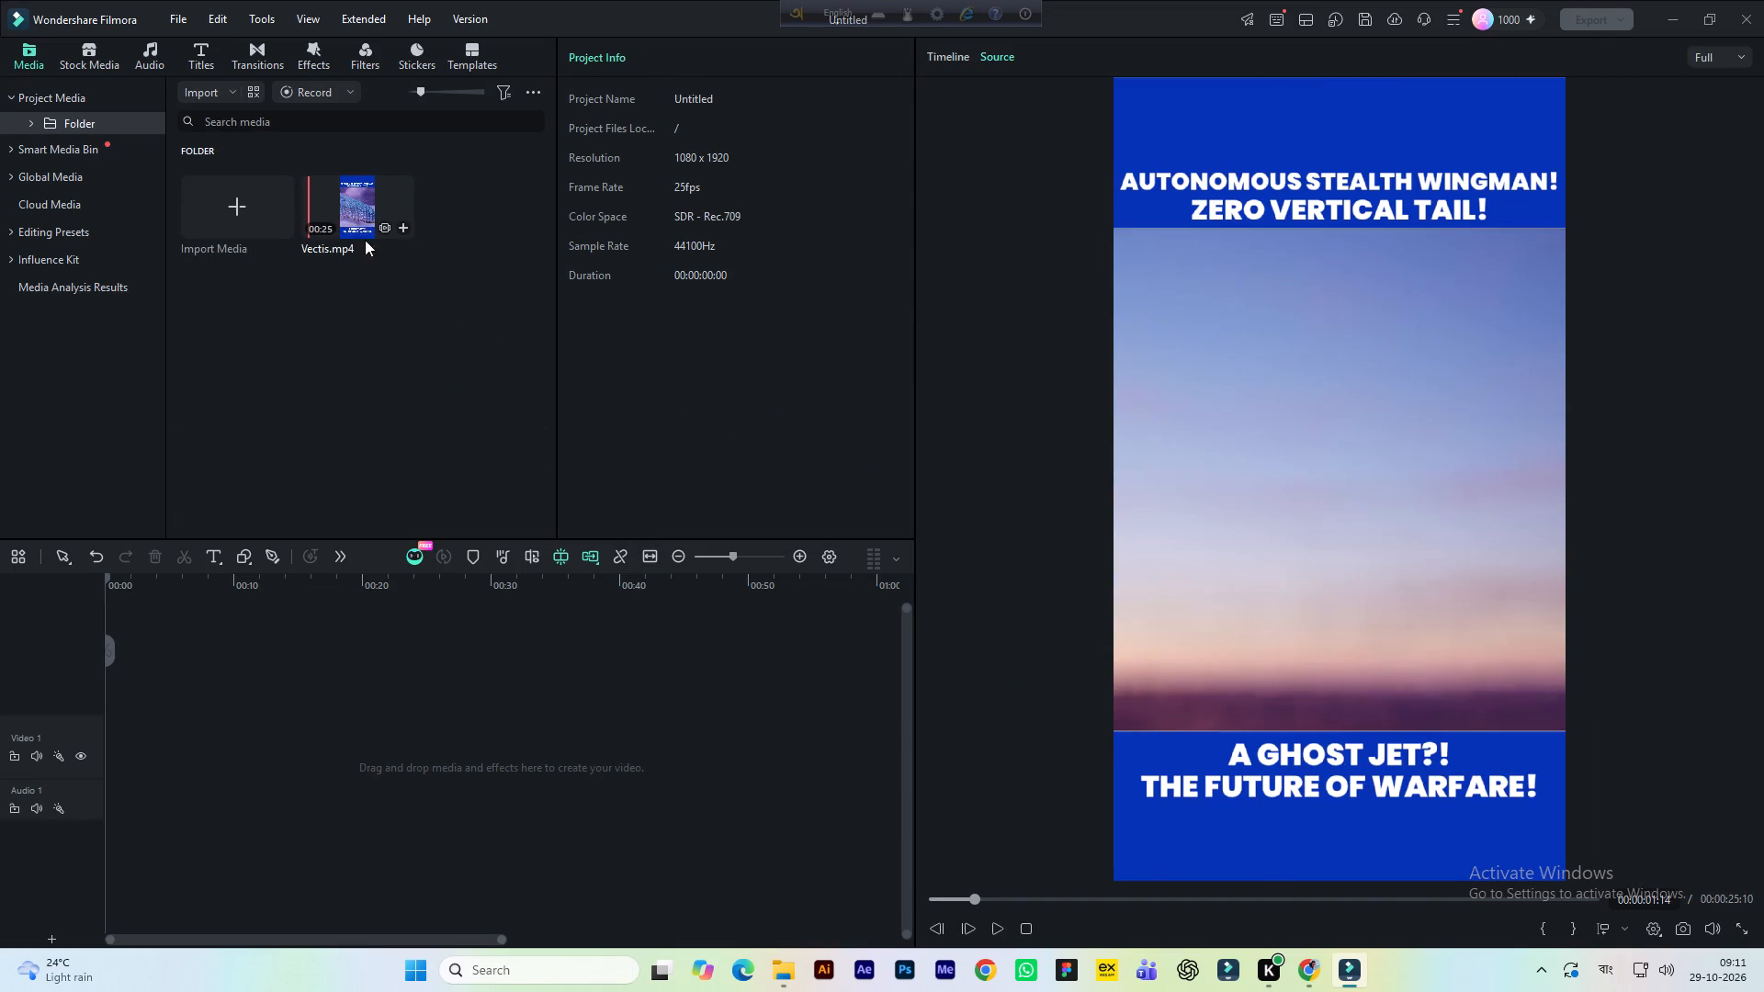
drag(348, 213, 382, 683)
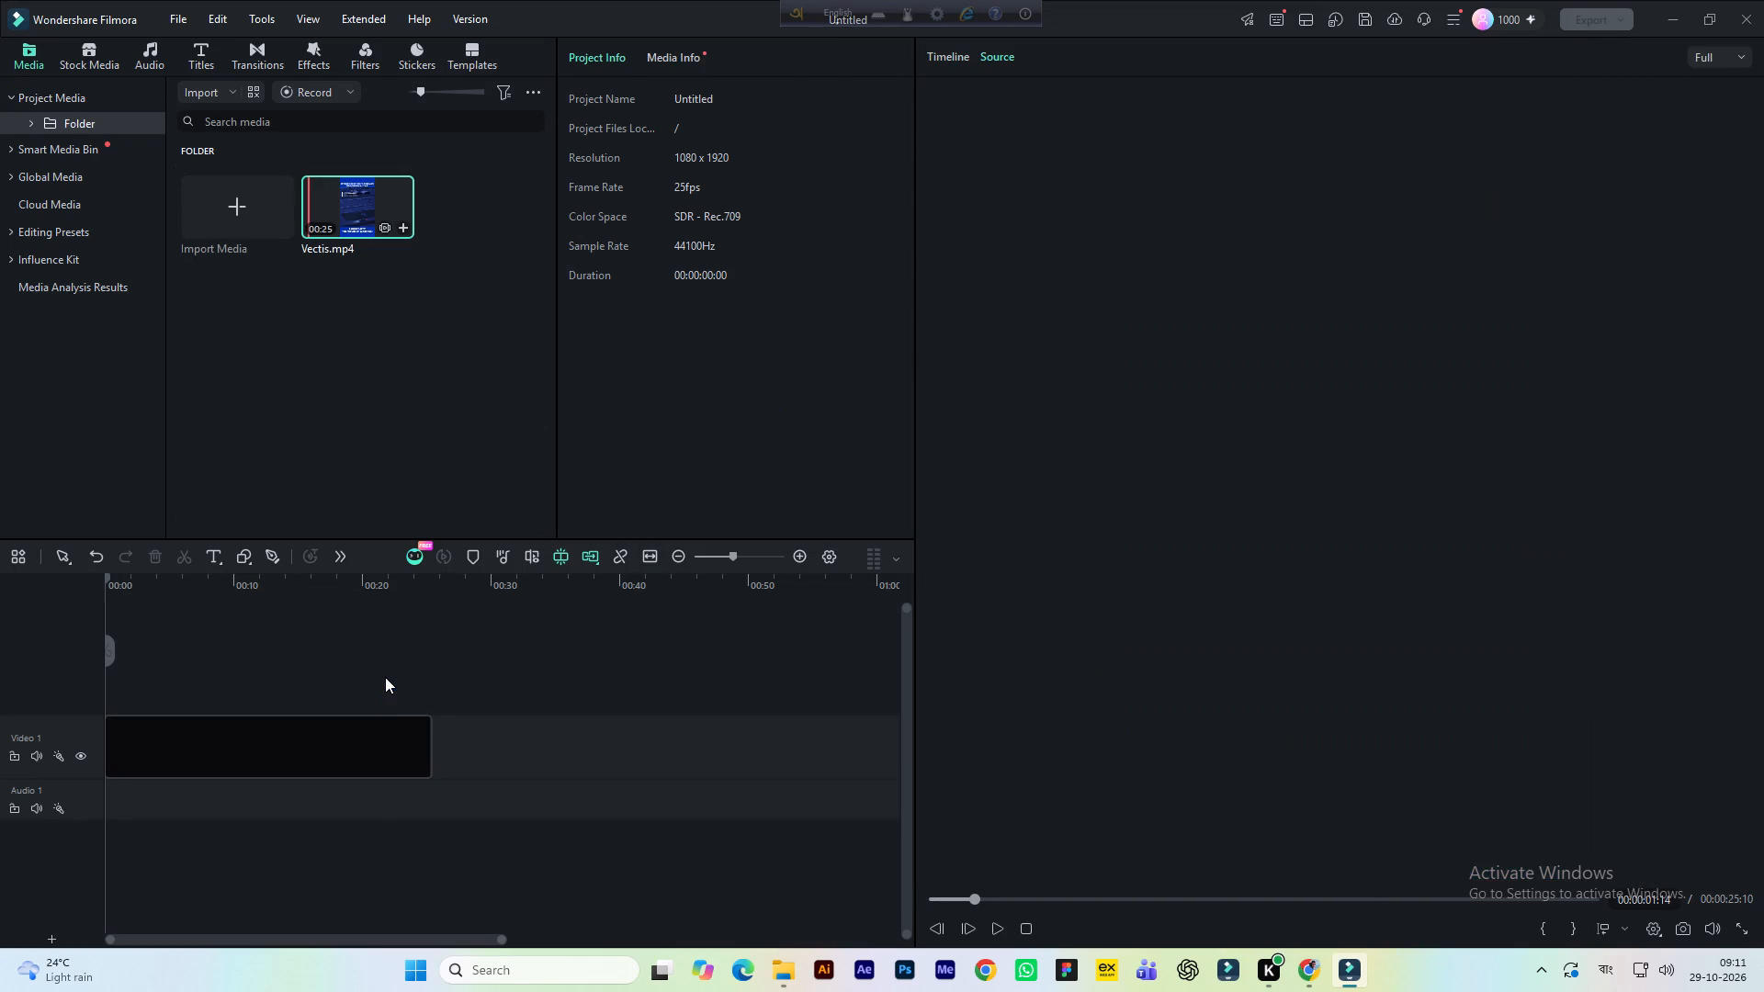
At about 00:00:12:23, draw a rectangle covering the upper title band, centred at about X -169, Y 794.
click(271, 590)
click(575, 719)
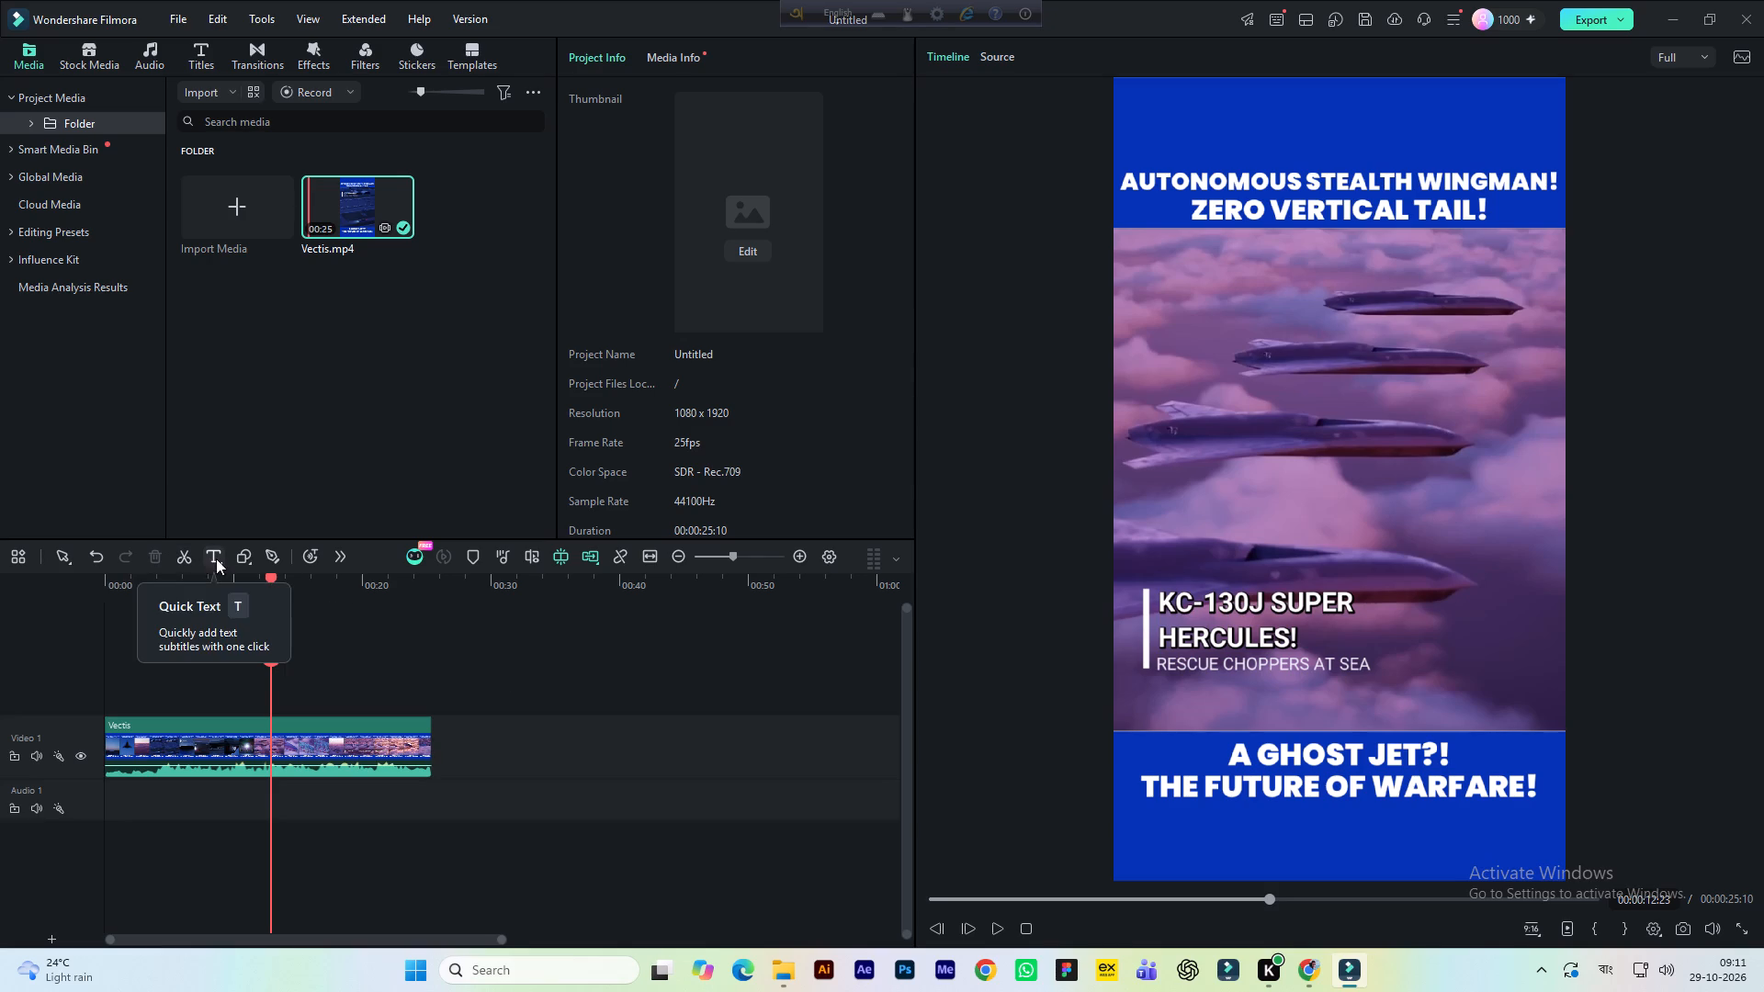
click(245, 558)
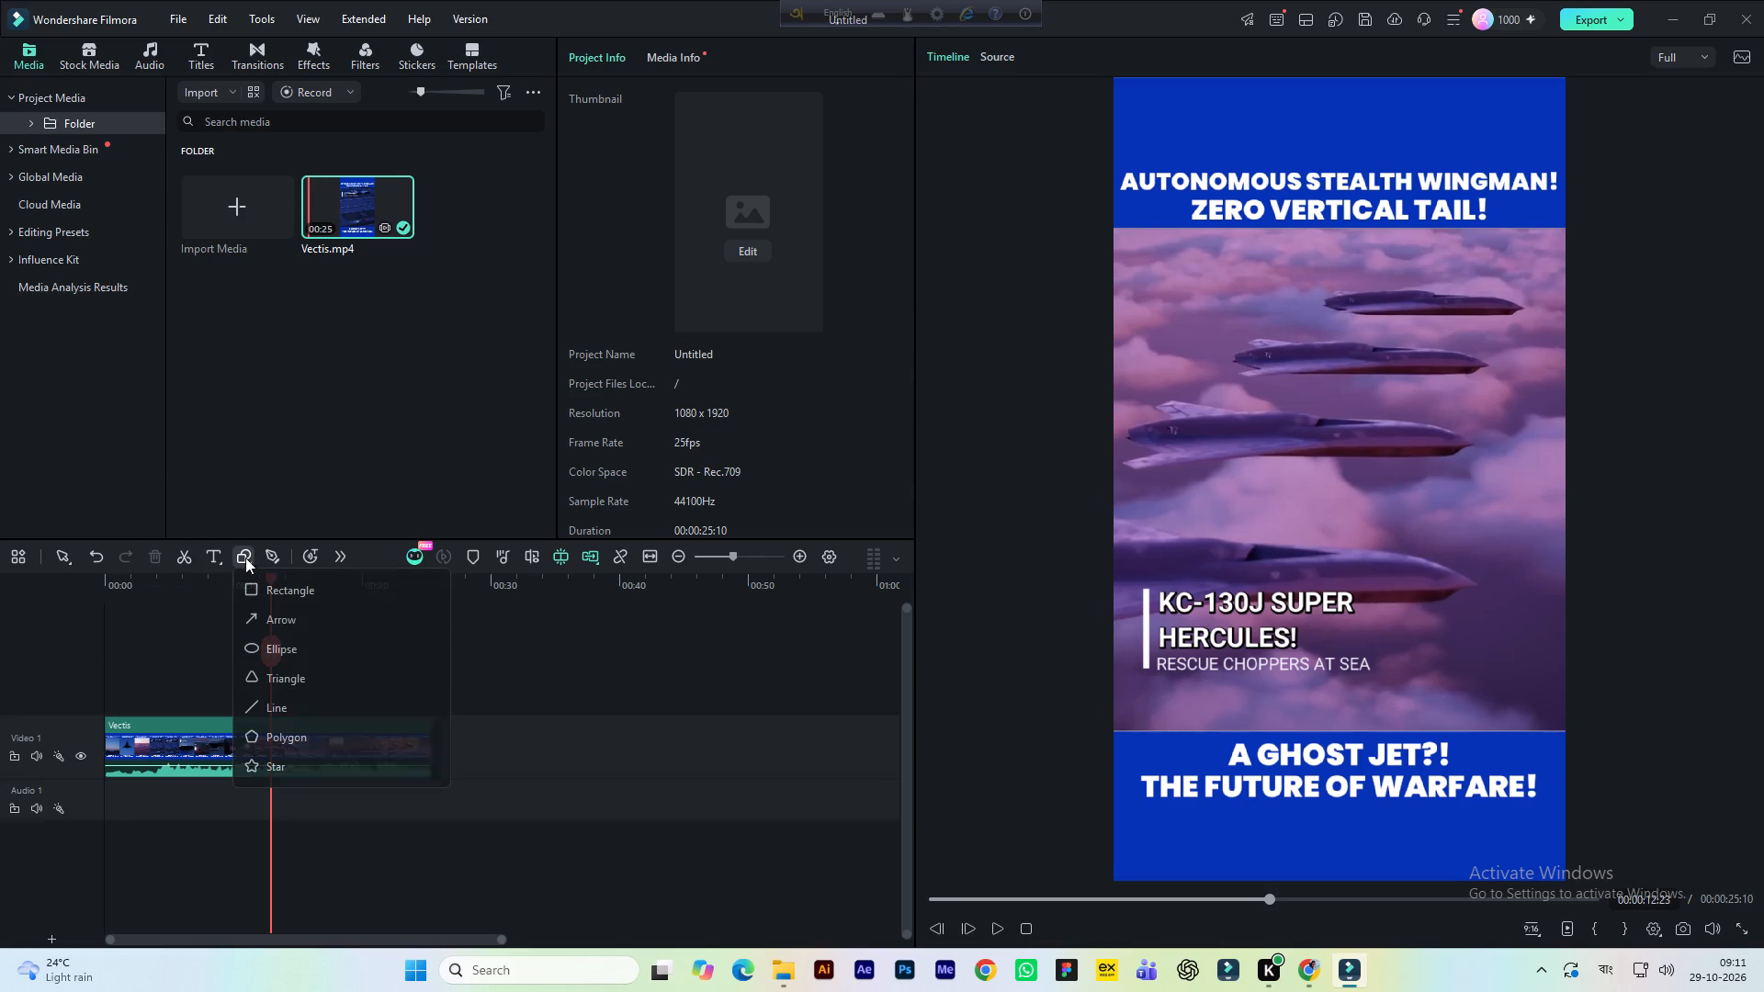
click(268, 587)
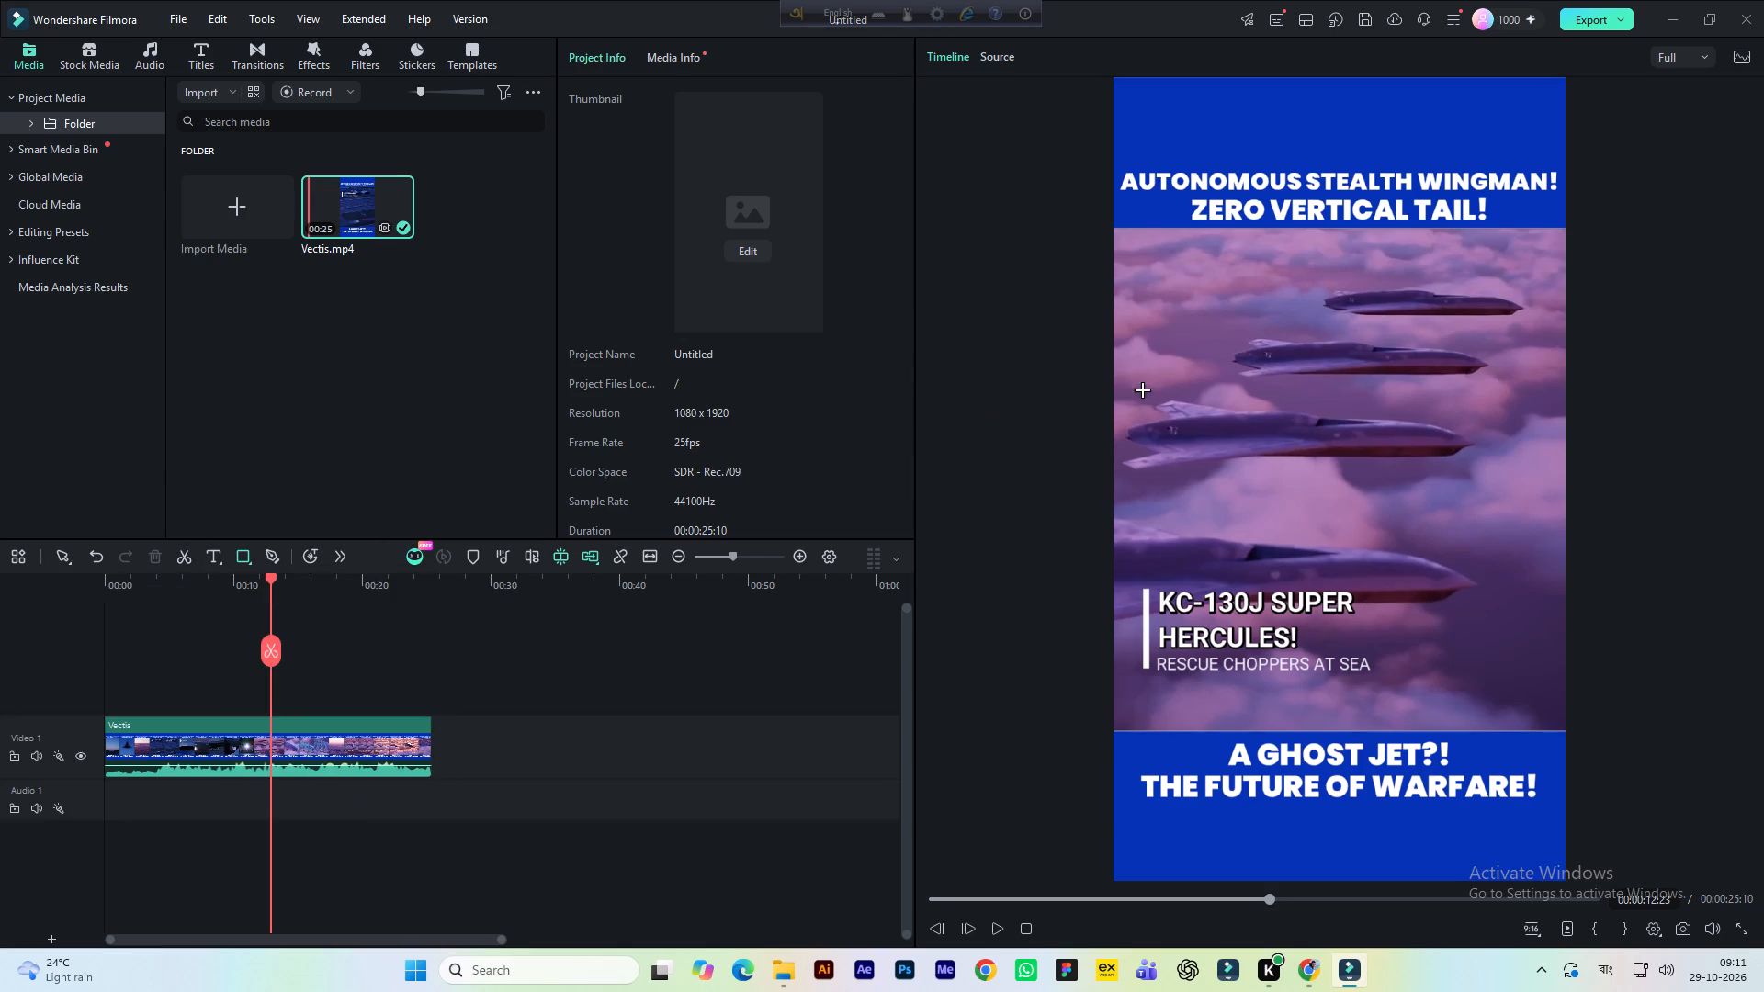
ctrl+scroll(1307, 514, down, 2)
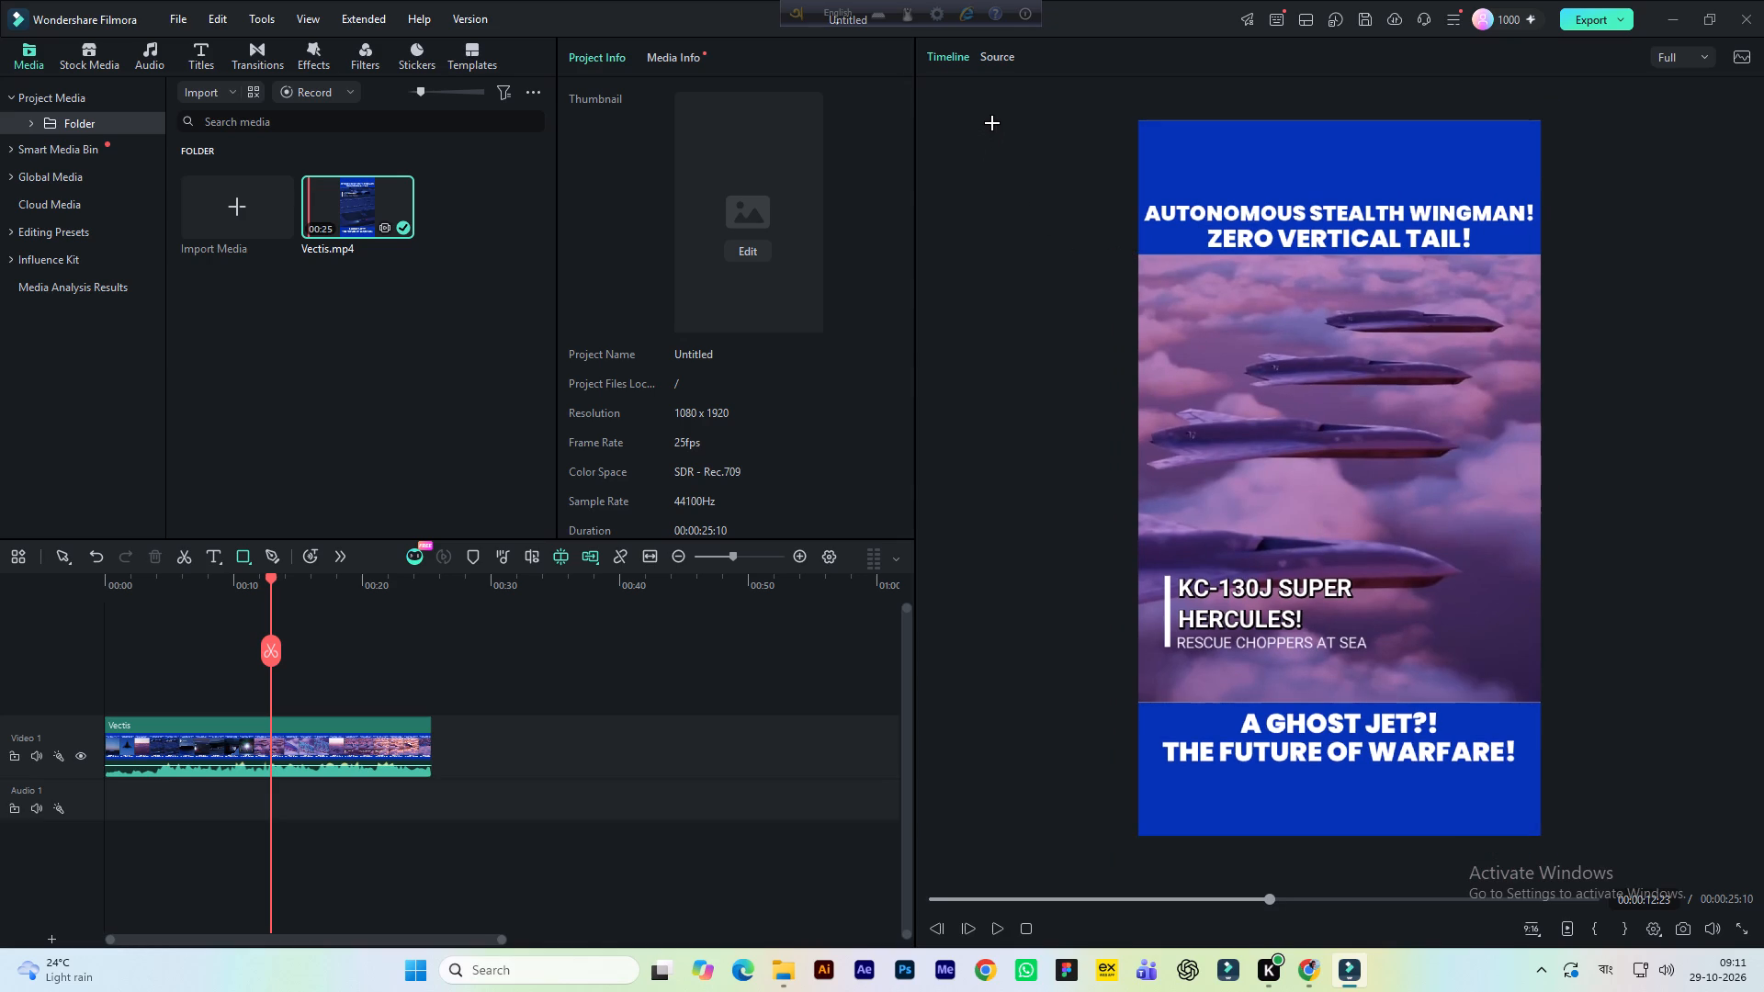
drag(993, 114, 1601, 236)
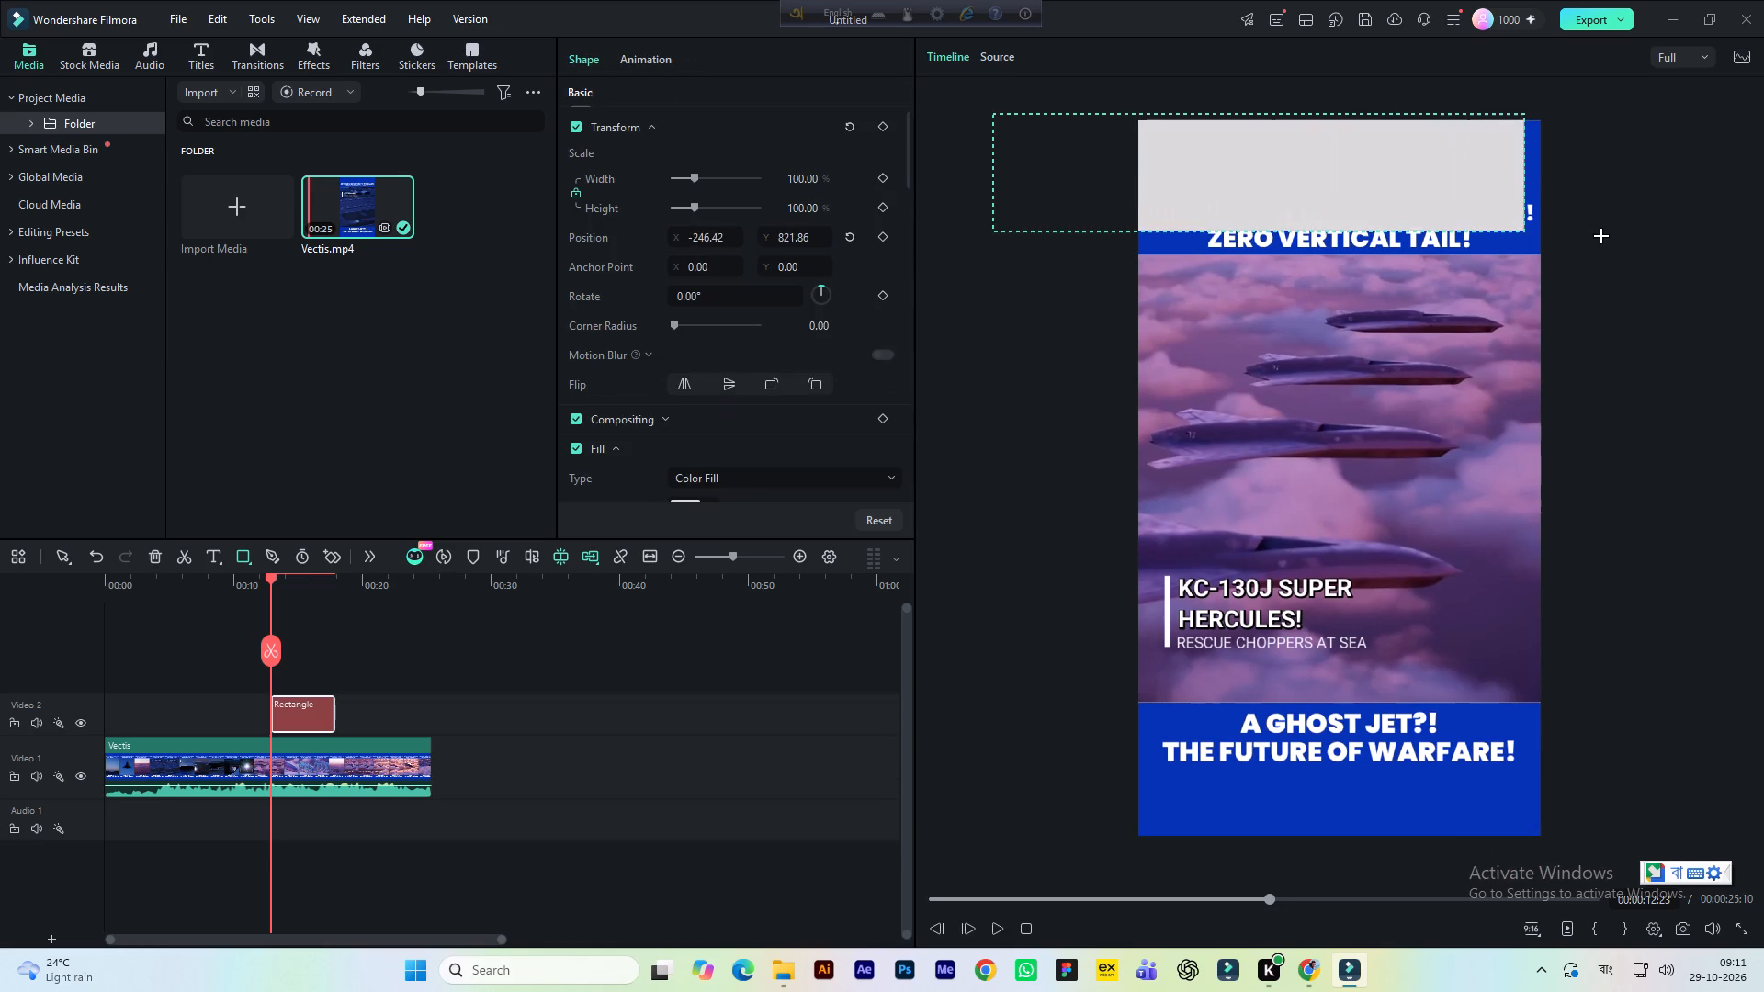
drag(1601, 236, 1634, 250)
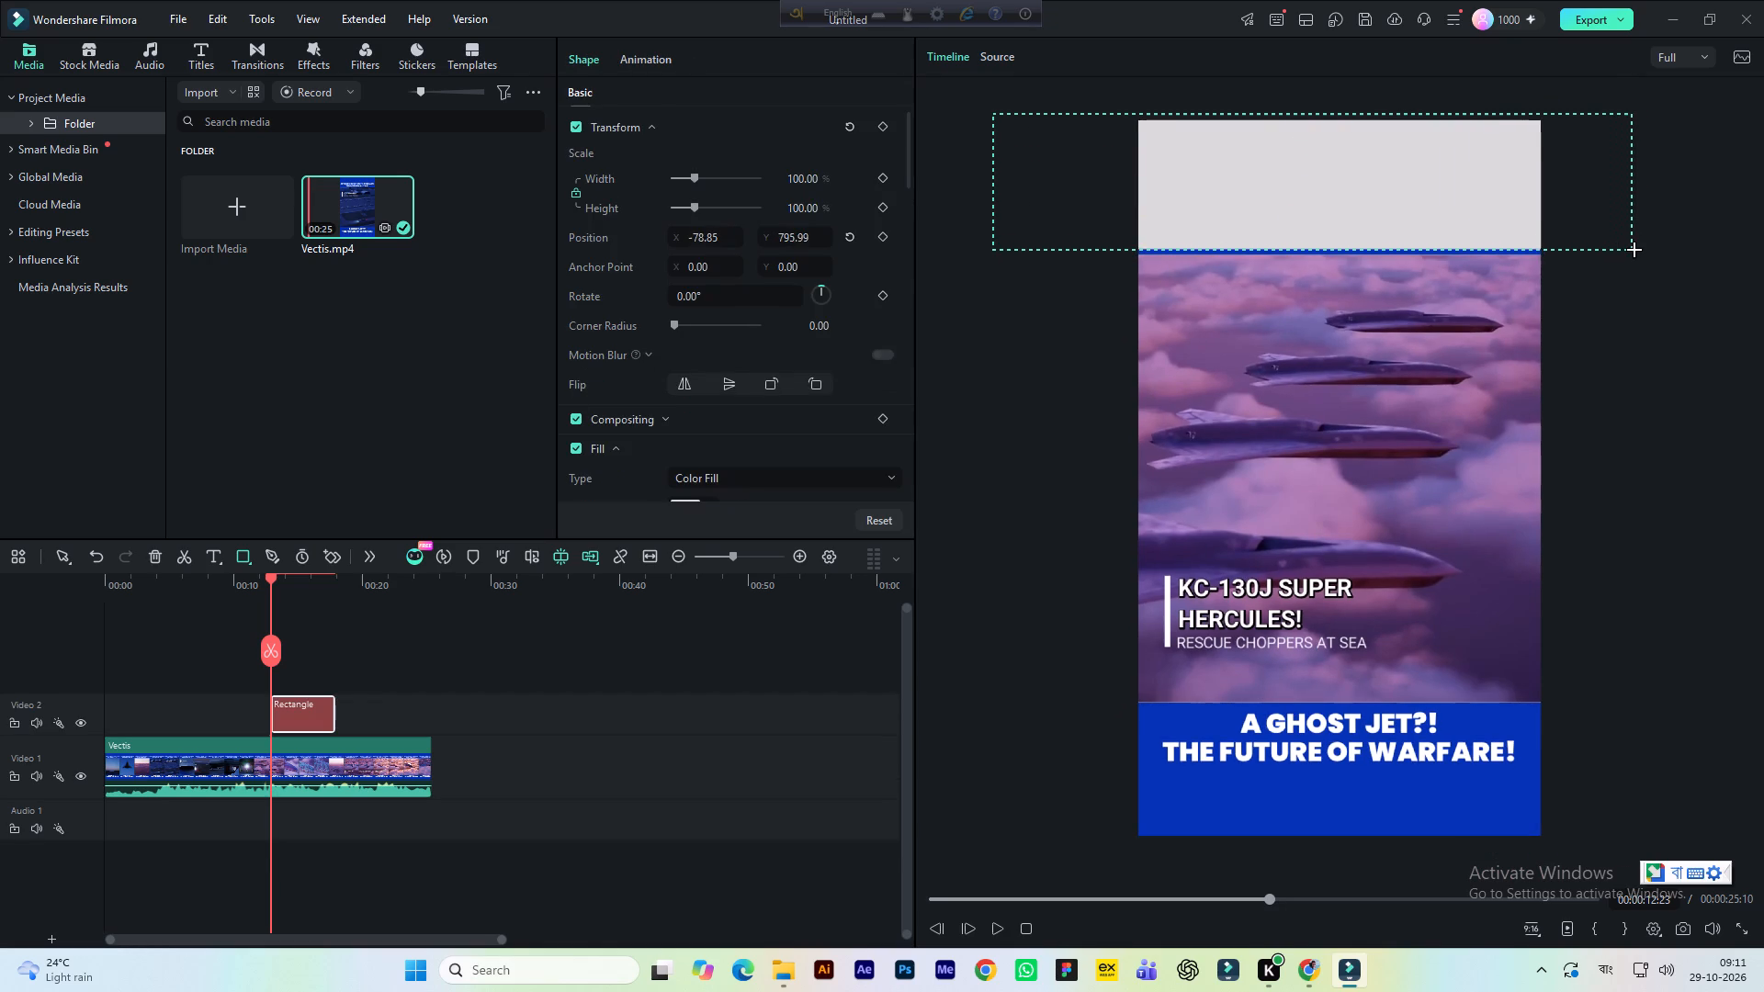
drag(1634, 250, 1594, 247)
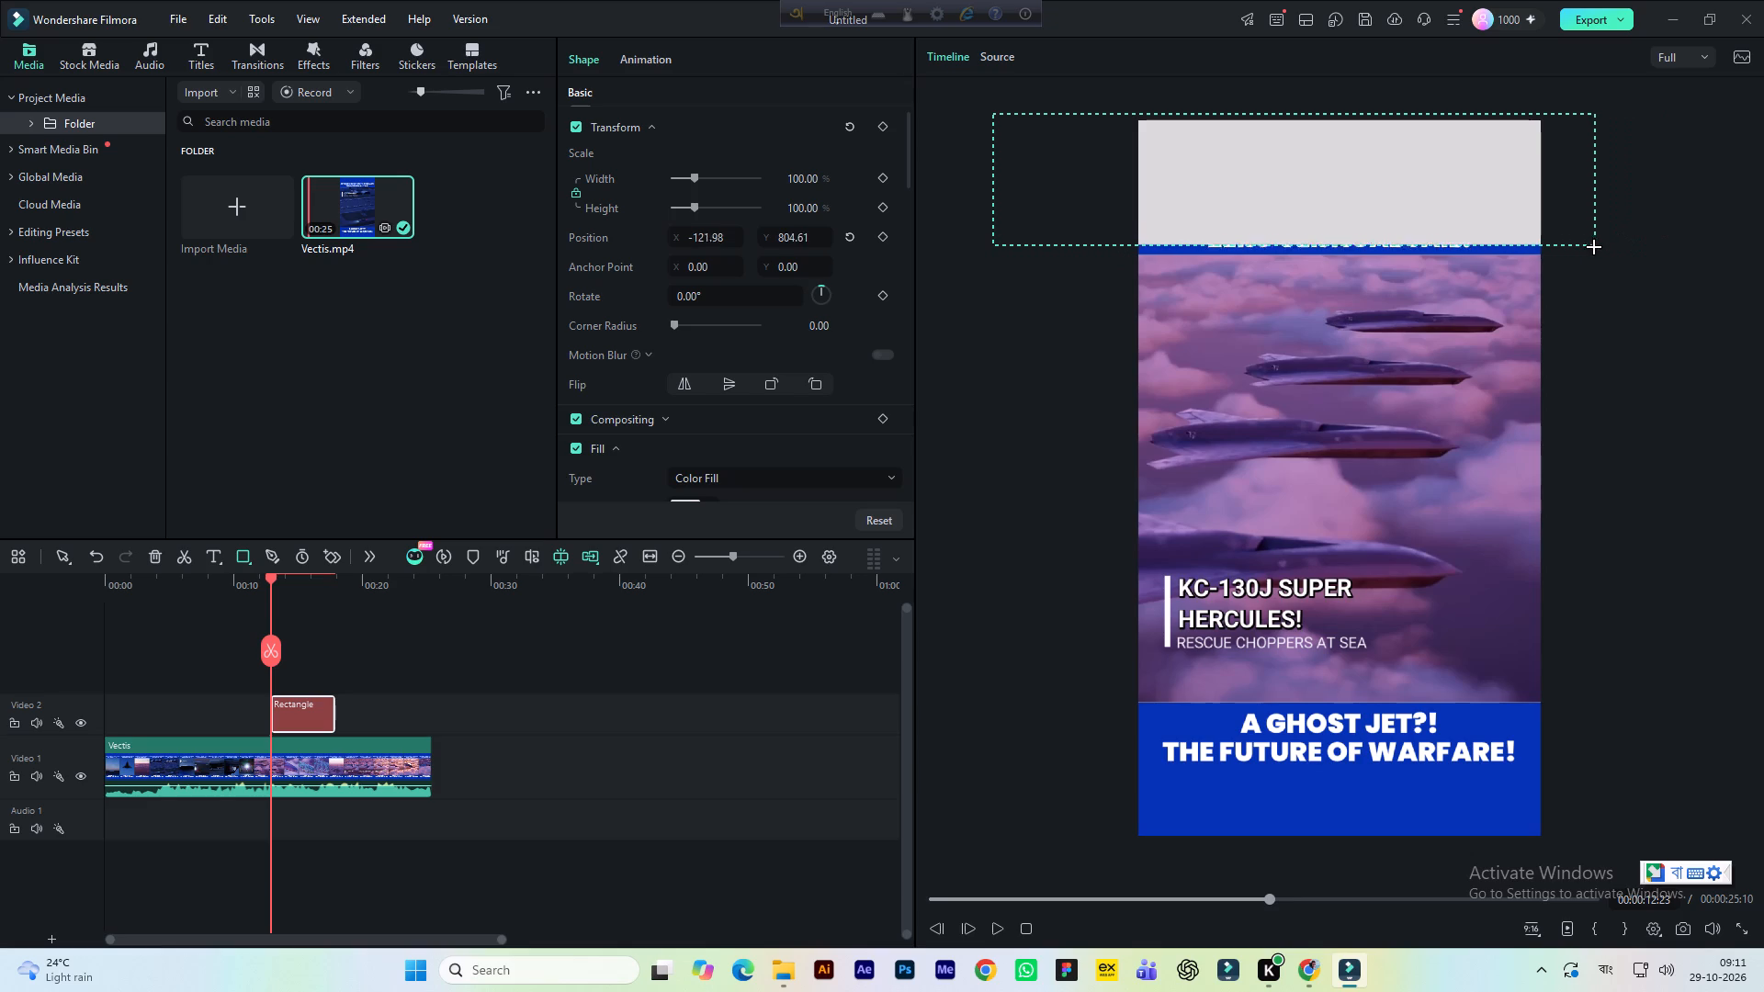
drag(1594, 247, 1594, 254)
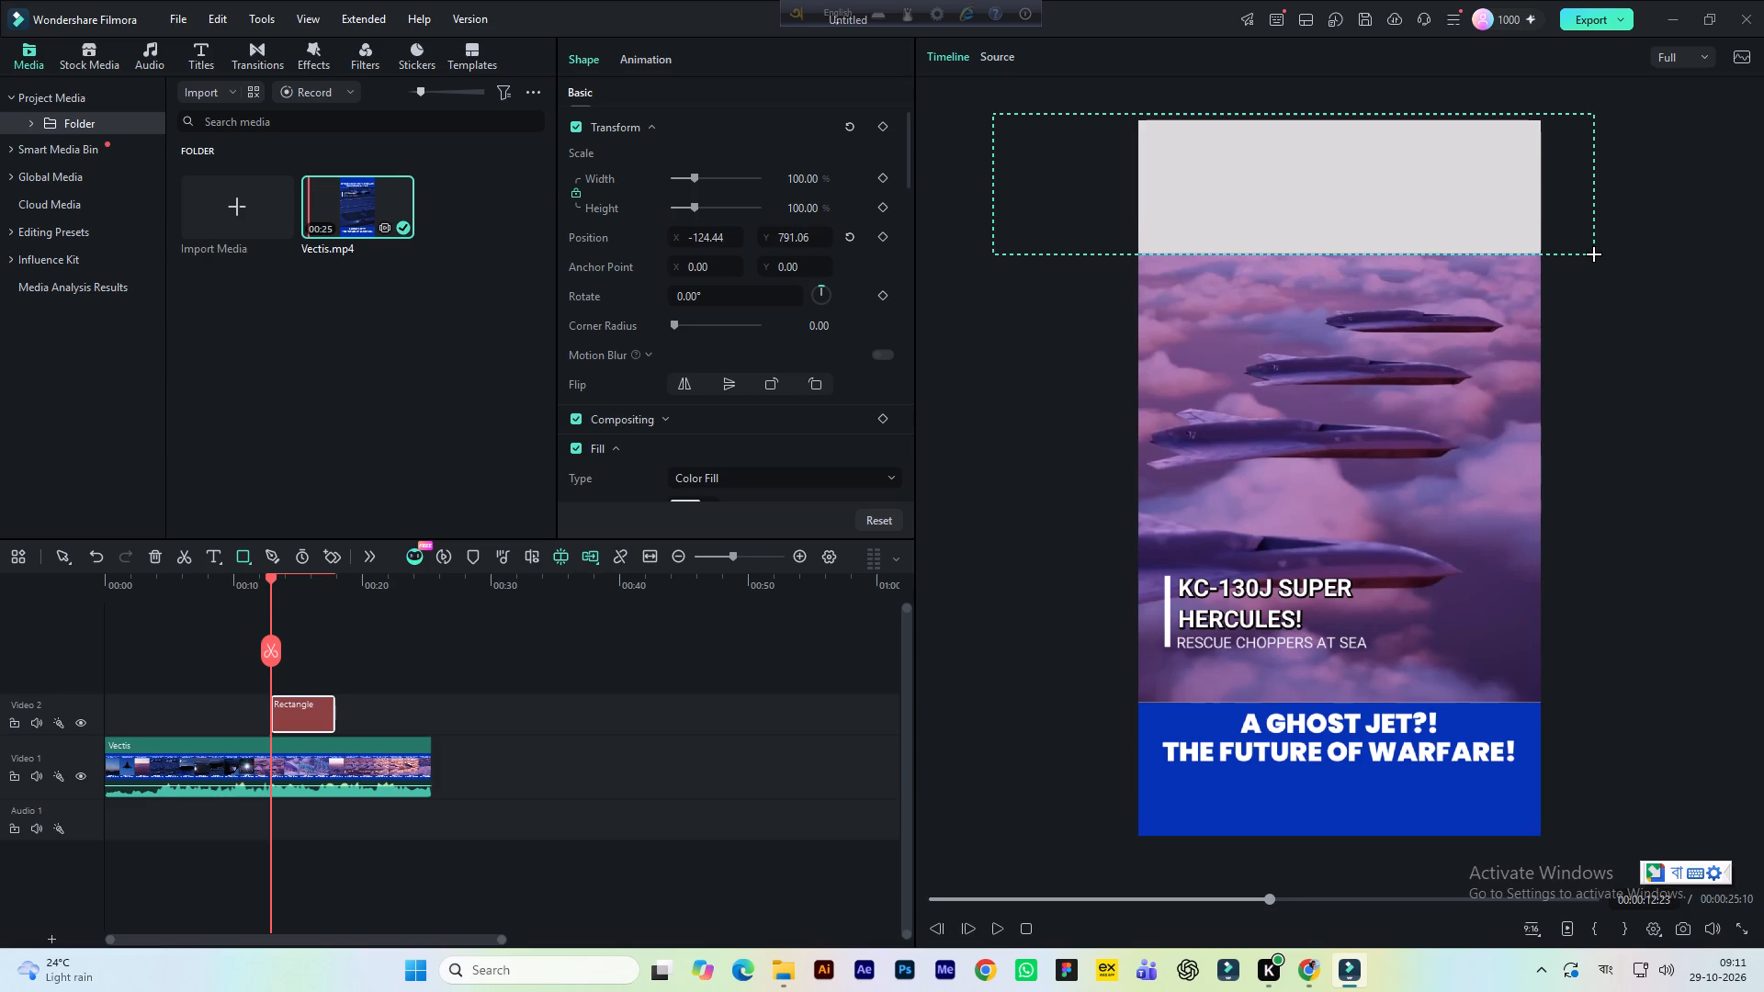
drag(1594, 254, 1437, 238)
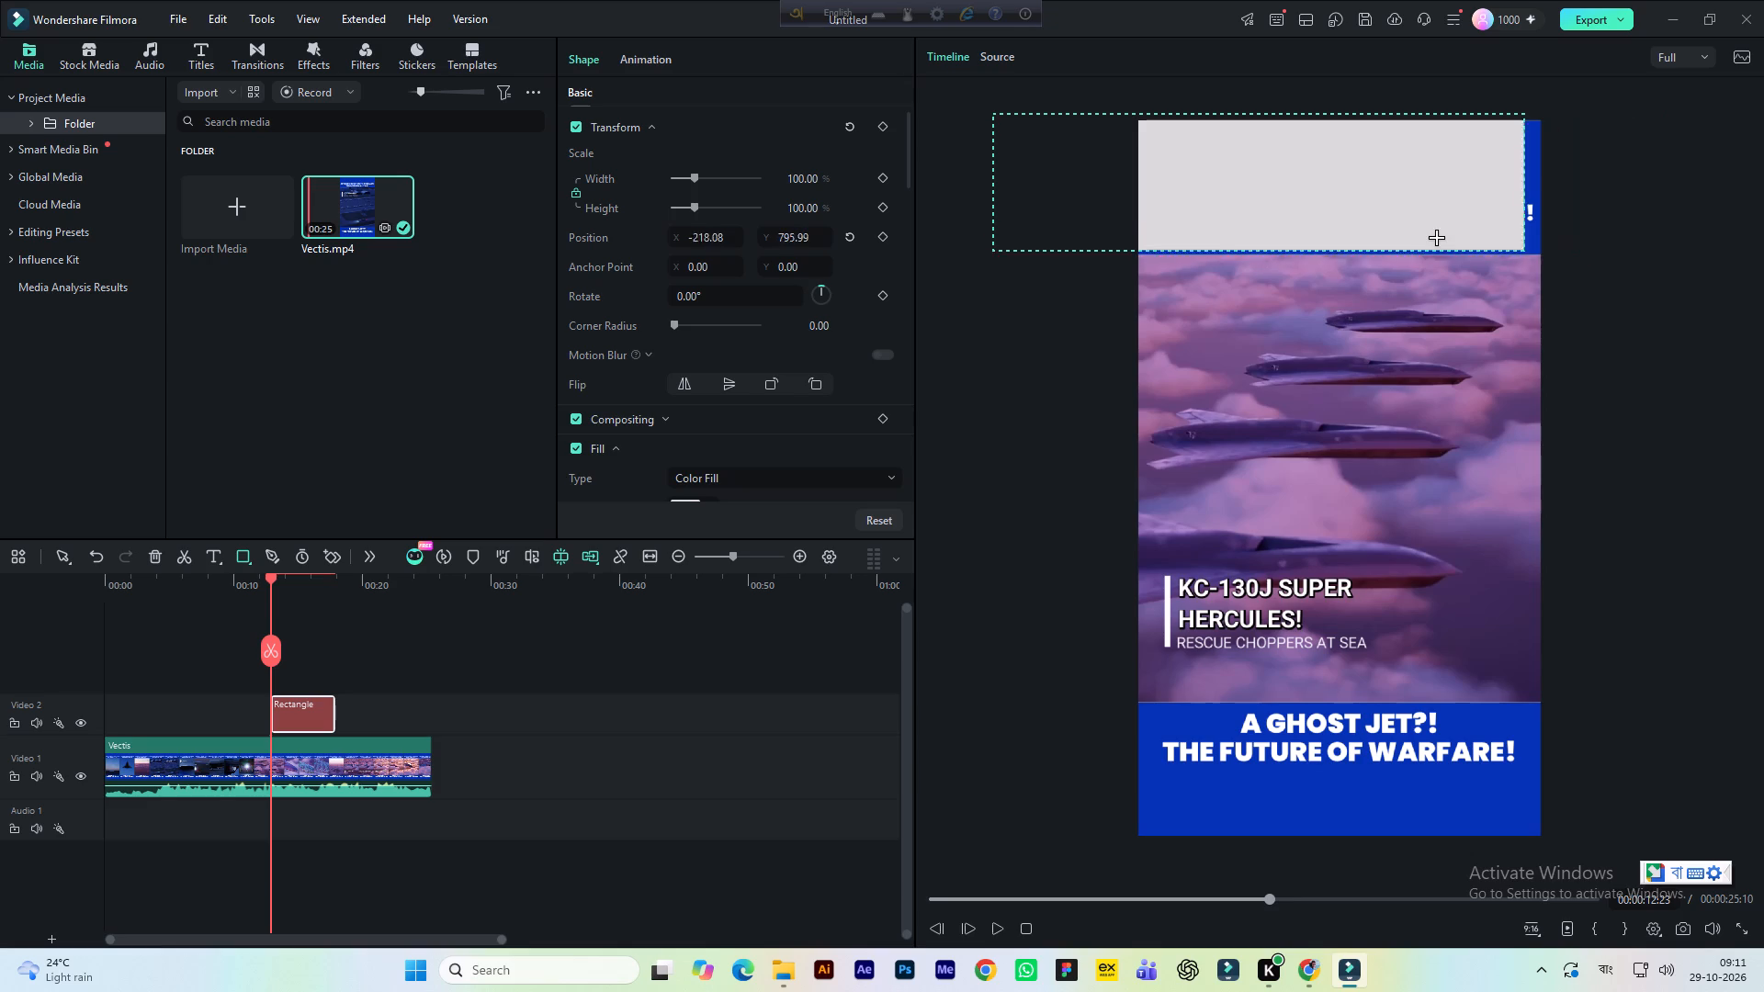
drag(1437, 238, 1284, 252)
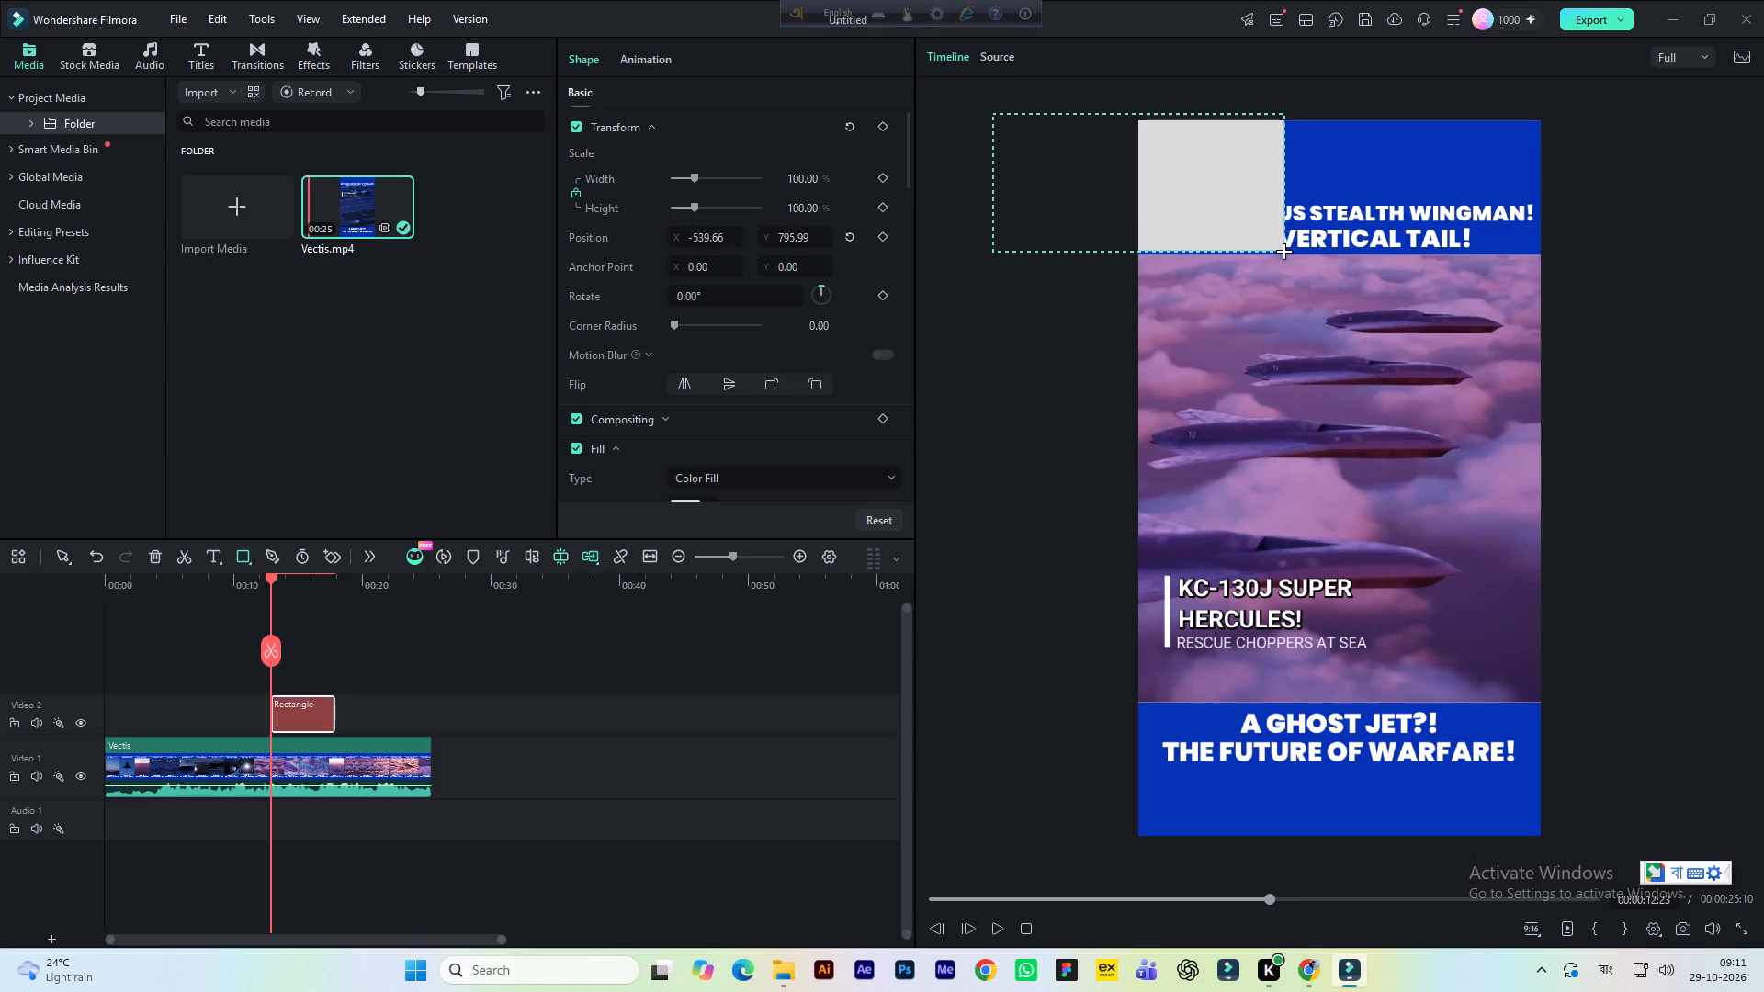
drag(1284, 252, 1430, 214)
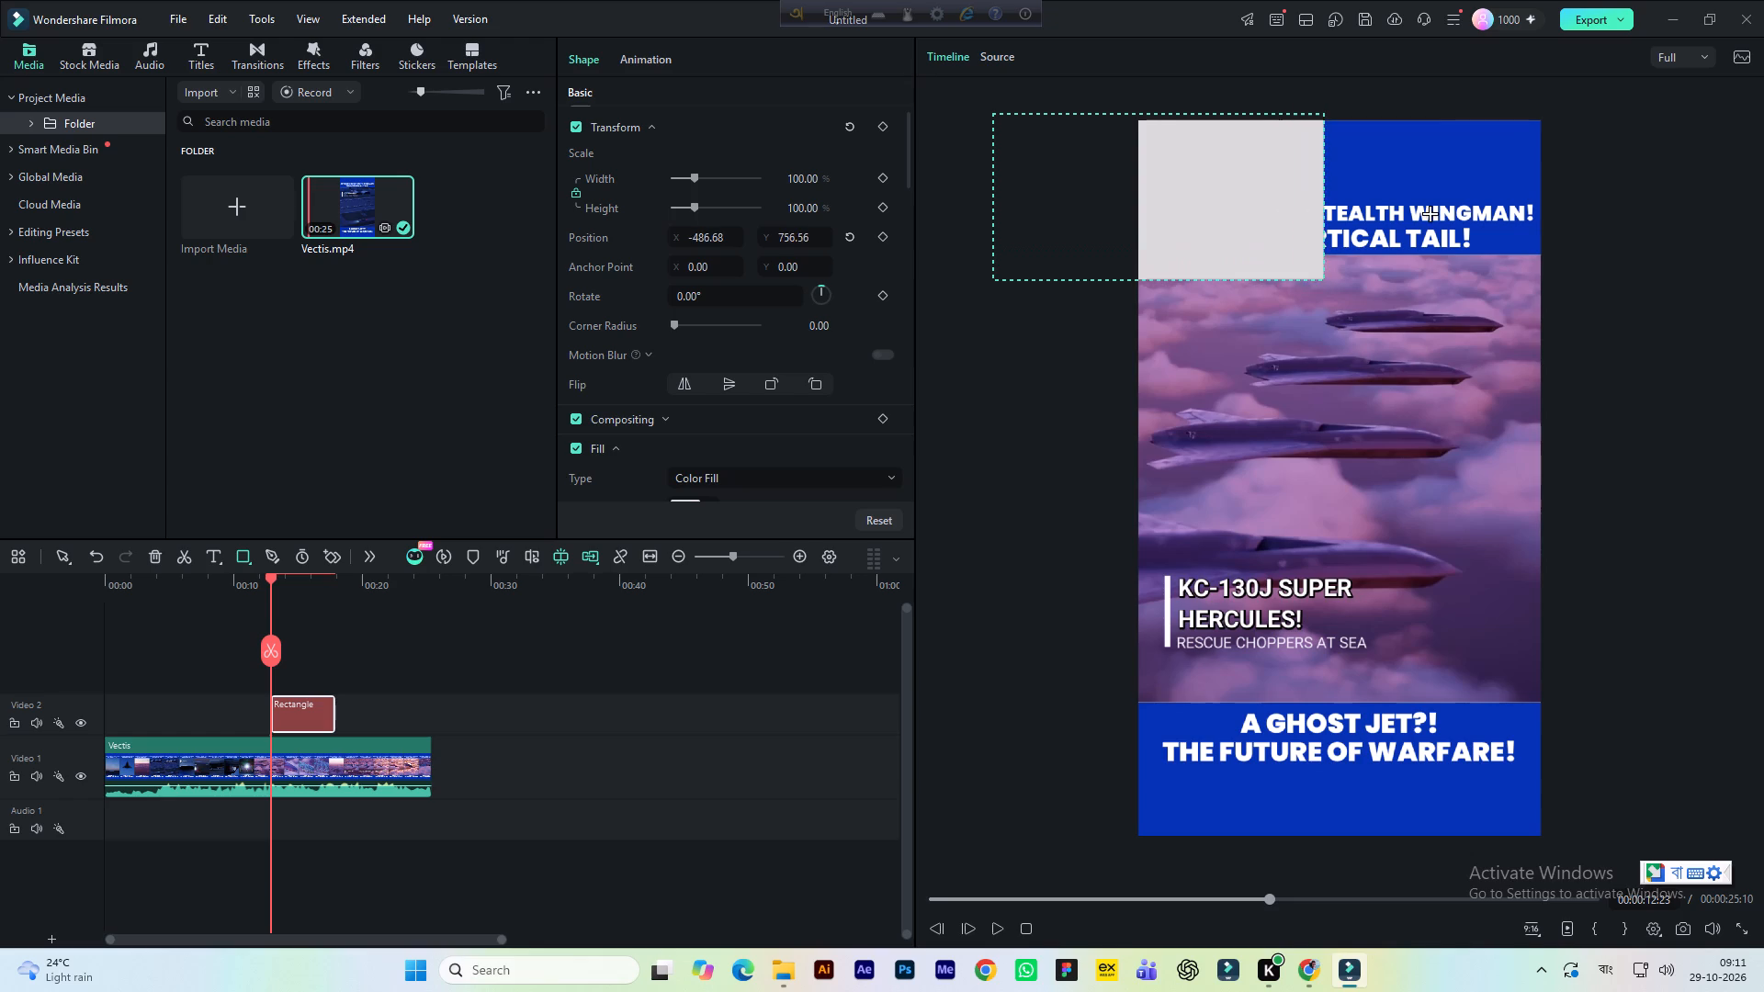
drag(1430, 214, 1315, 242)
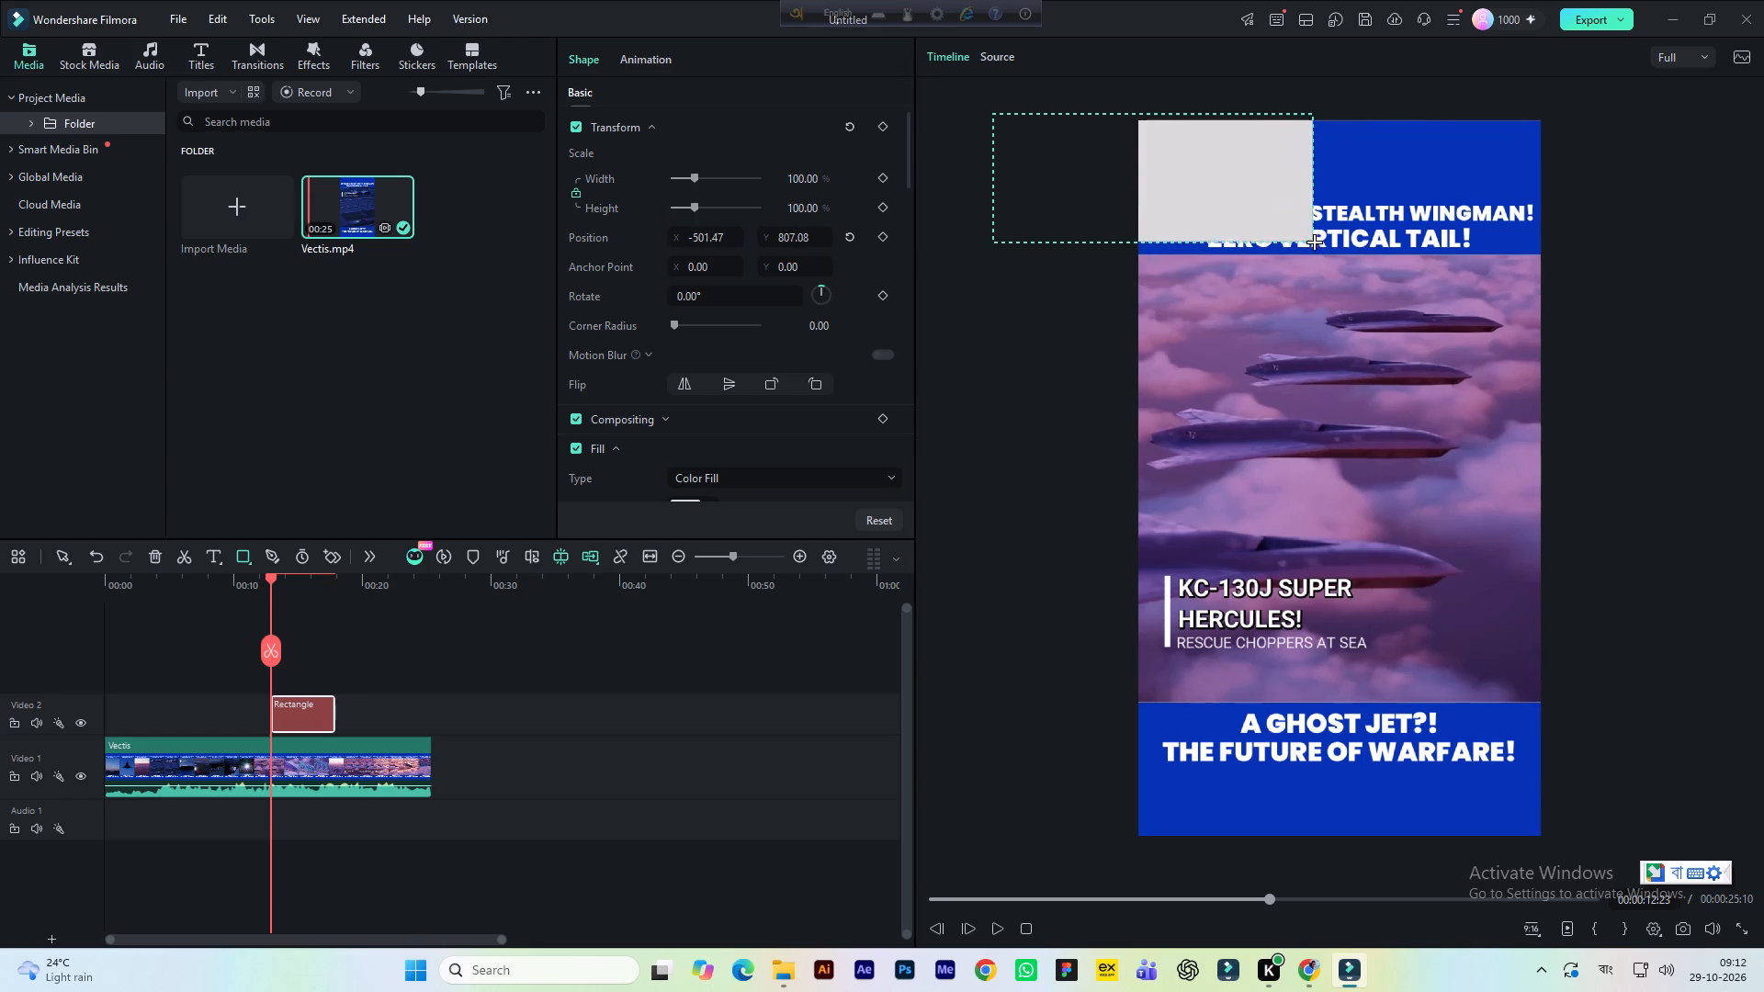
drag(1315, 242, 1335, 253)
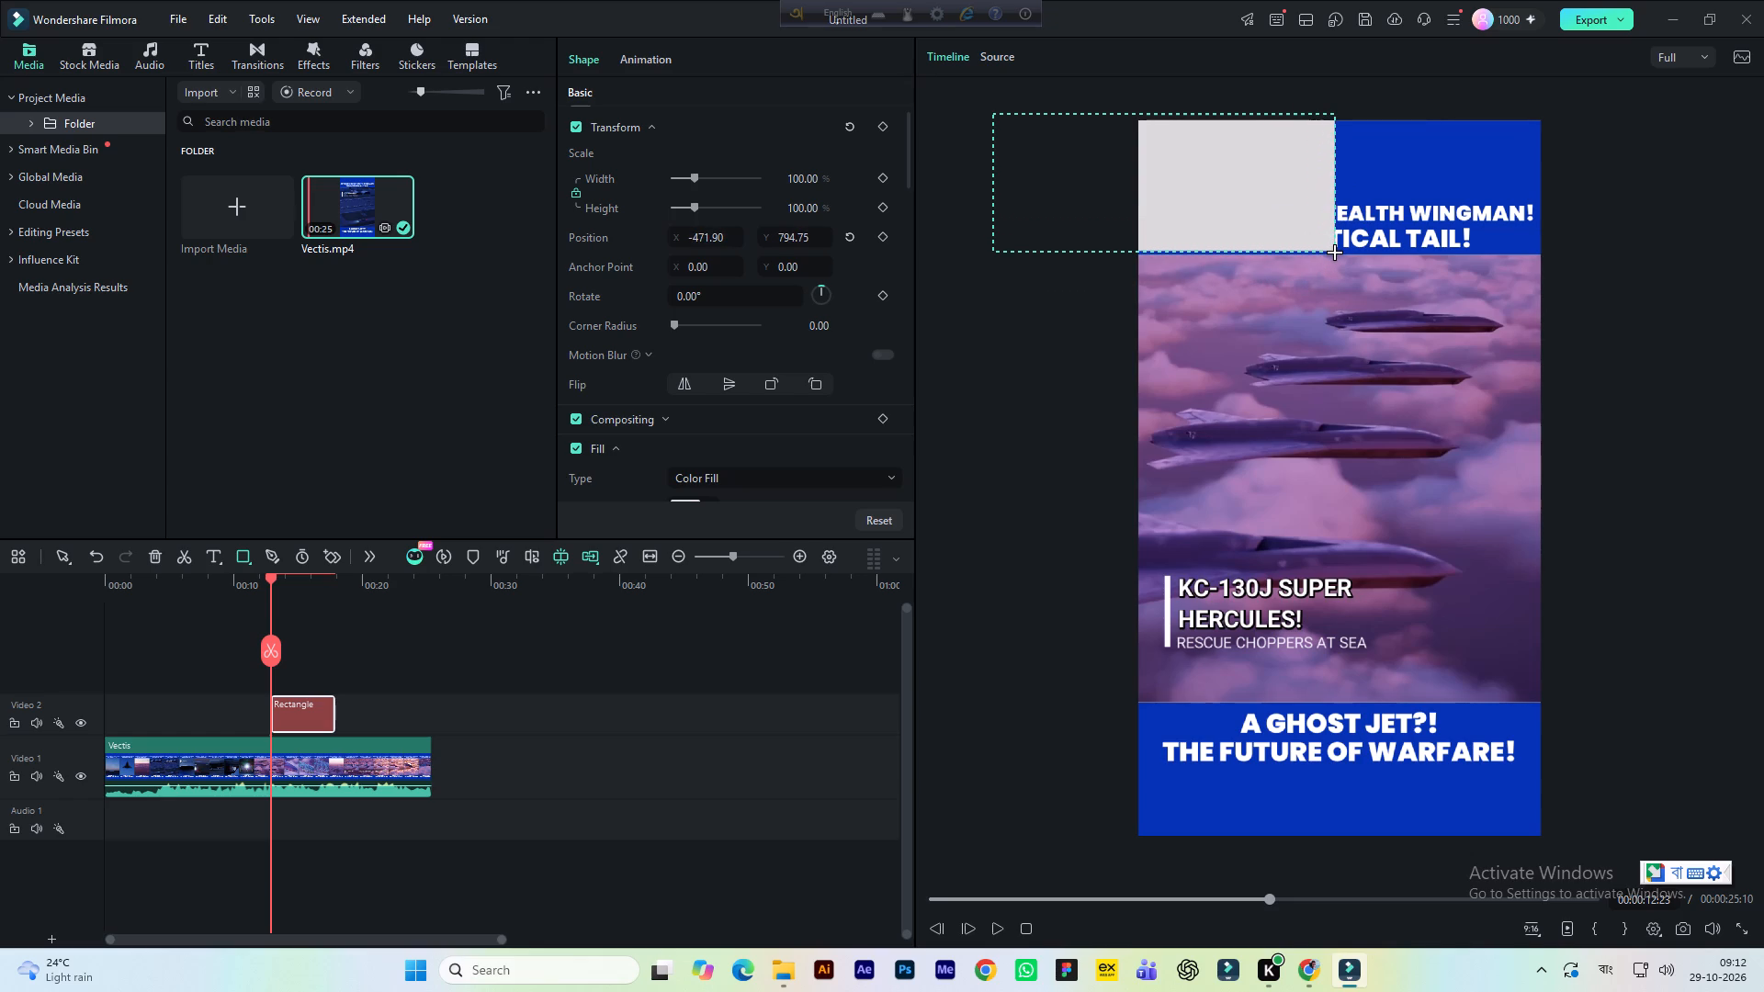
drag(1335, 253, 1370, 252)
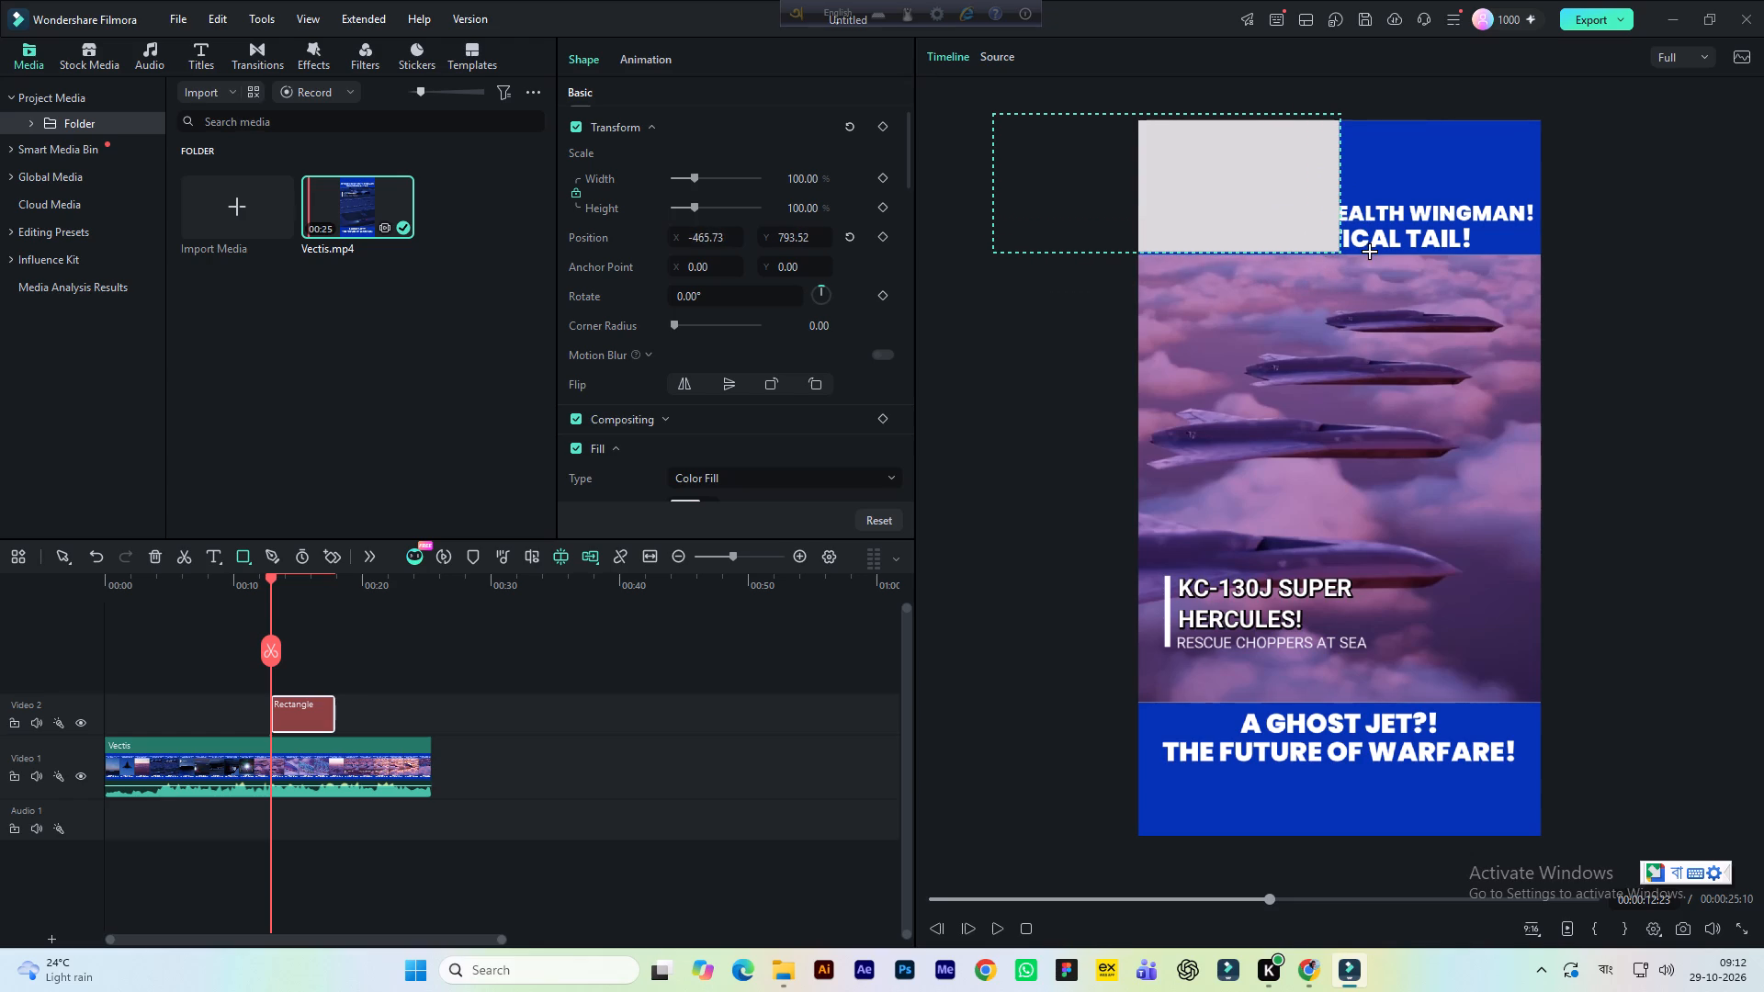
drag(1370, 252, 1559, 253)
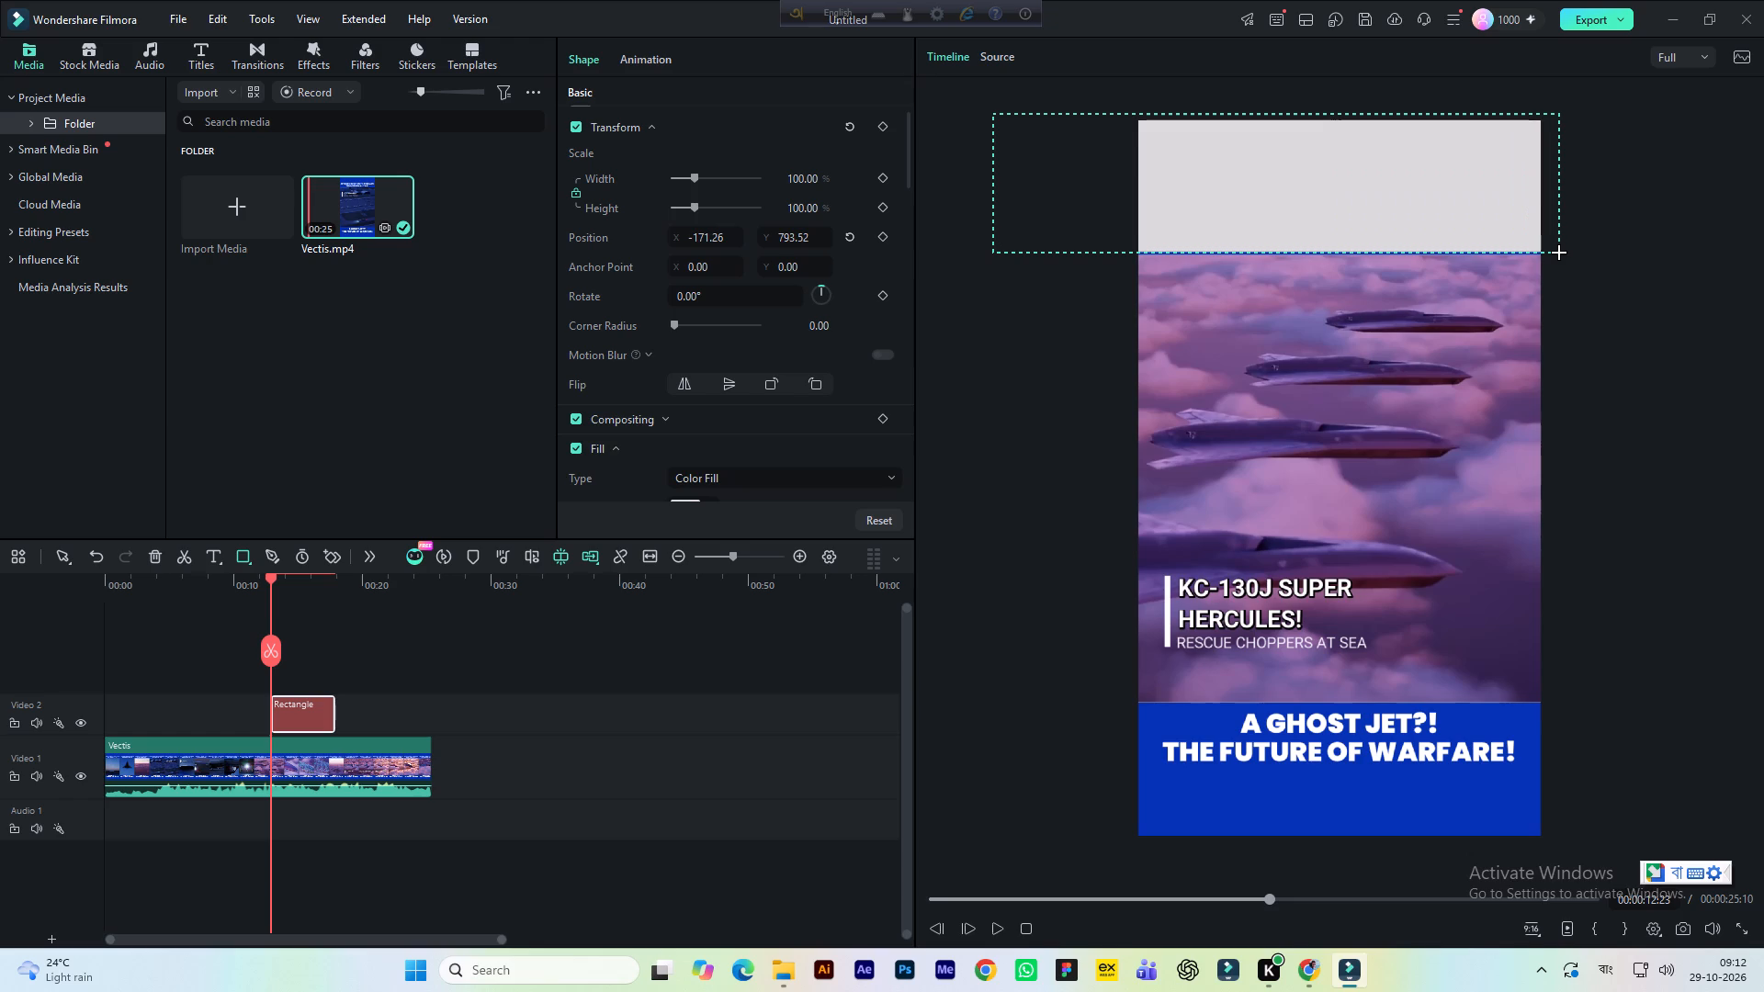
drag(1559, 253, 1561, 244)
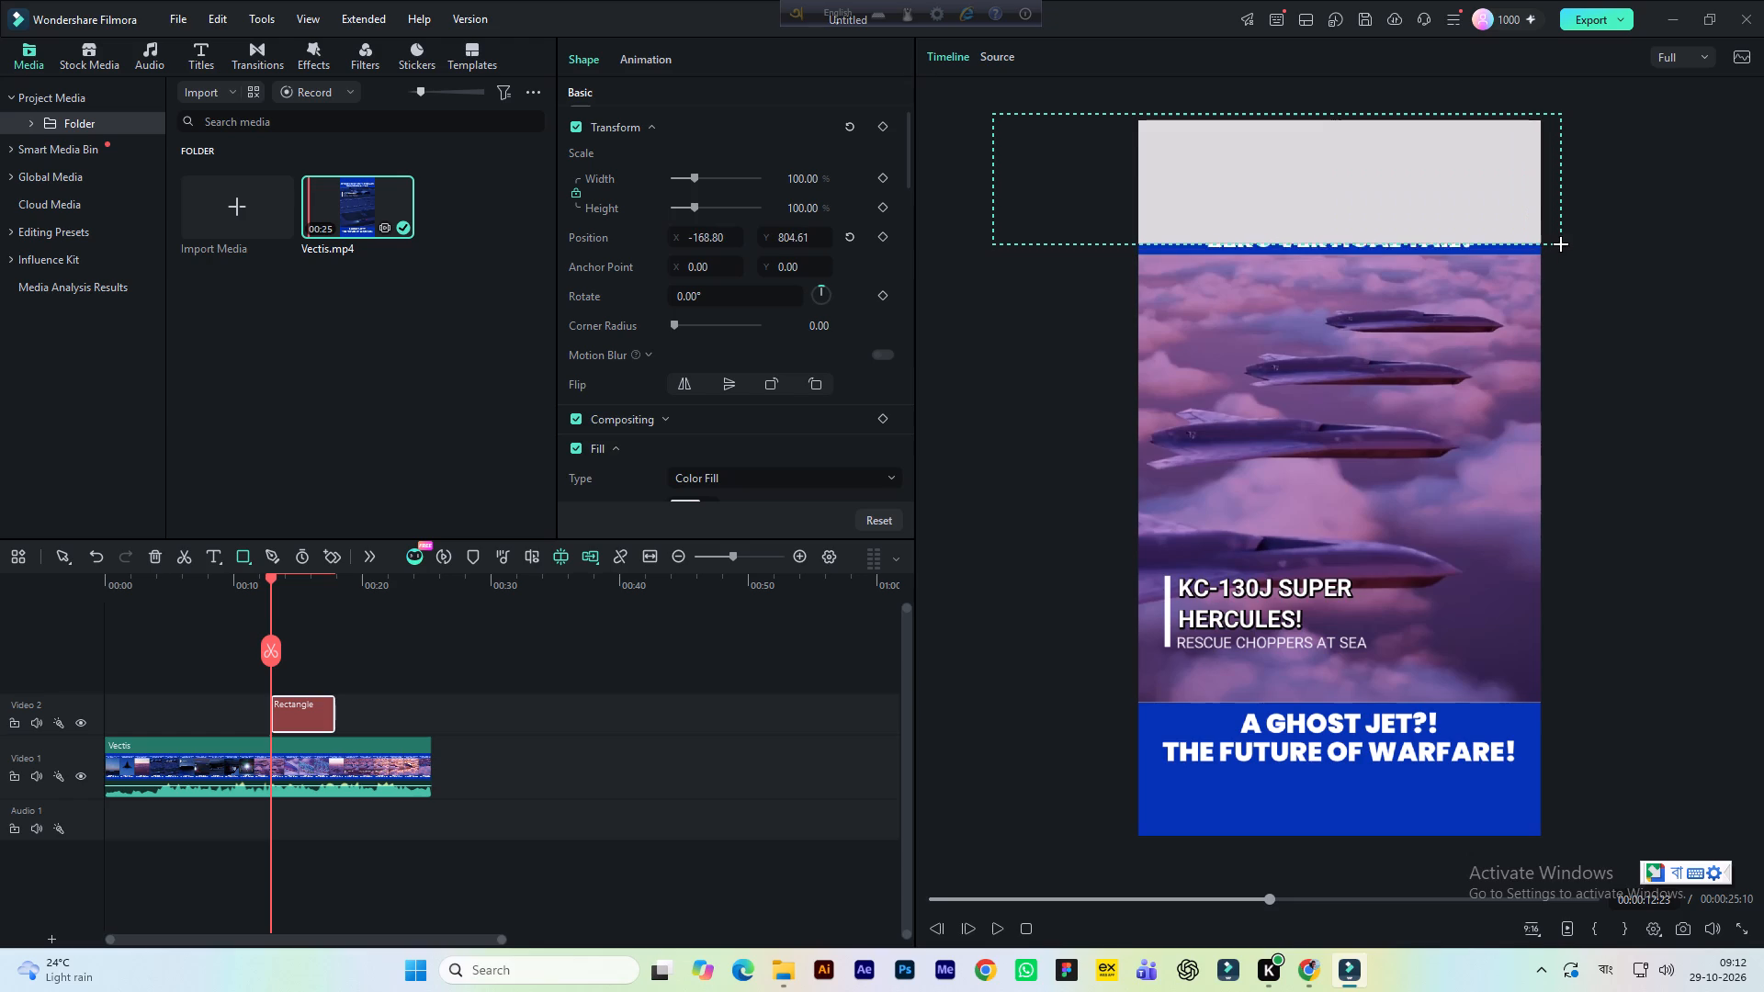
drag(1561, 244, 1561, 253)
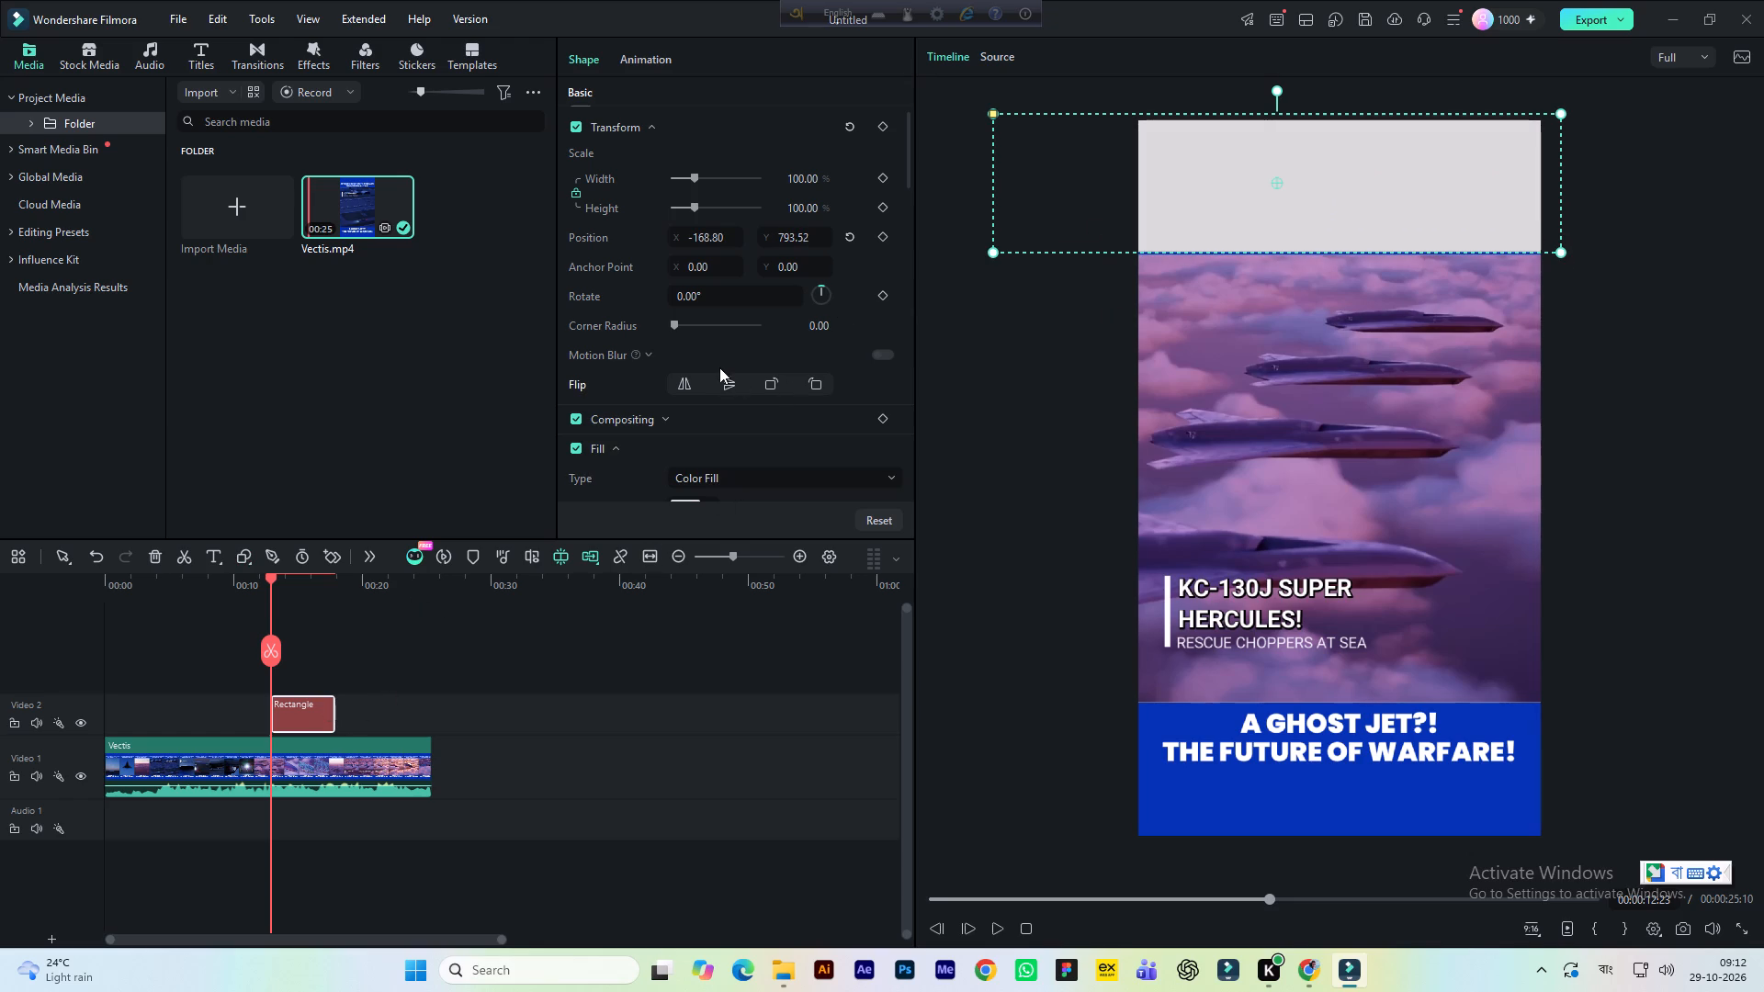
Fill the rectangle with the blue sampled from the video's lower title band.
scroll(718, 364, down, 3)
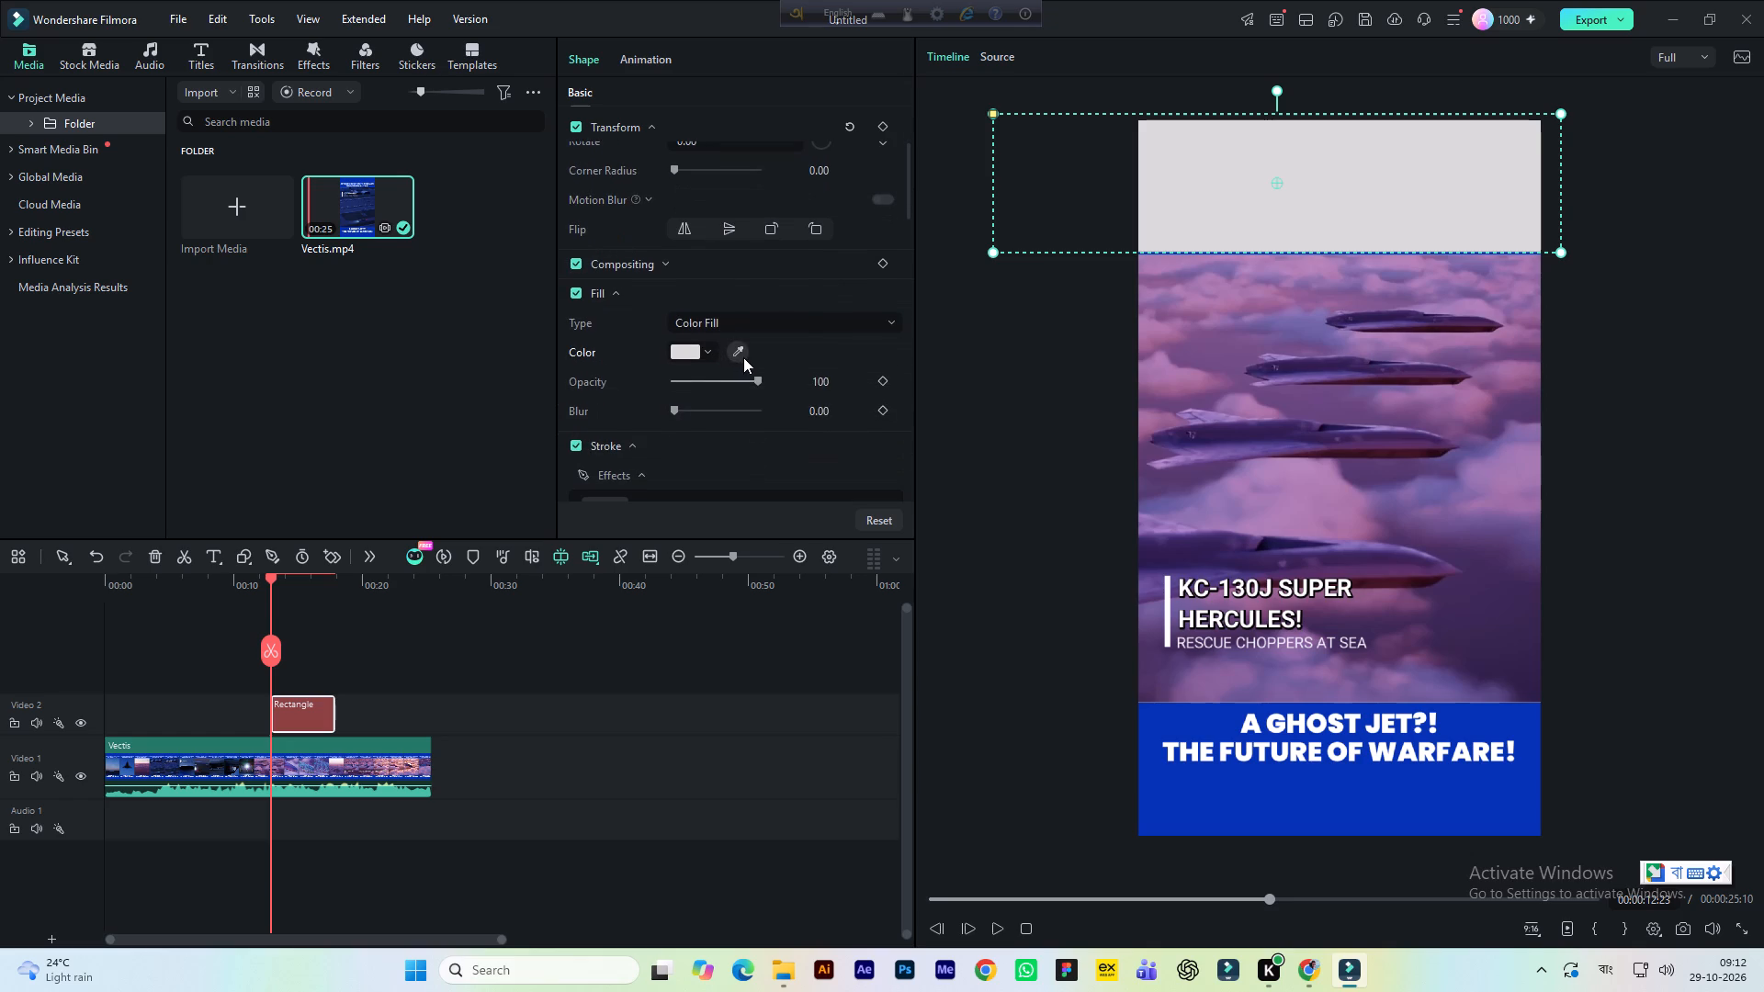
click(739, 352)
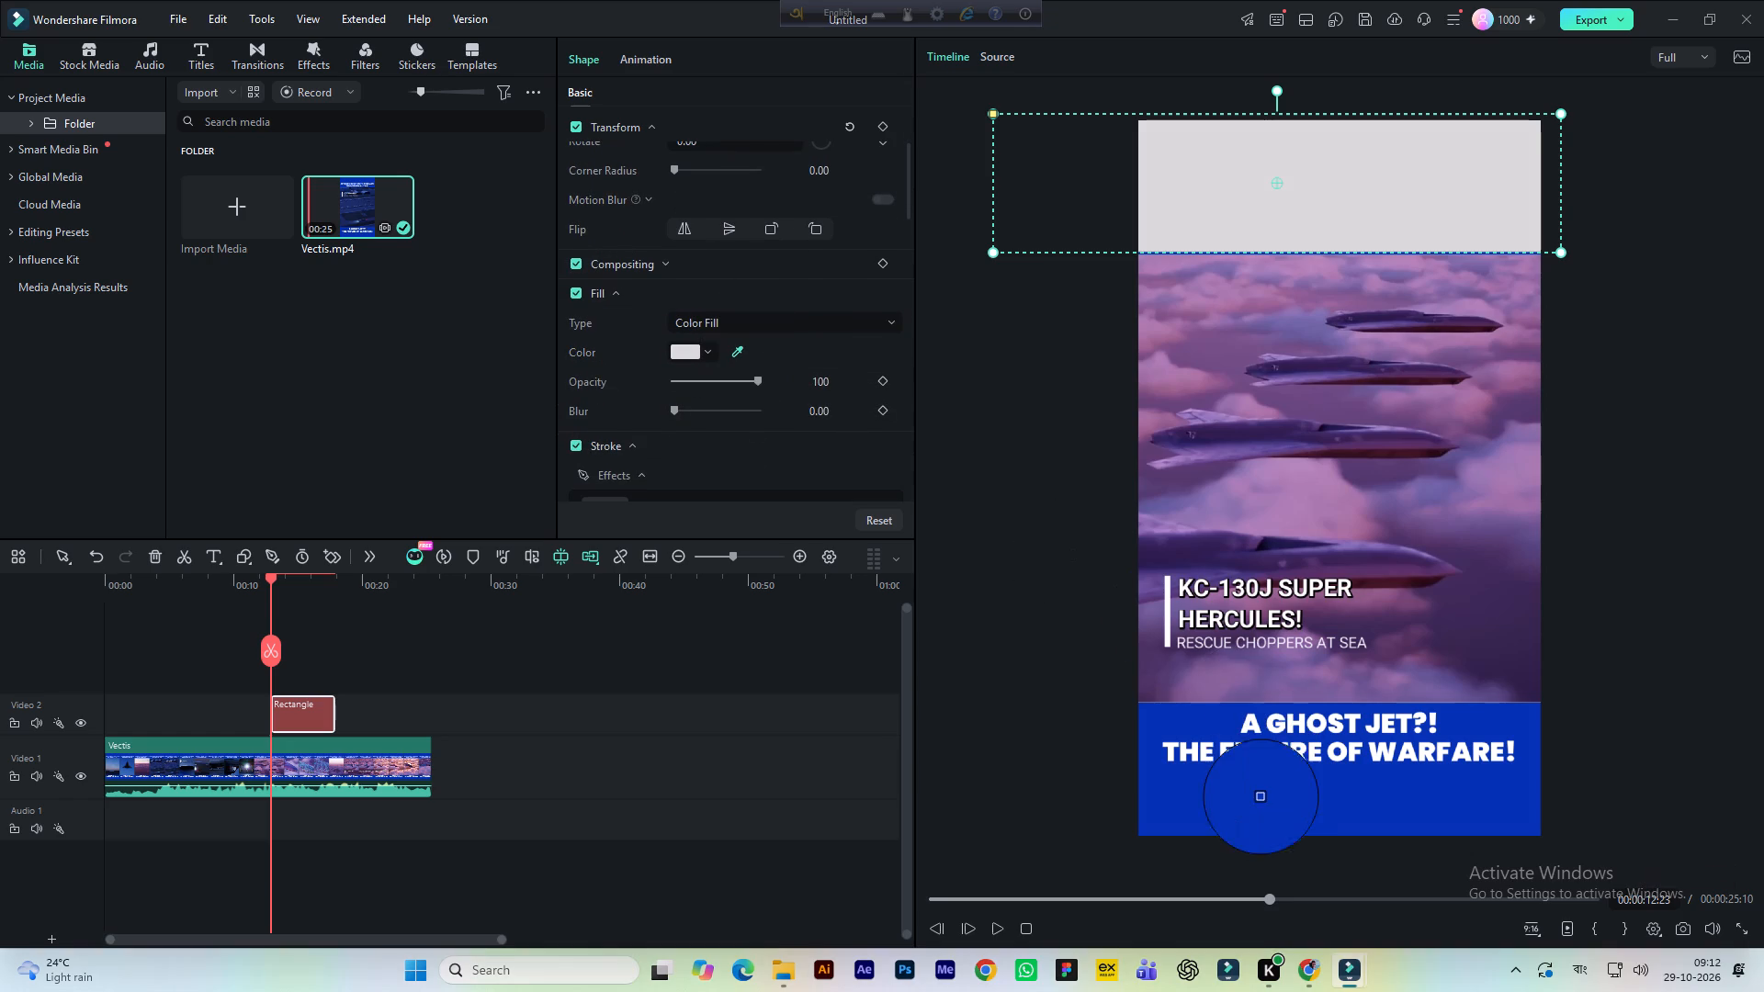
click(1250, 806)
click(368, 307)
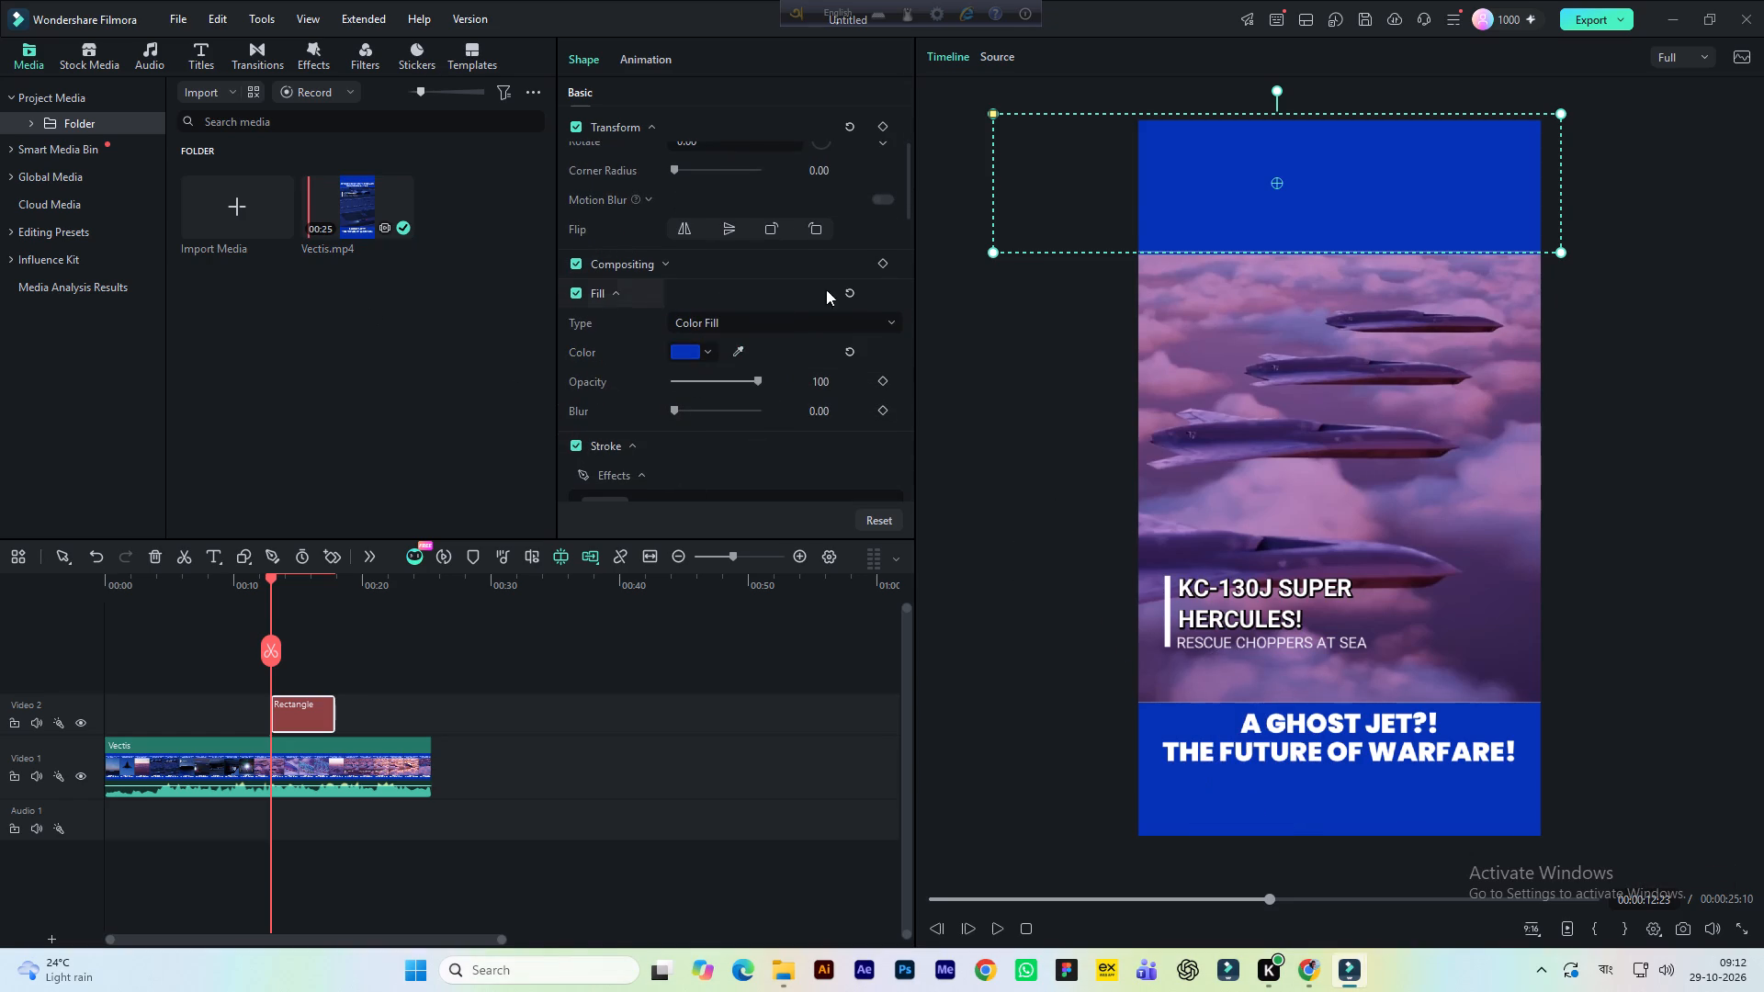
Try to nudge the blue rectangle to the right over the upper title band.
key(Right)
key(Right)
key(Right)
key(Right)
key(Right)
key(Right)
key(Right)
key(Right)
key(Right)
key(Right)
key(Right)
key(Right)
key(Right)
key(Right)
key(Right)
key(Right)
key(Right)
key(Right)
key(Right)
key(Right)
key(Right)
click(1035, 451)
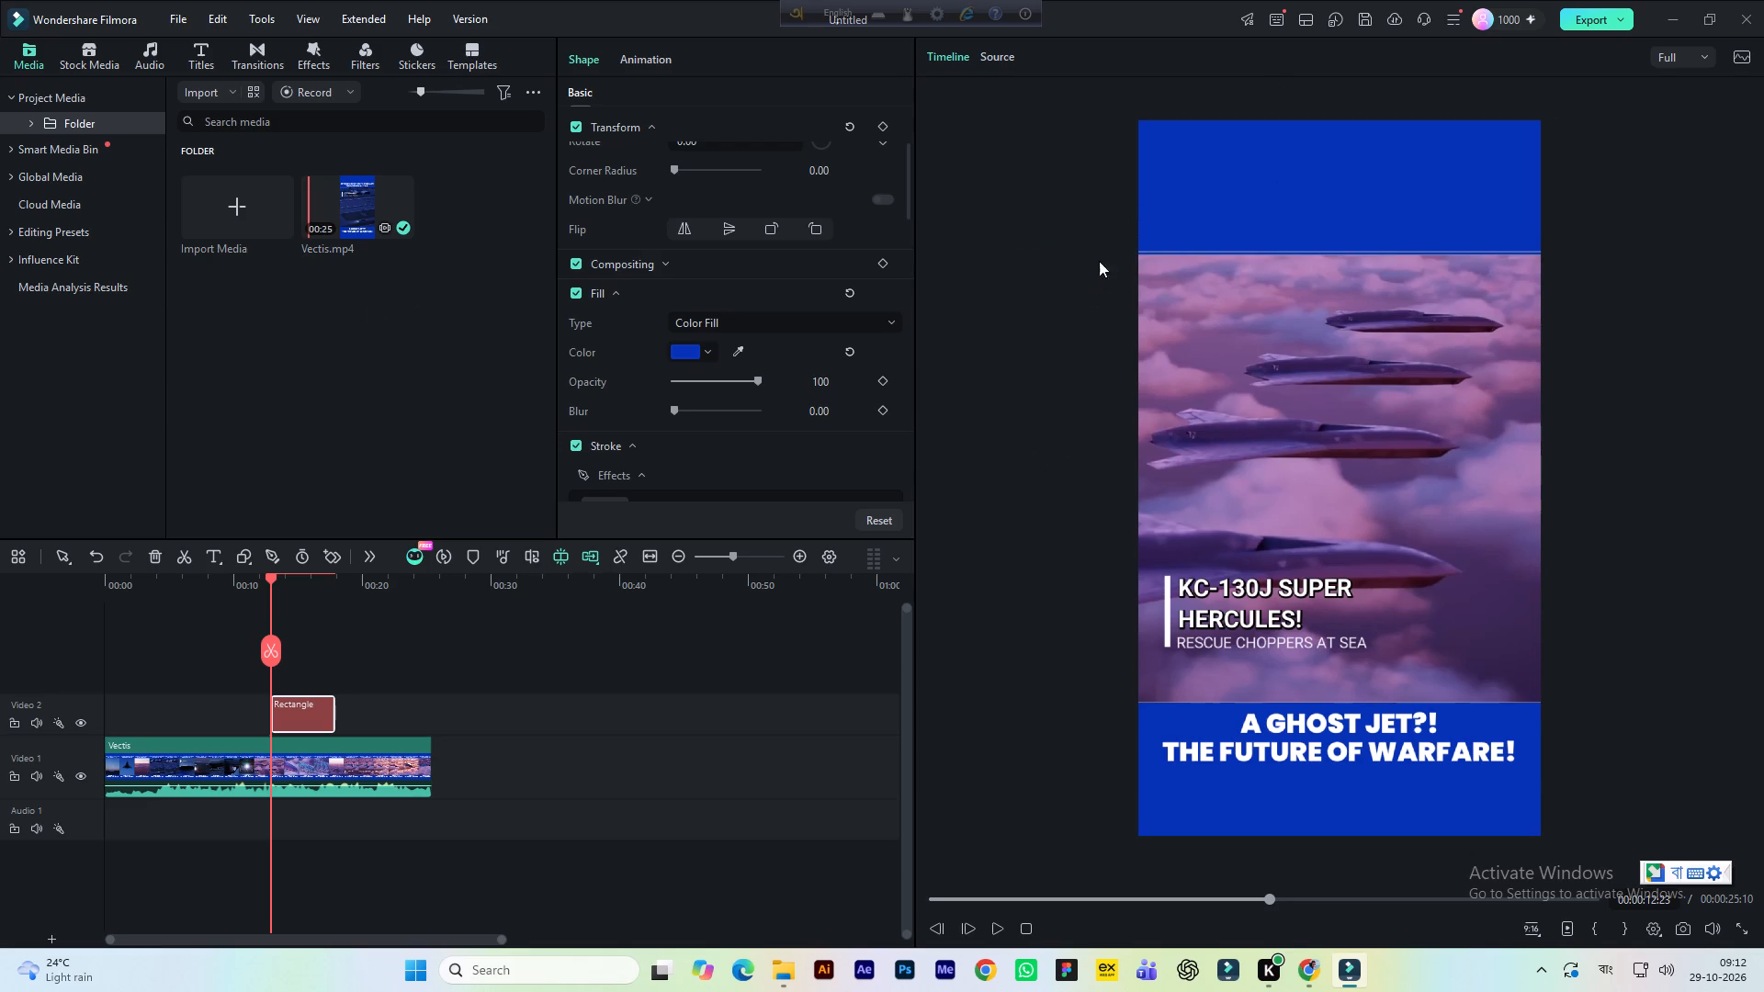
Select the blue rectangle in the preview and nudge it right until it is roughly centred across the frame.
click(1099, 219)
key(Right)
key(Right)
key(Right)
key(Right)
key(Right)
key(Right)
key(Right)
key(Right)
key(Right)
key(Right)
key(Right)
key(Right)
key(Right)
key(Right)
key(Right)
key(Right)
key(Right)
key(Right)
key(Right)
key(Right)
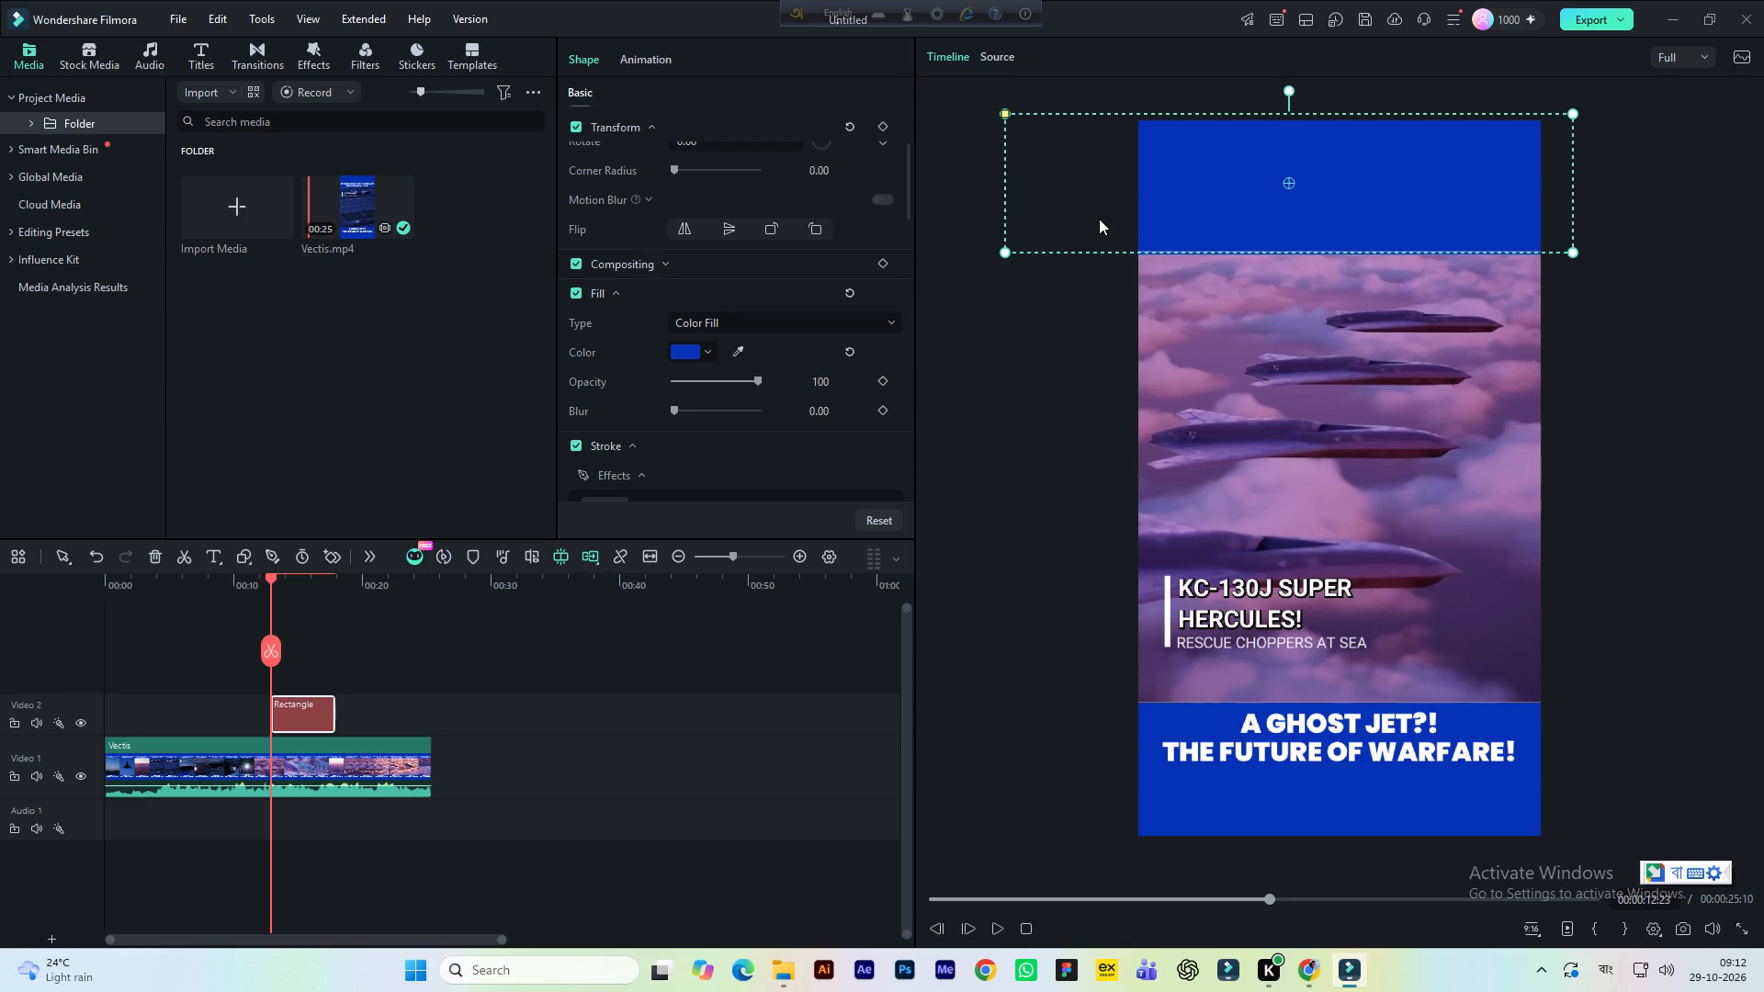
key(Right)
key(Right)
key(Right)
key(Right)
key(Right)
key(Right)
key(Right)
key(Right)
key(Right)
key(Right)
key(Right)
key(Right)
key(Right)
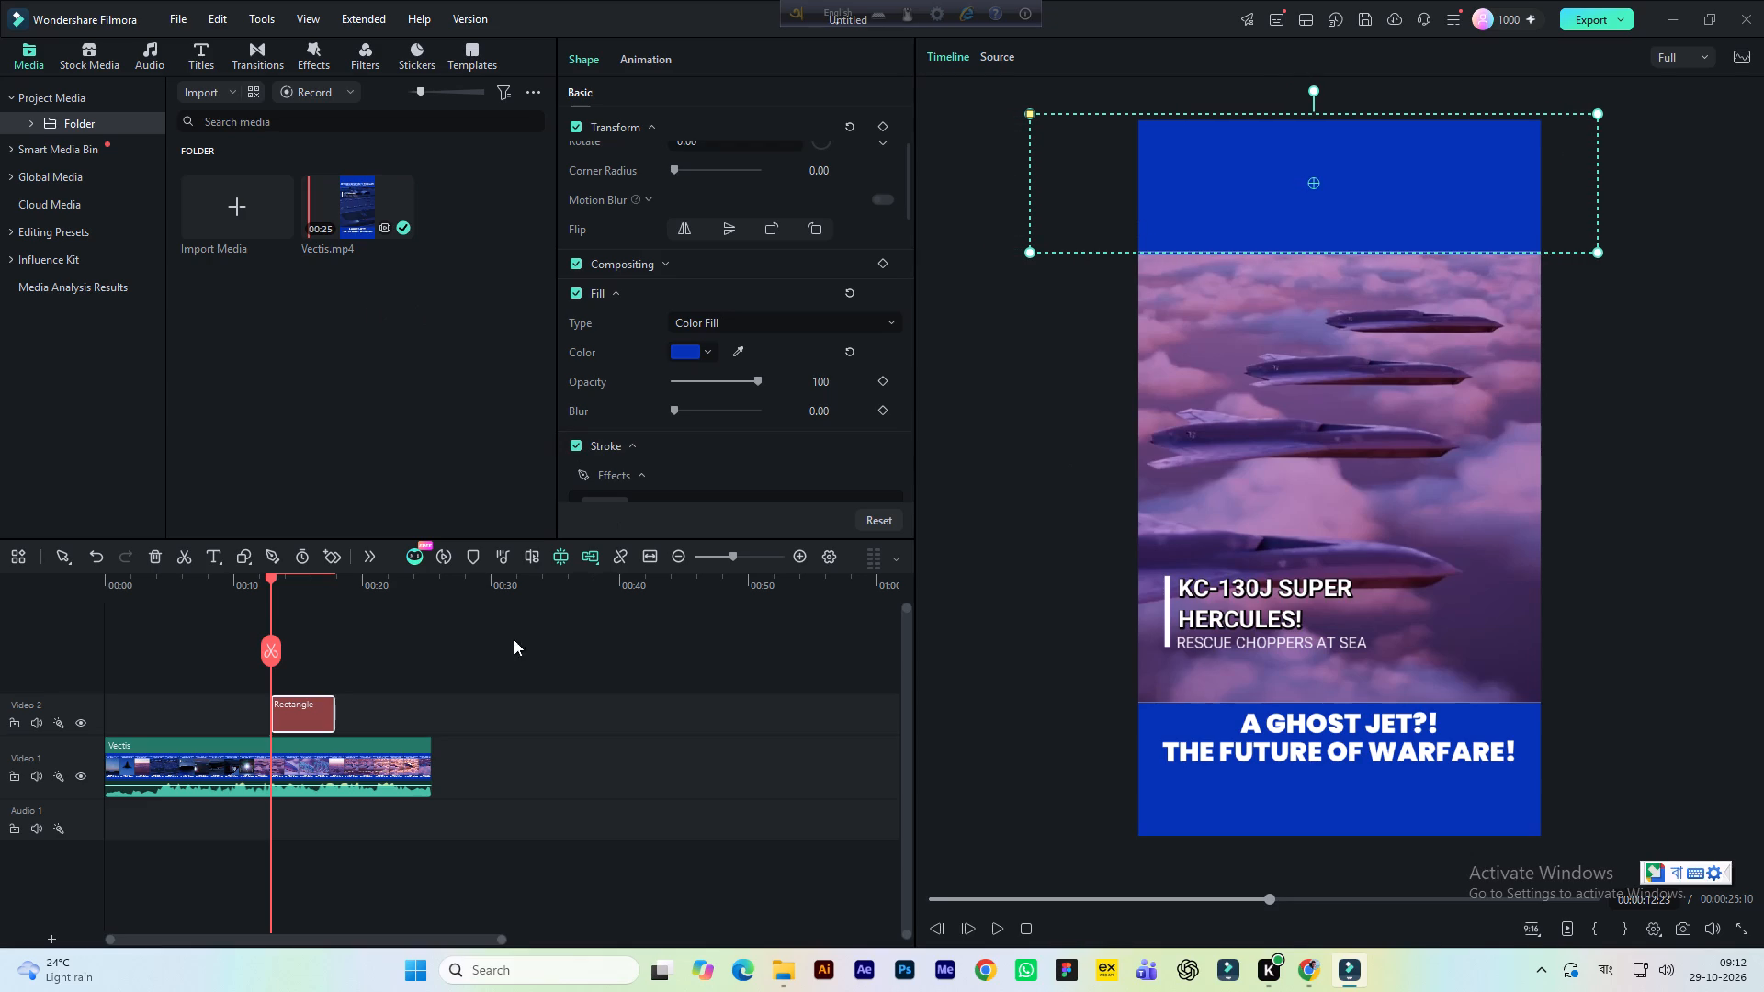
Extend the rectangle clip on Video 2 to span the whole Vectis clip, from the timeline start to 00:00:25:10.
drag(334, 712, 429, 716)
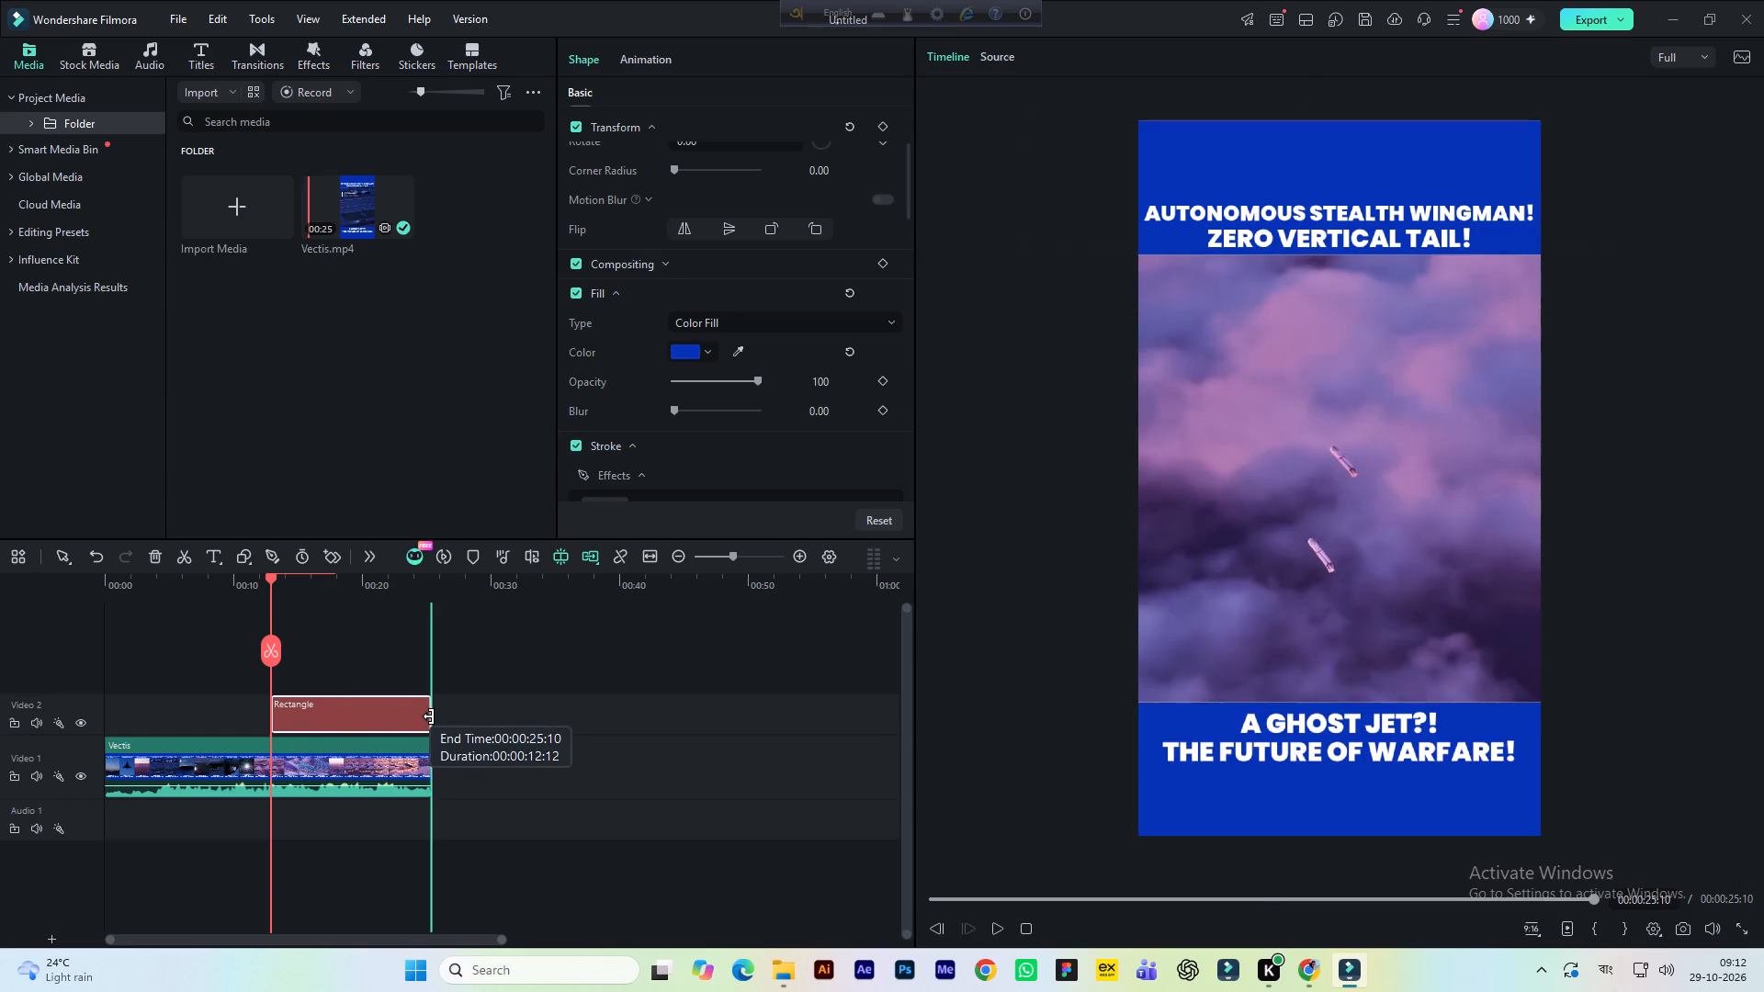
drag(276, 712, 140, 712)
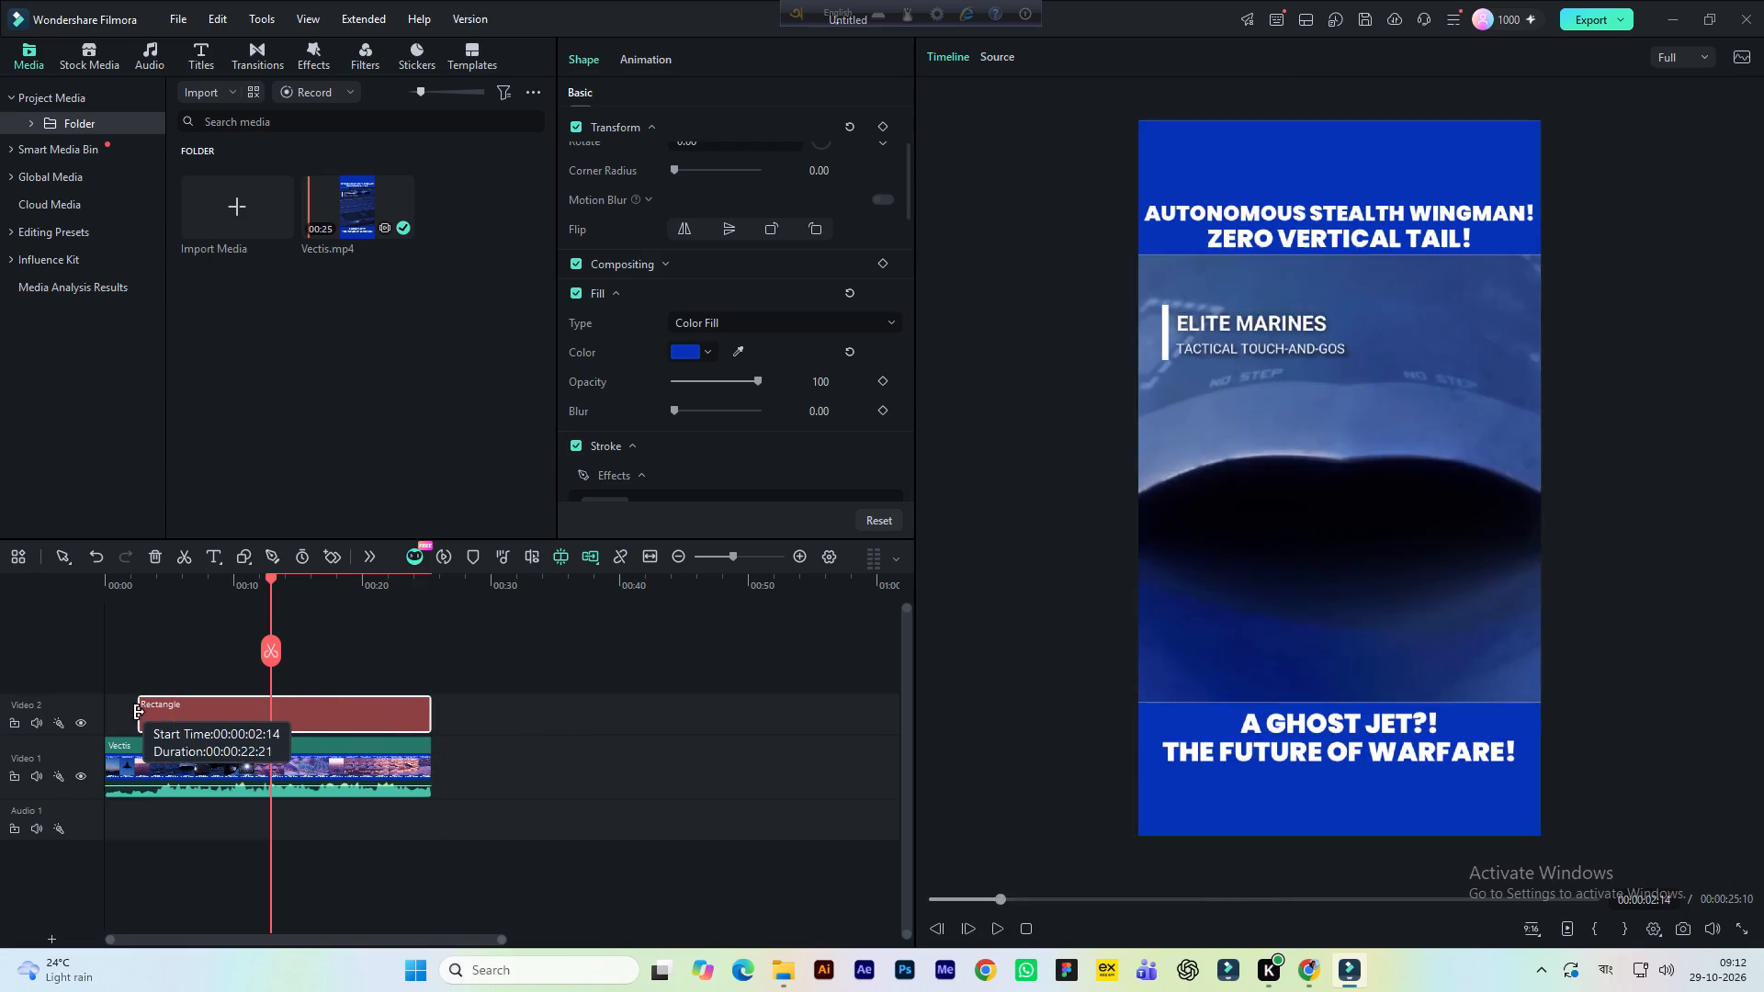
drag(140, 712, 100, 712)
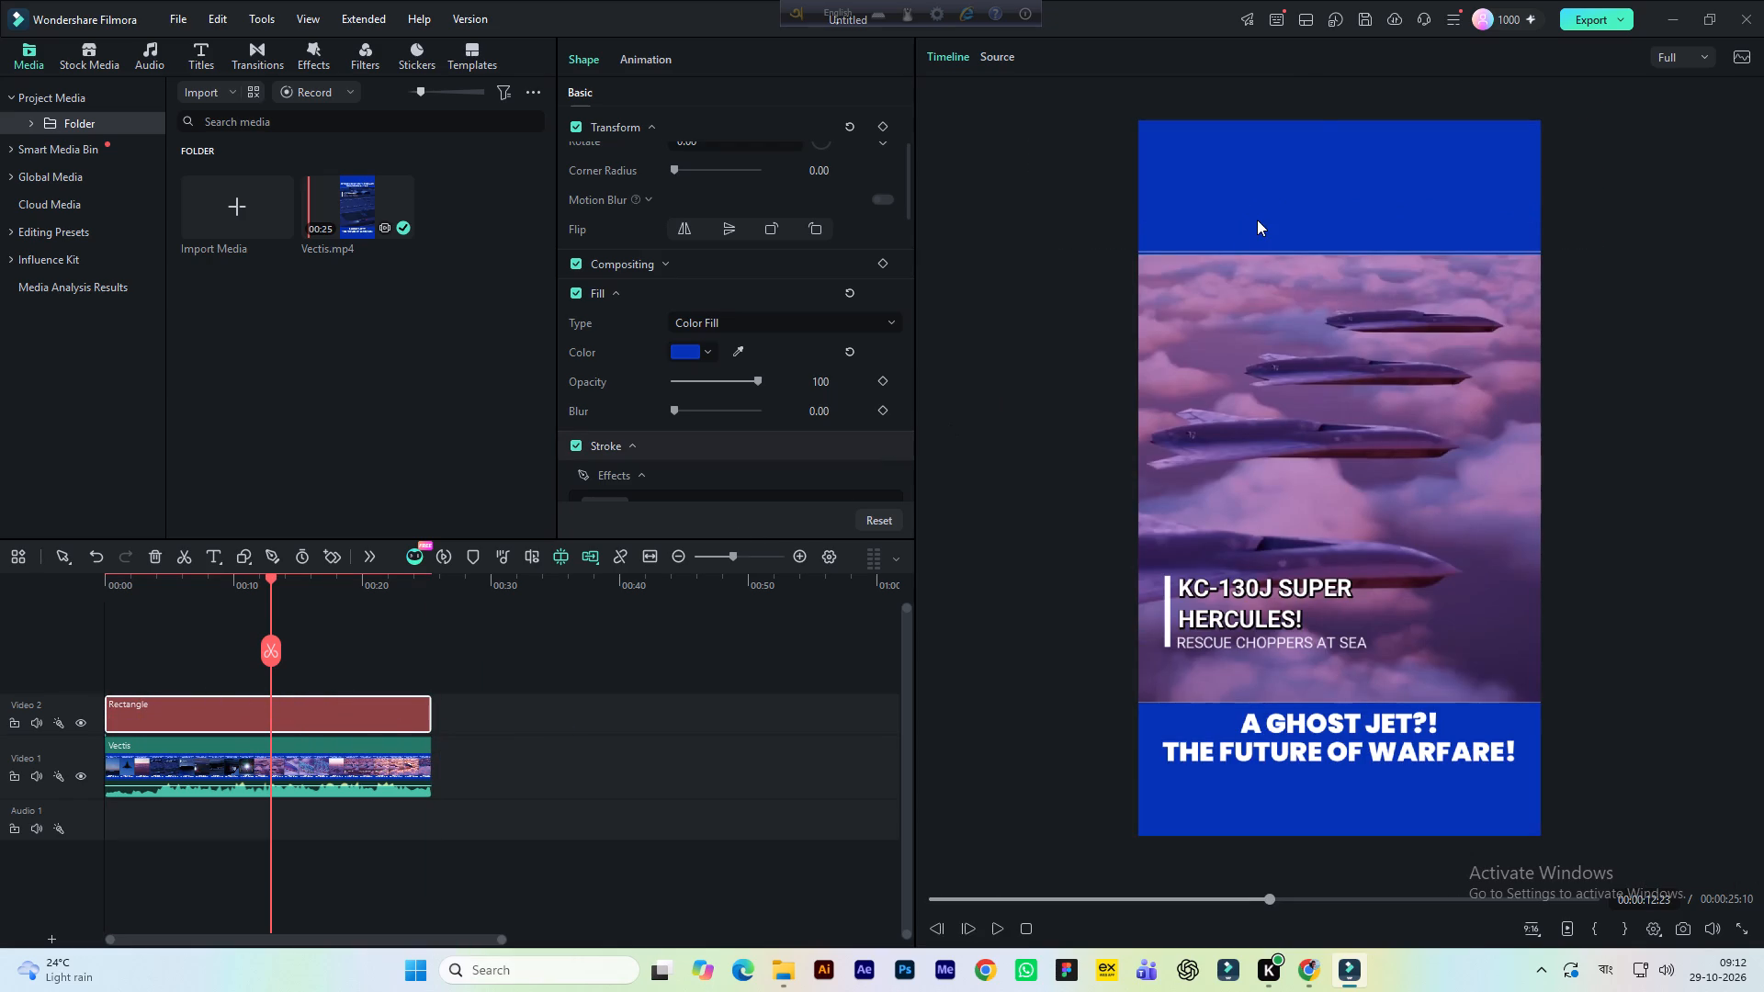
Select the blue rectangle in the preview and shift it slightly down over the lower edge of the upper title band.
click(1257, 220)
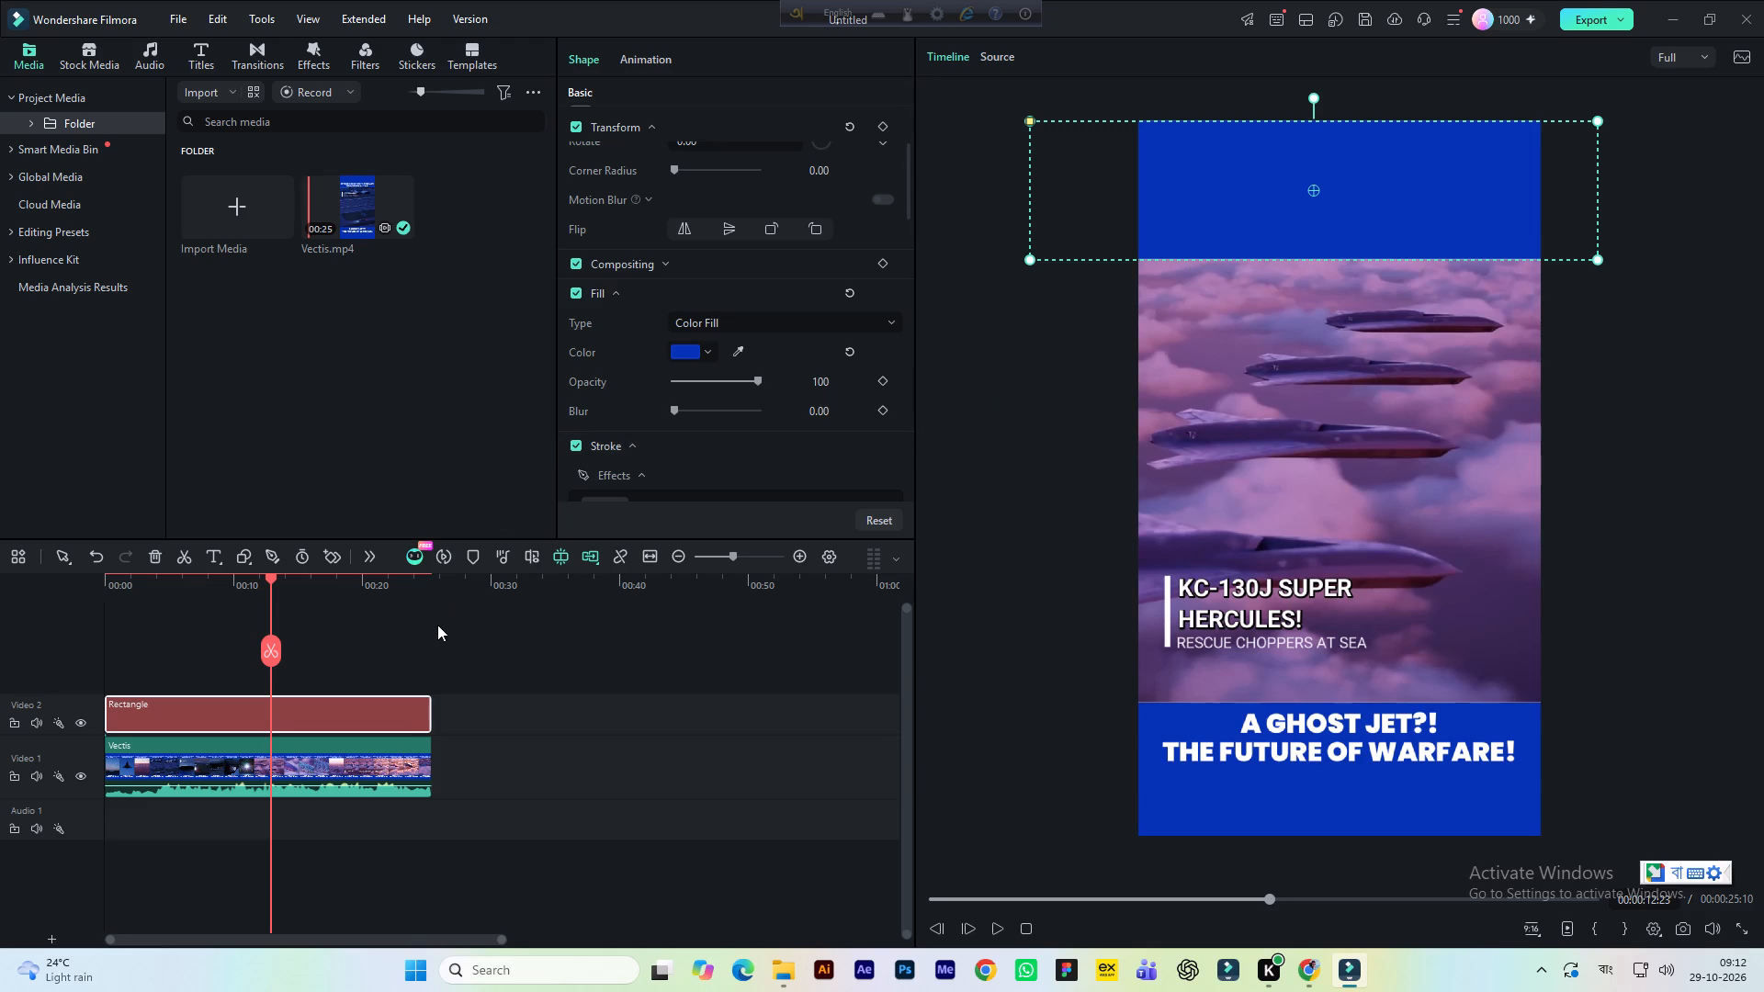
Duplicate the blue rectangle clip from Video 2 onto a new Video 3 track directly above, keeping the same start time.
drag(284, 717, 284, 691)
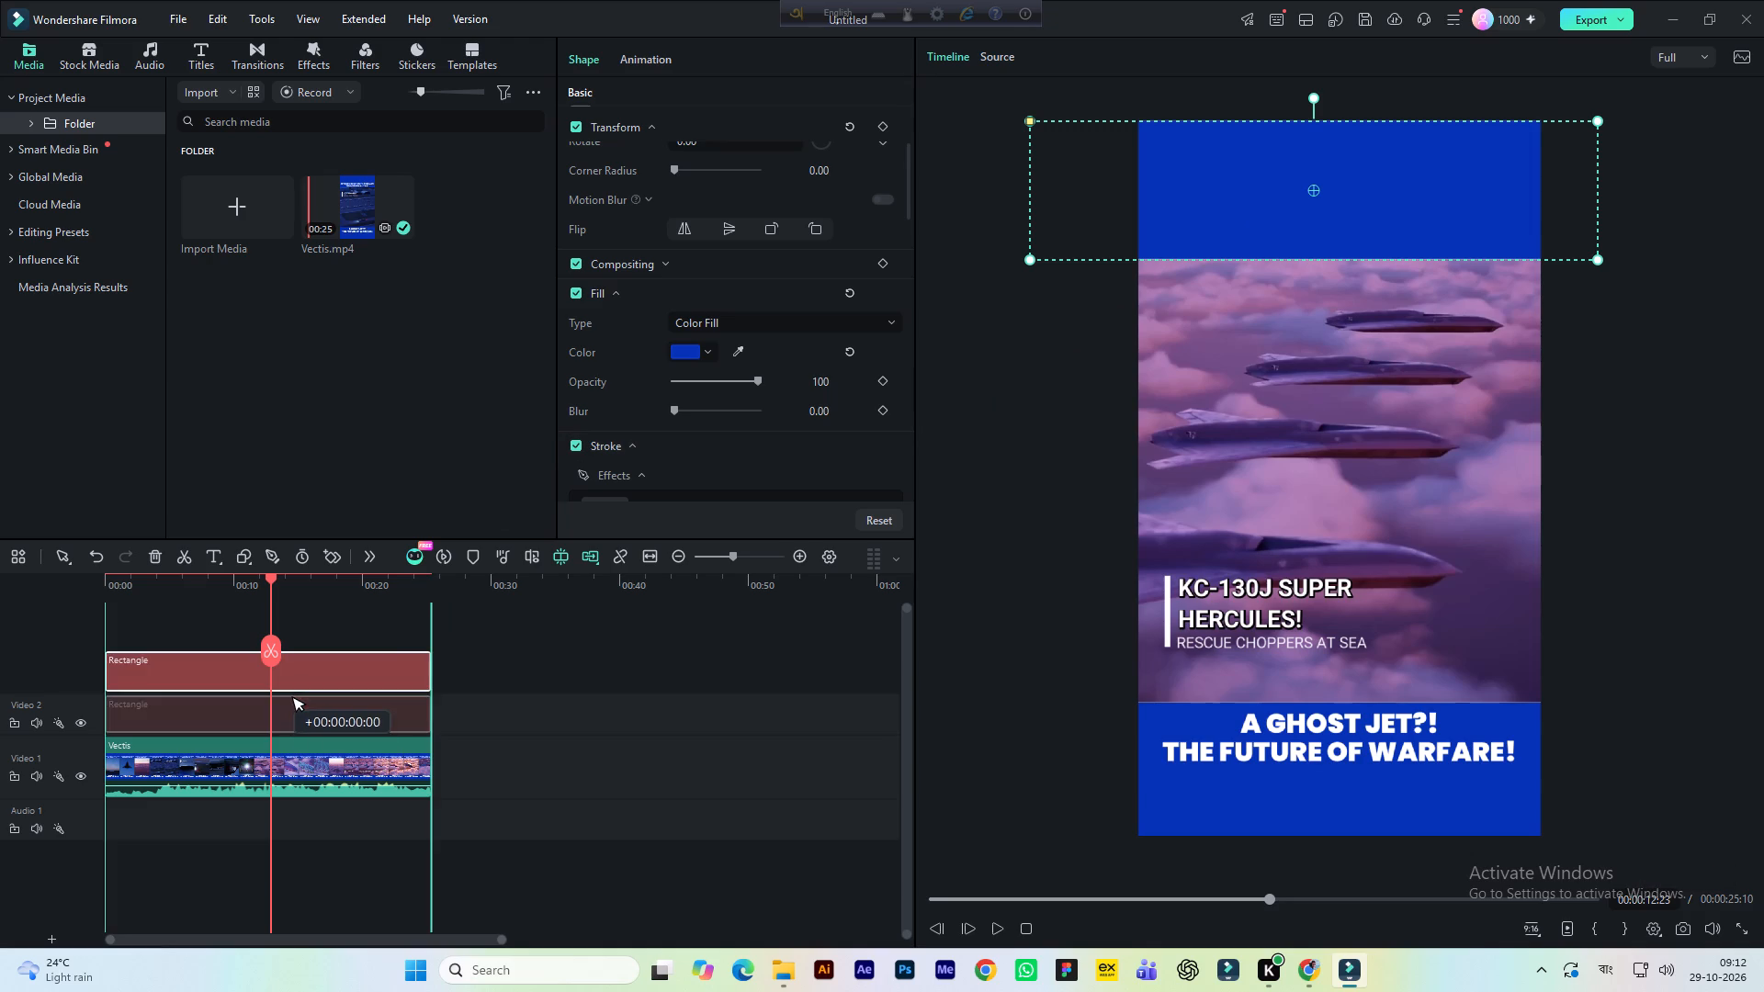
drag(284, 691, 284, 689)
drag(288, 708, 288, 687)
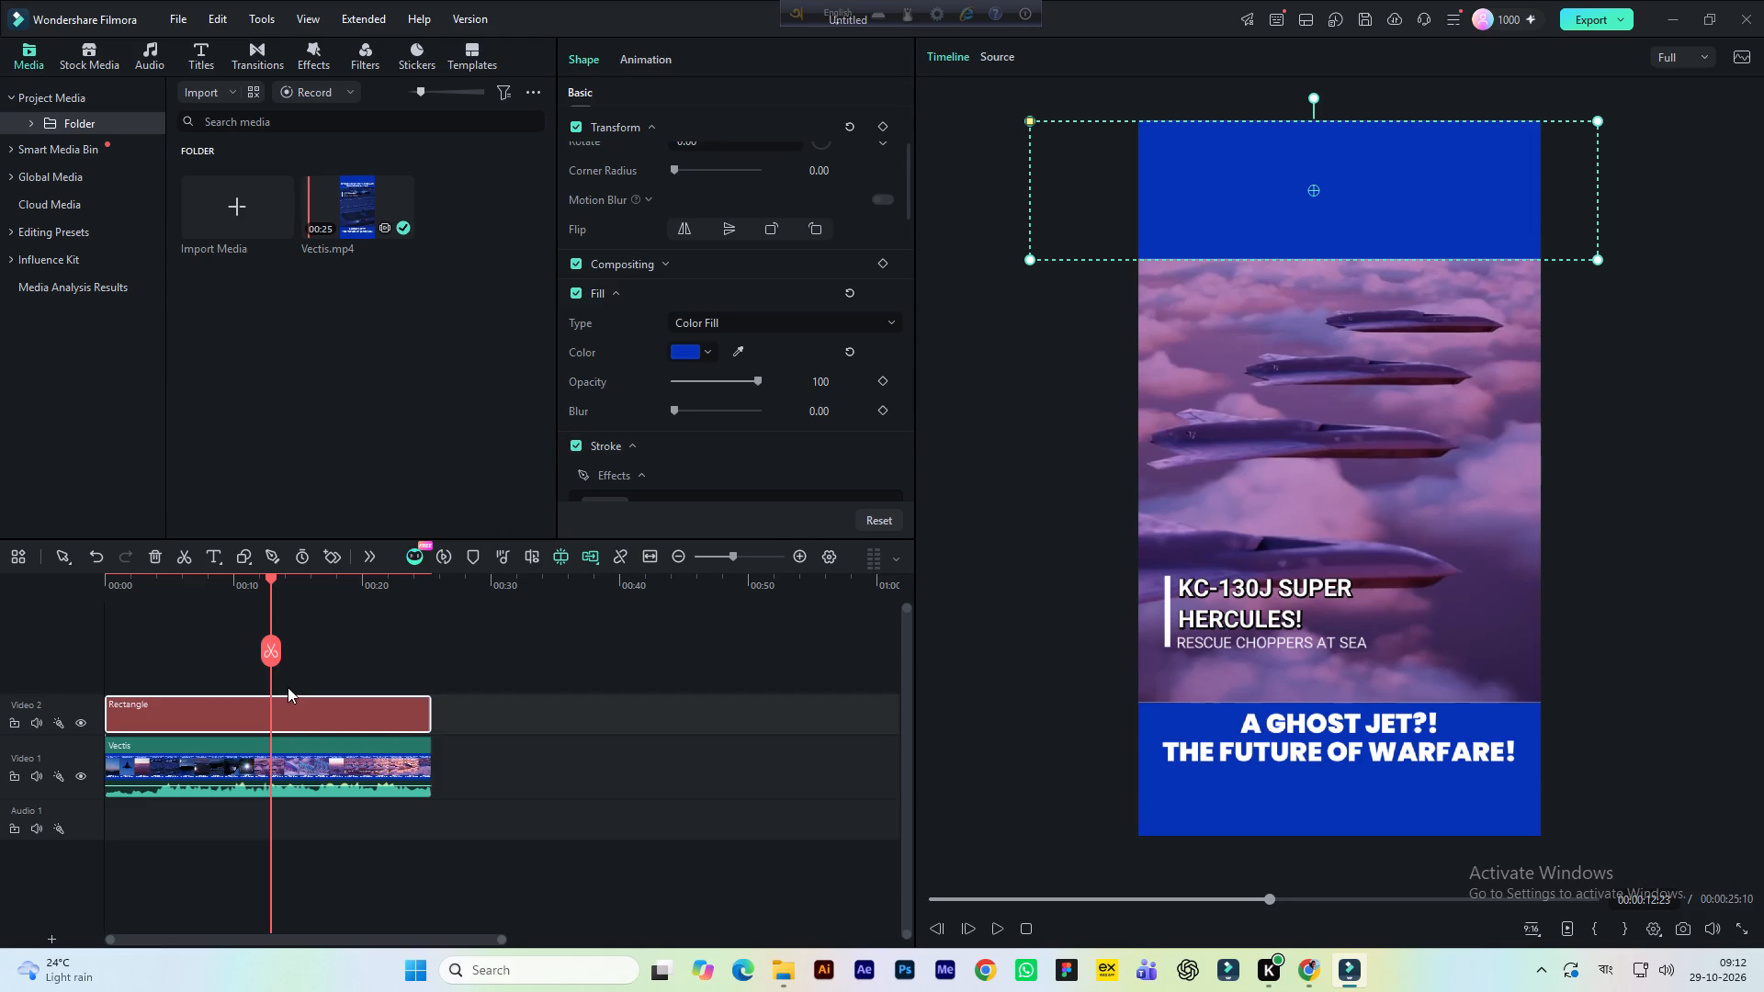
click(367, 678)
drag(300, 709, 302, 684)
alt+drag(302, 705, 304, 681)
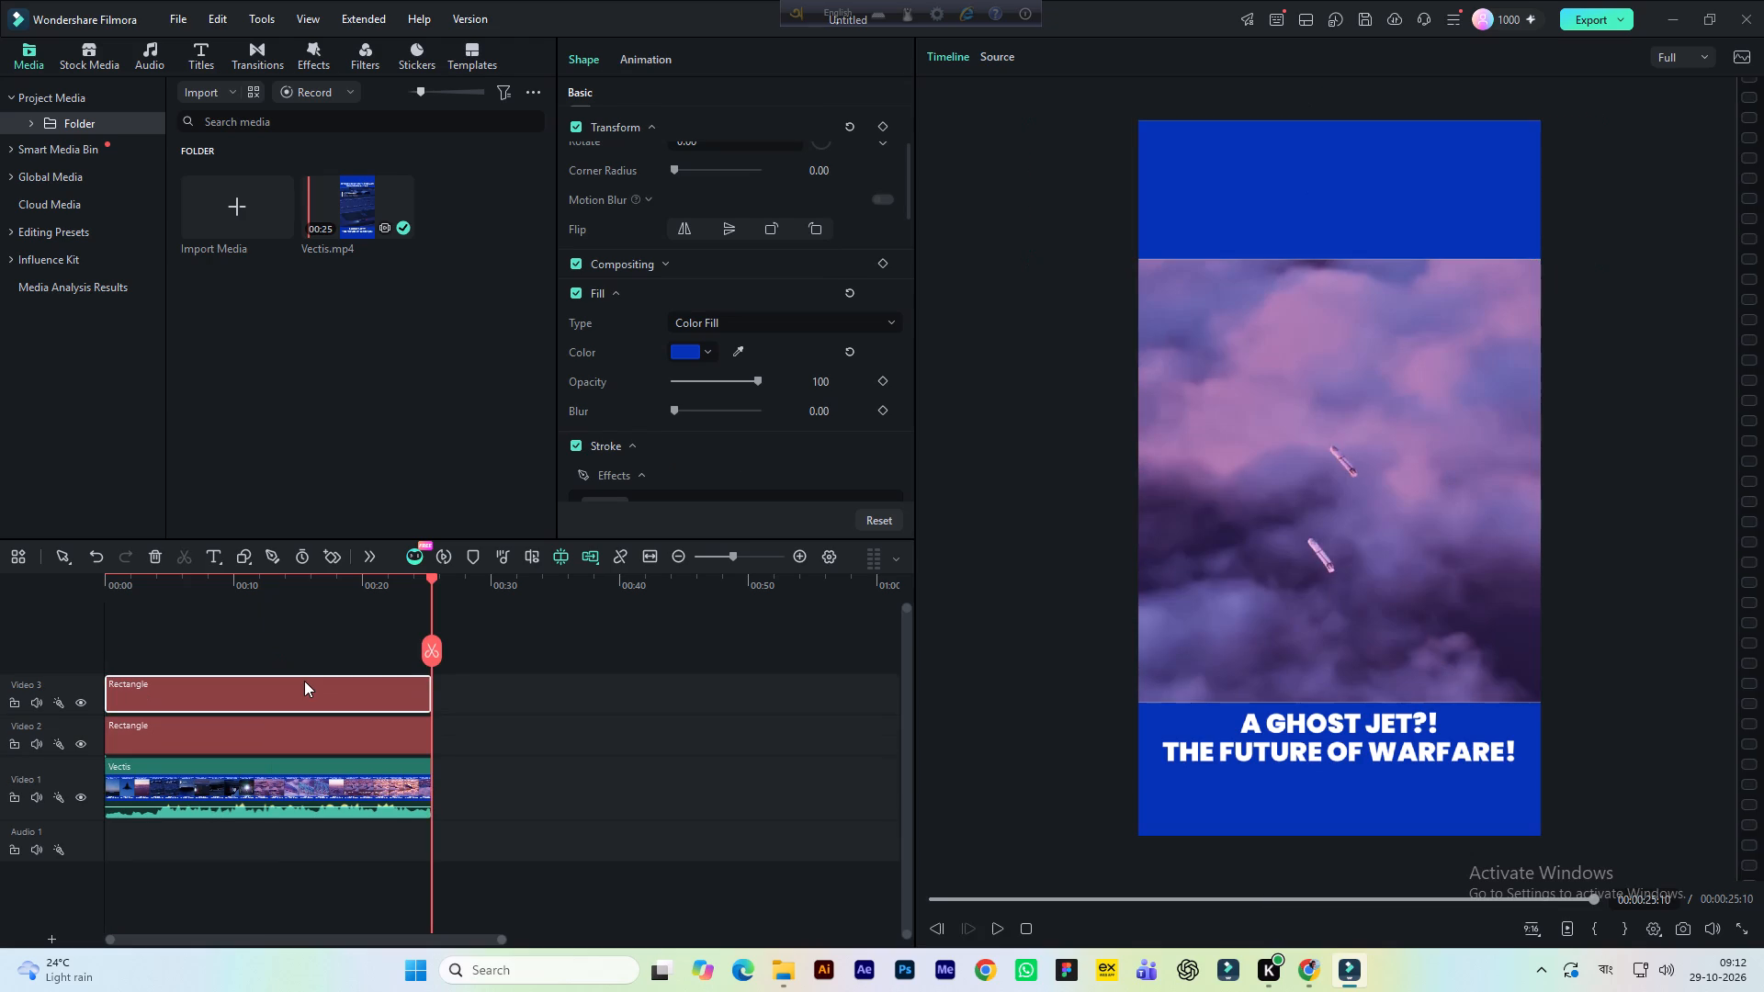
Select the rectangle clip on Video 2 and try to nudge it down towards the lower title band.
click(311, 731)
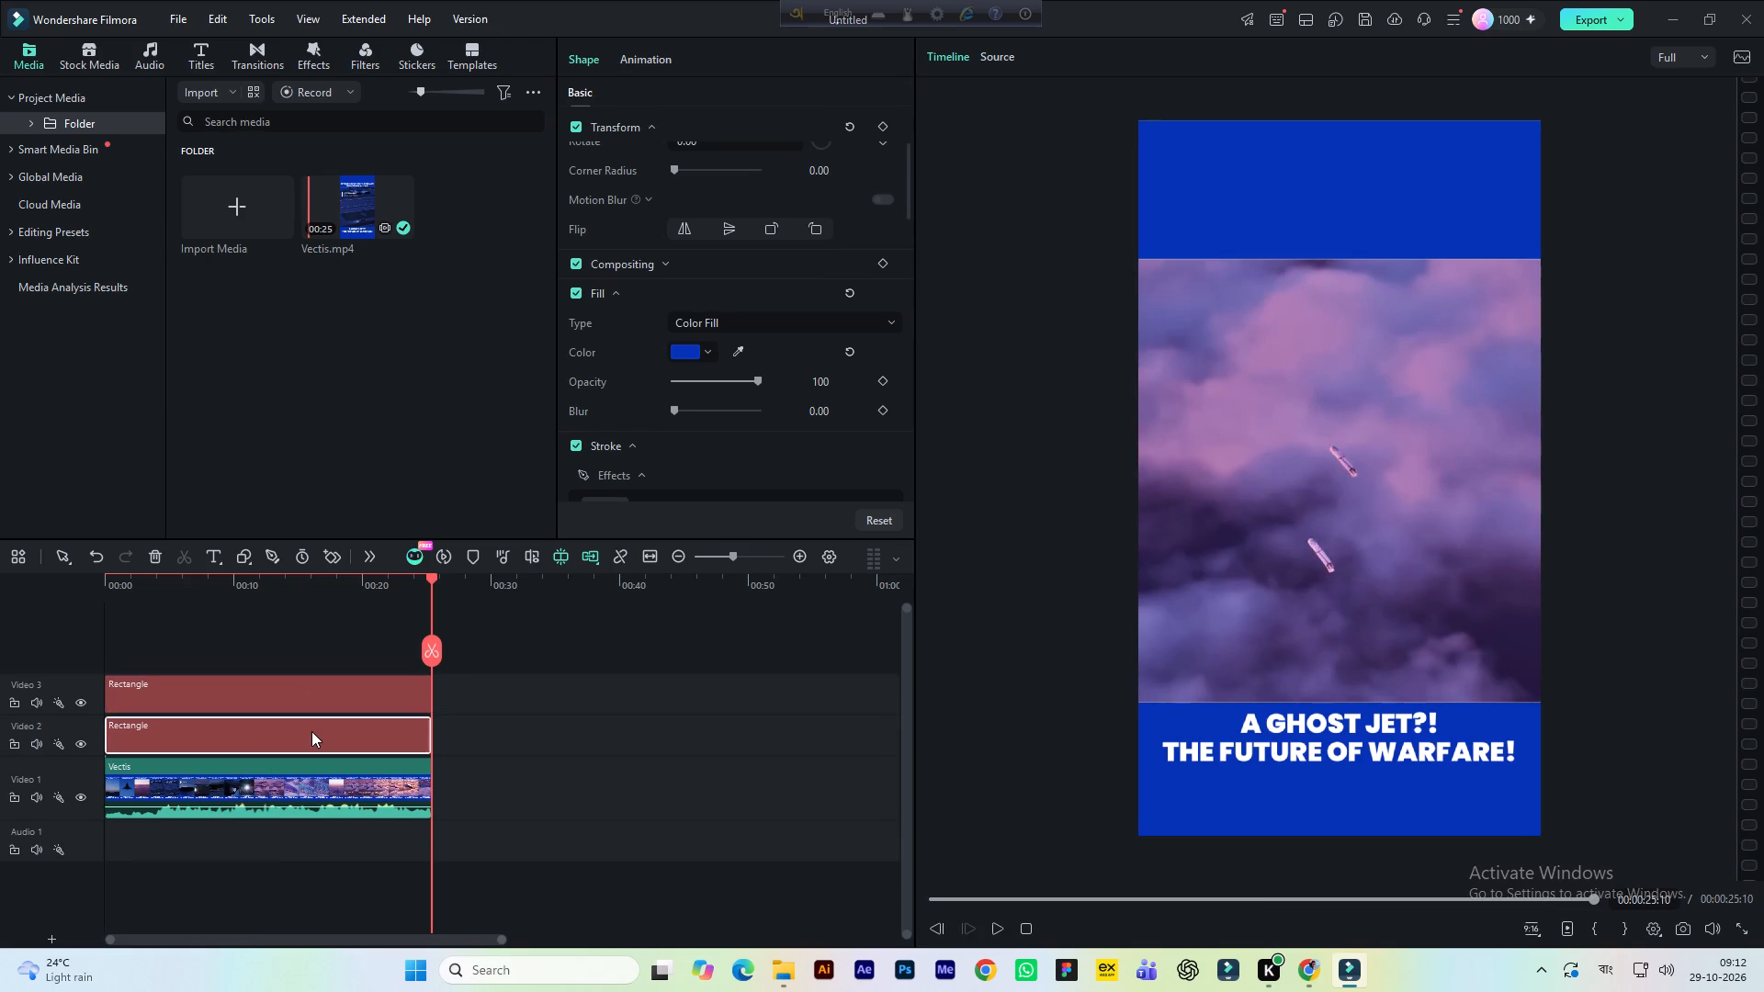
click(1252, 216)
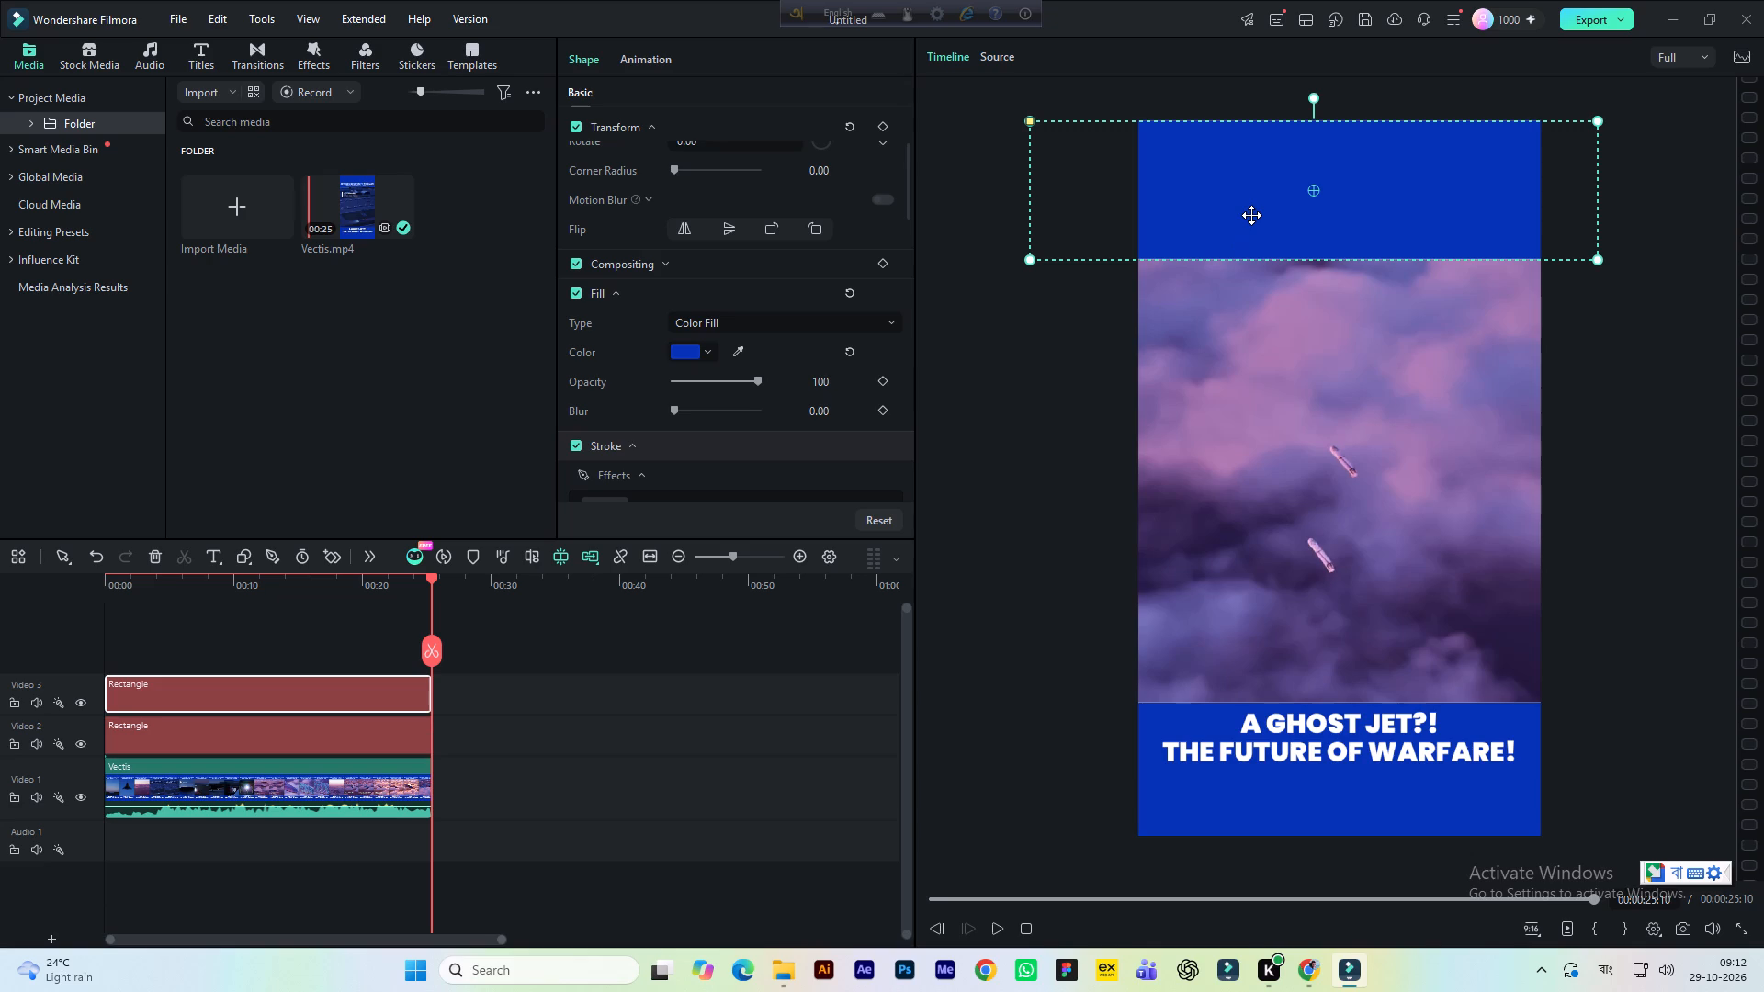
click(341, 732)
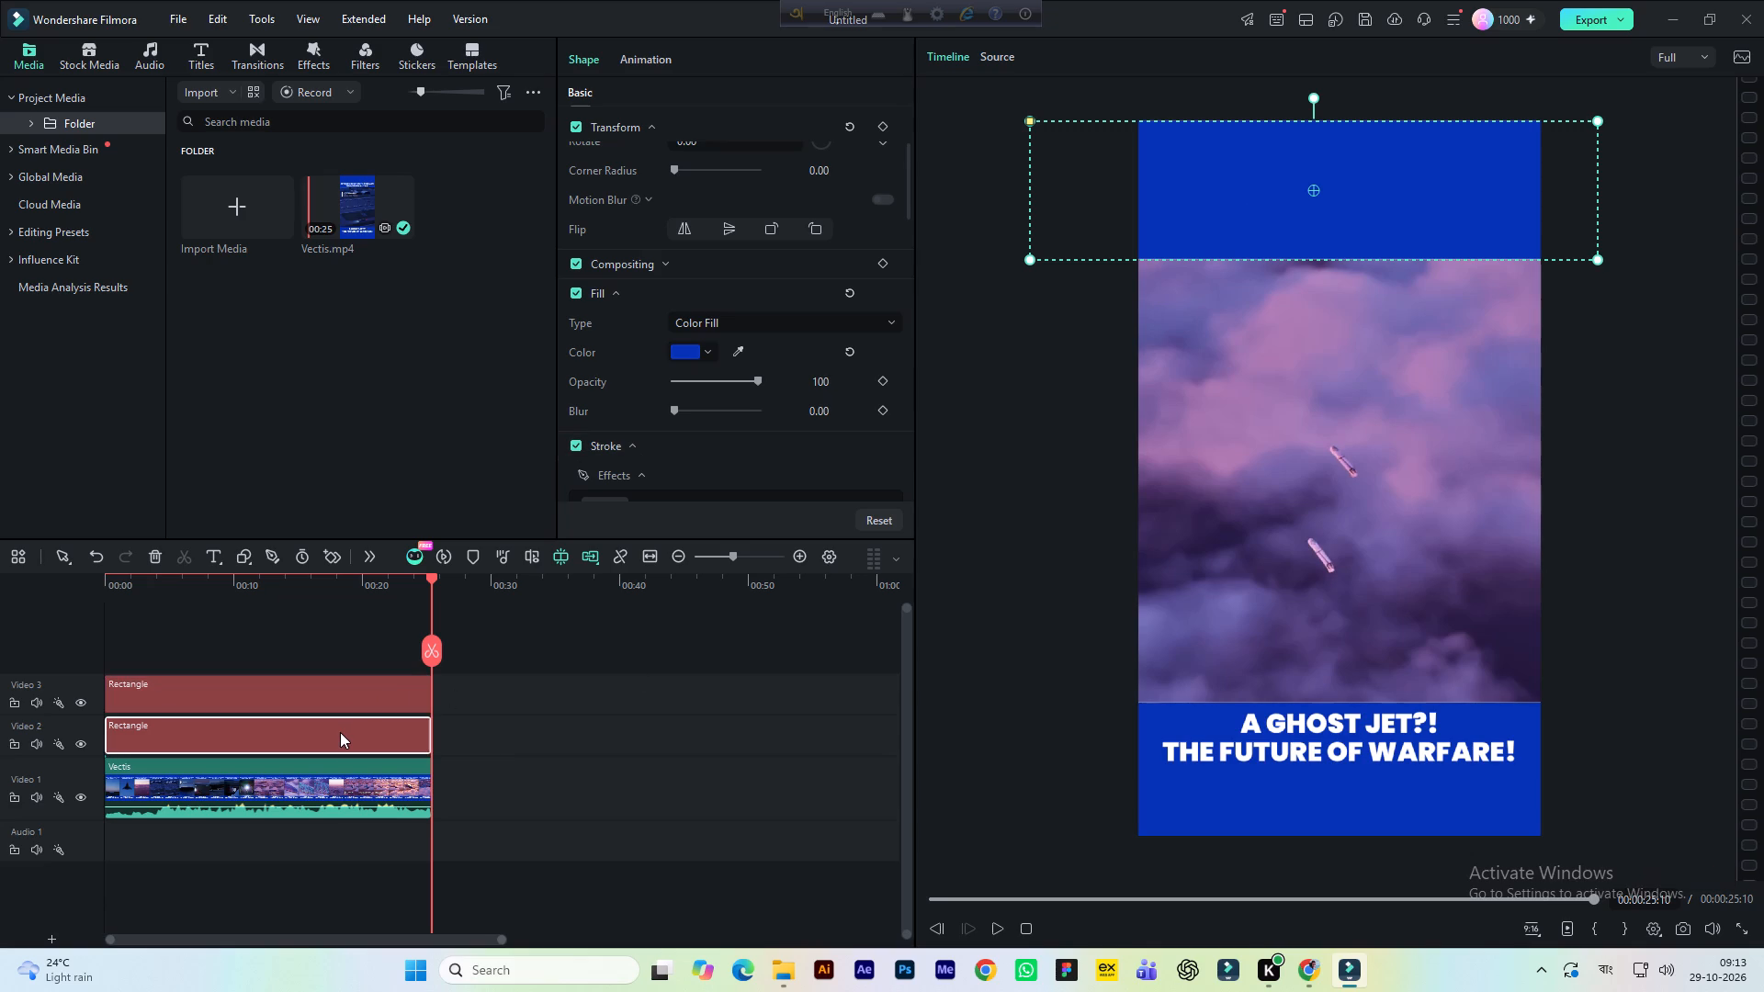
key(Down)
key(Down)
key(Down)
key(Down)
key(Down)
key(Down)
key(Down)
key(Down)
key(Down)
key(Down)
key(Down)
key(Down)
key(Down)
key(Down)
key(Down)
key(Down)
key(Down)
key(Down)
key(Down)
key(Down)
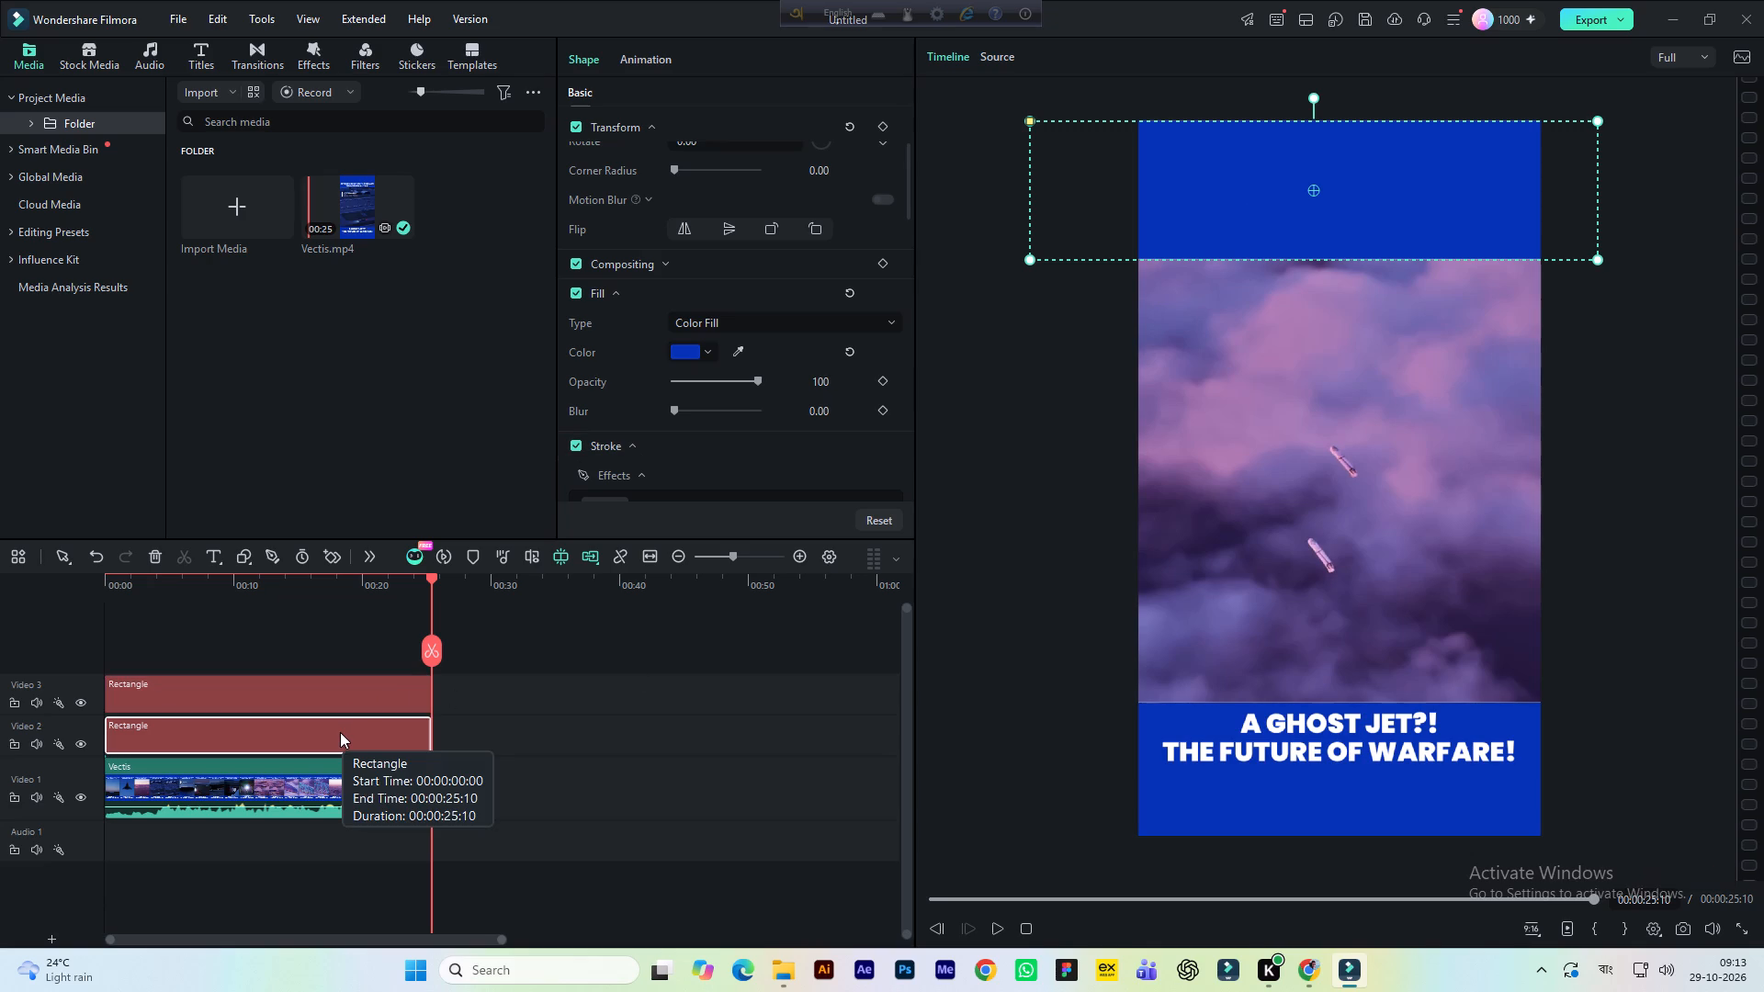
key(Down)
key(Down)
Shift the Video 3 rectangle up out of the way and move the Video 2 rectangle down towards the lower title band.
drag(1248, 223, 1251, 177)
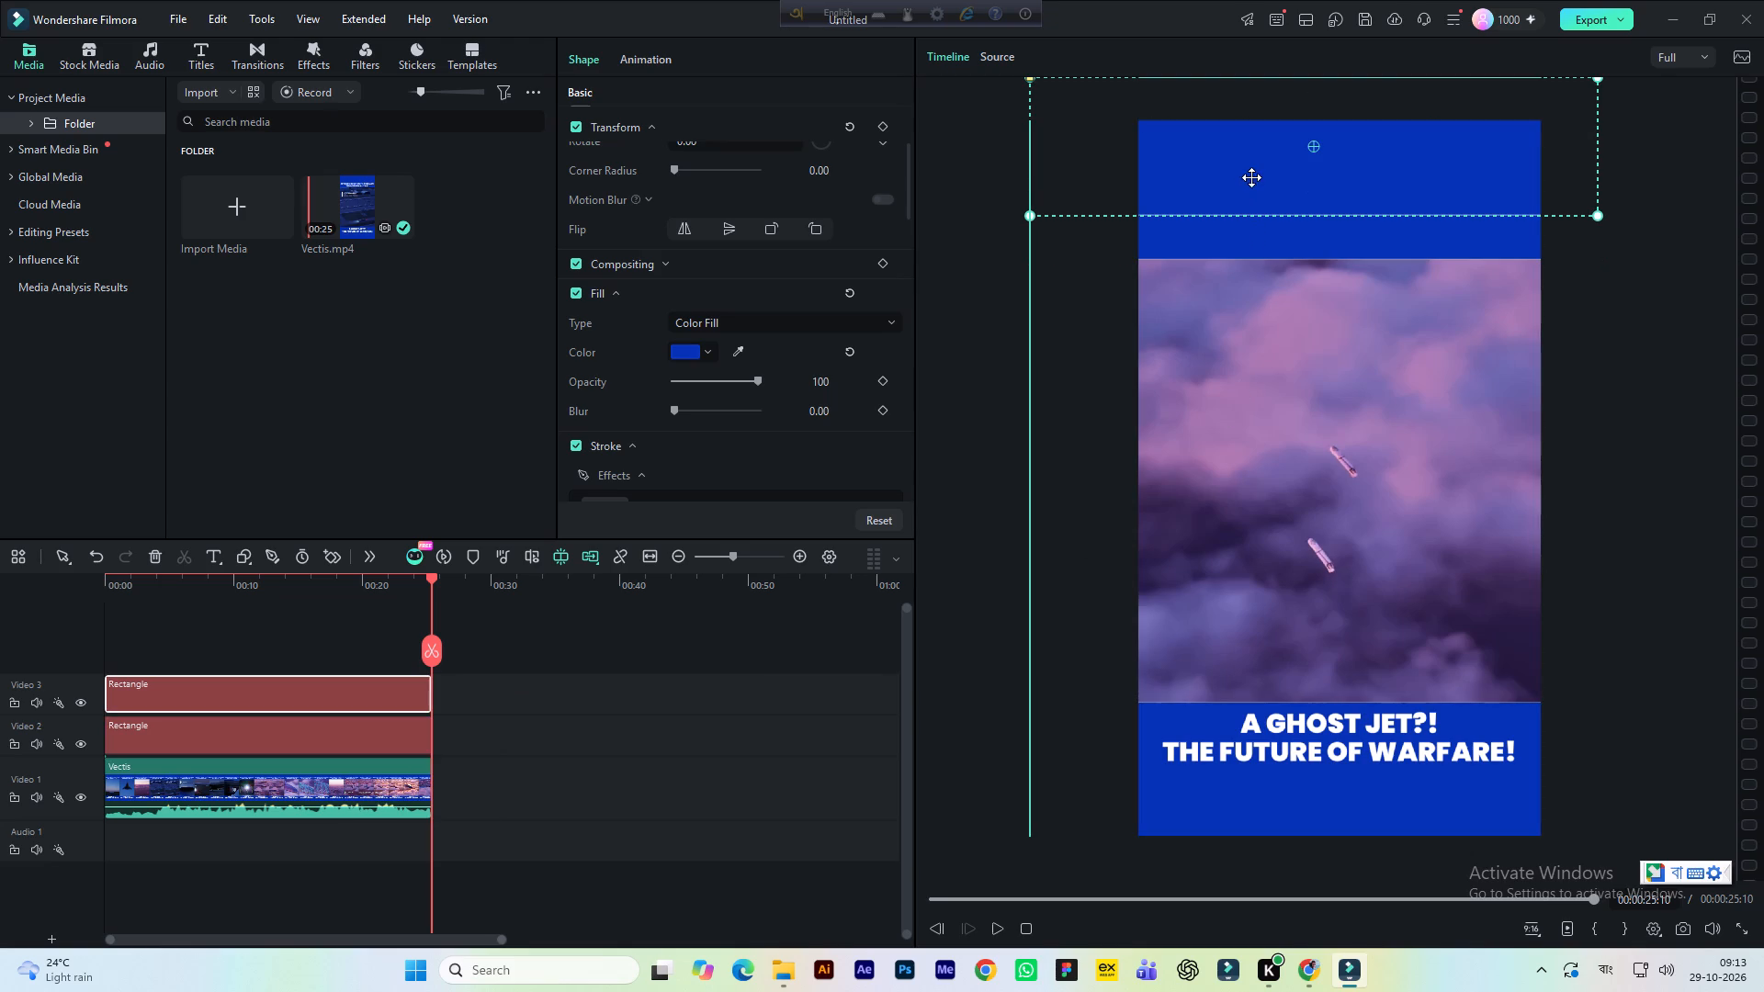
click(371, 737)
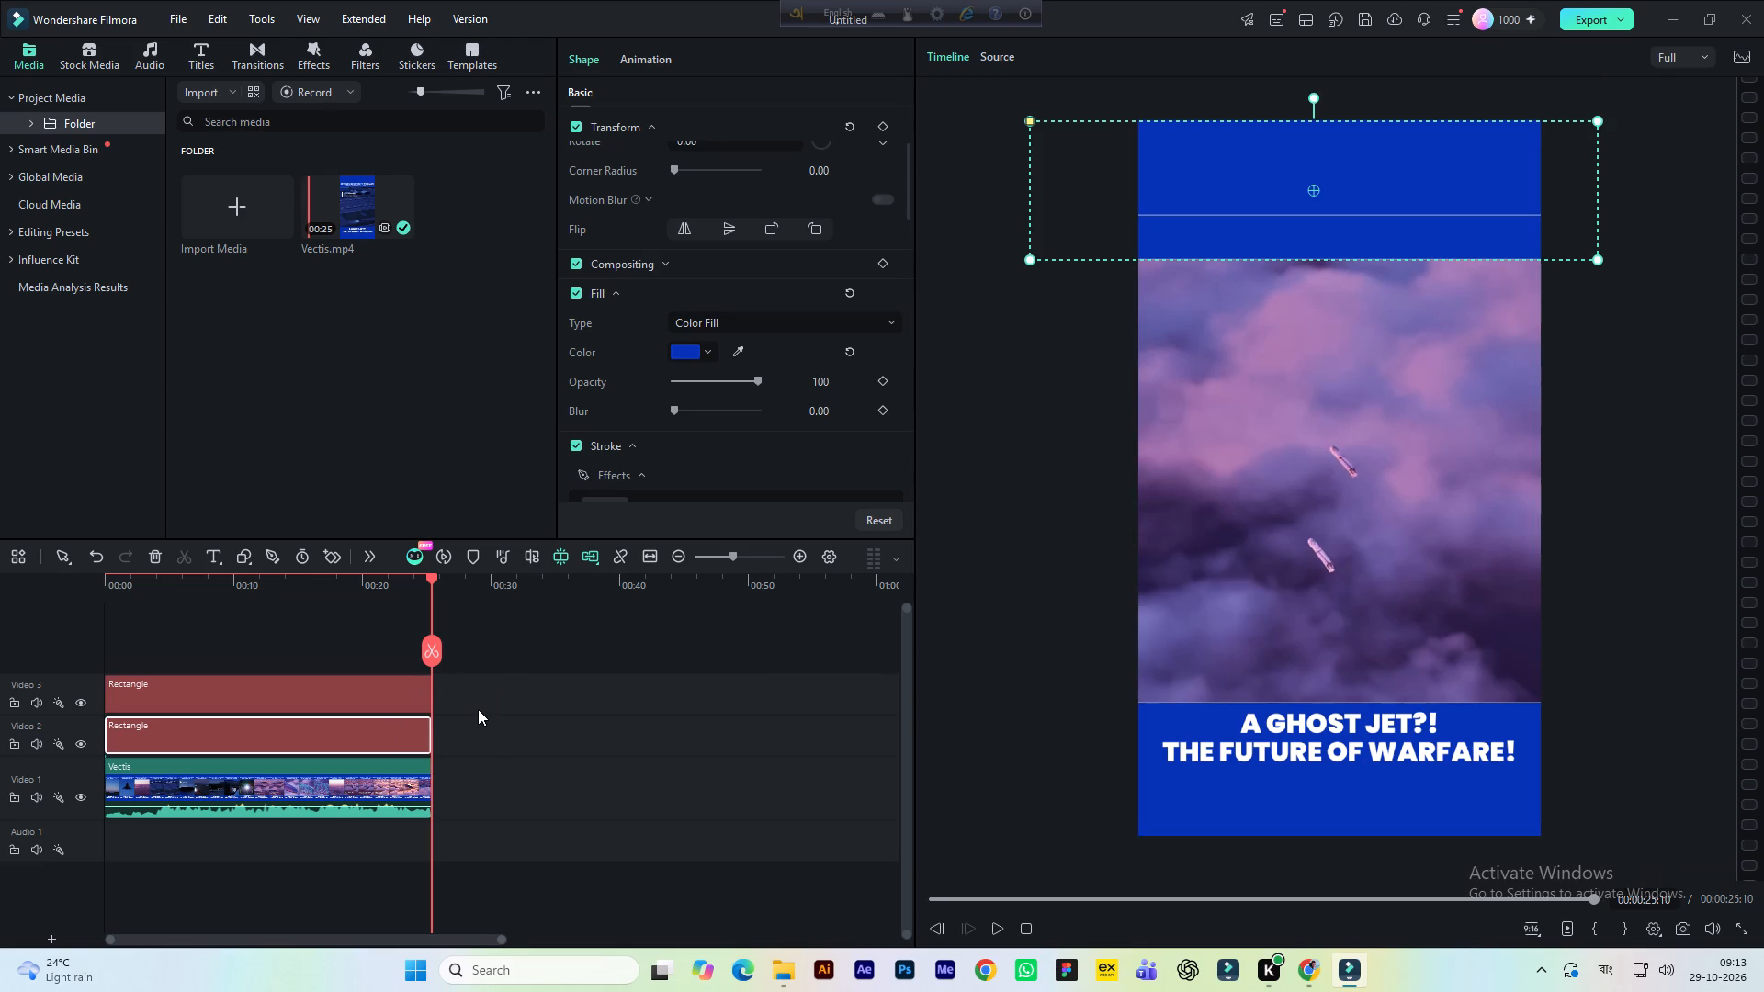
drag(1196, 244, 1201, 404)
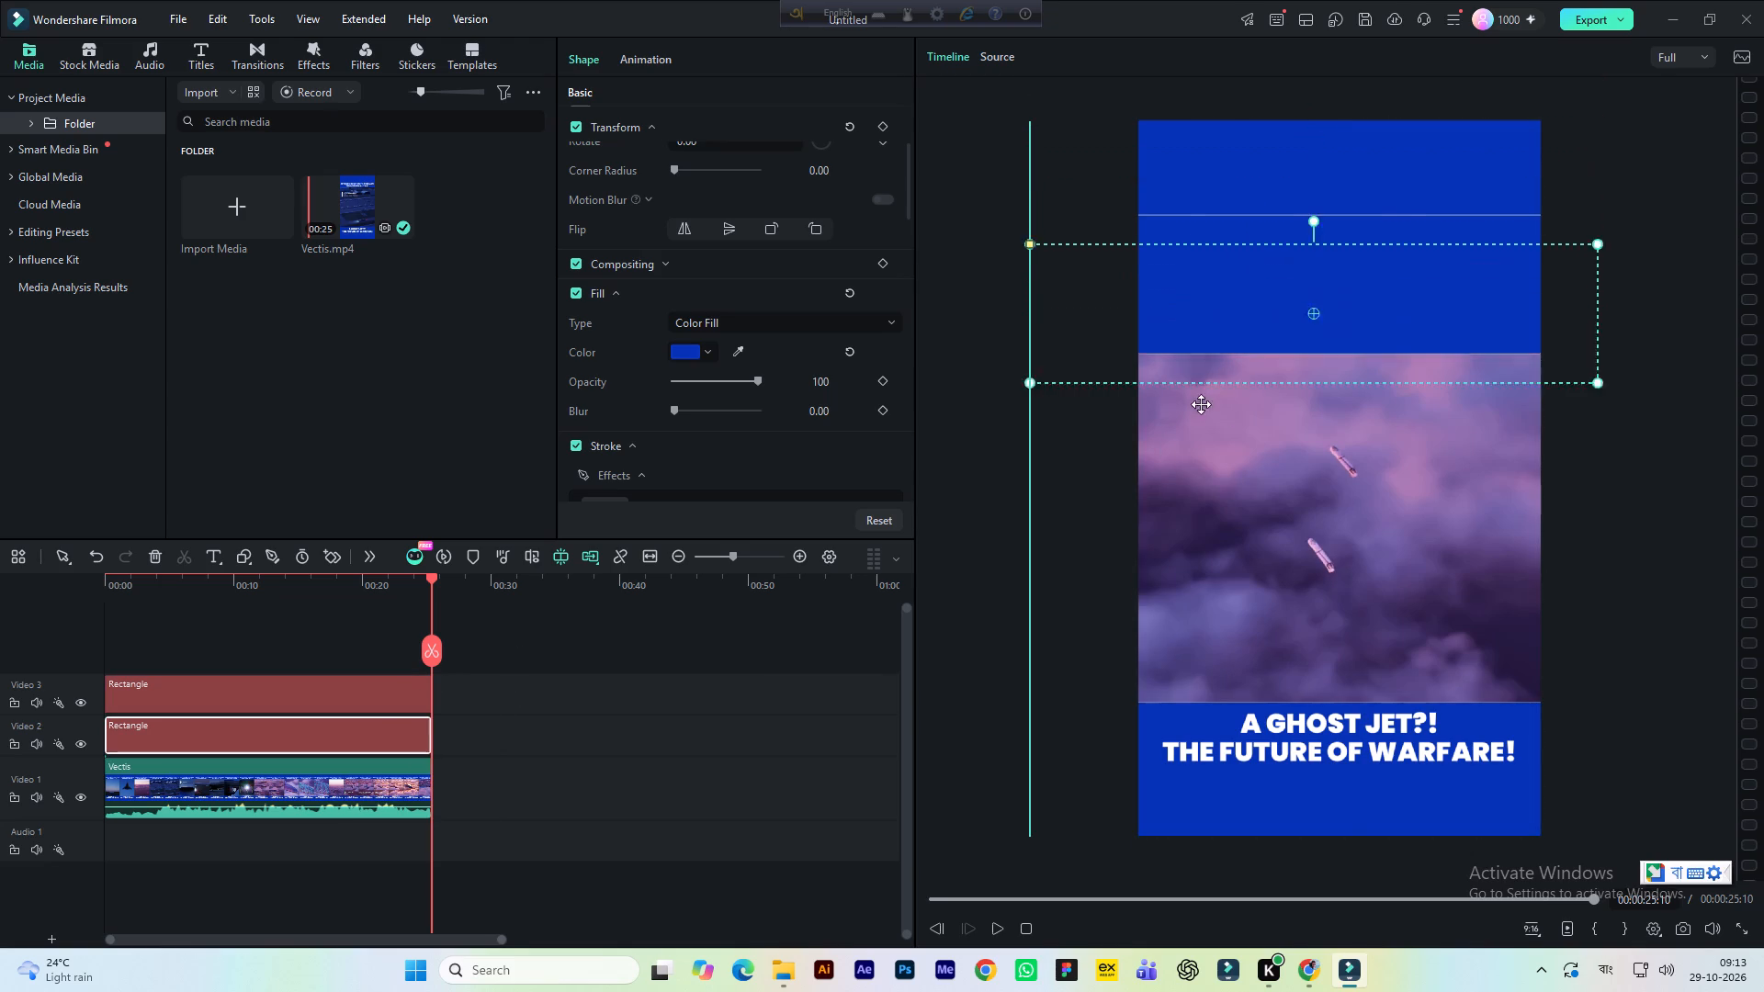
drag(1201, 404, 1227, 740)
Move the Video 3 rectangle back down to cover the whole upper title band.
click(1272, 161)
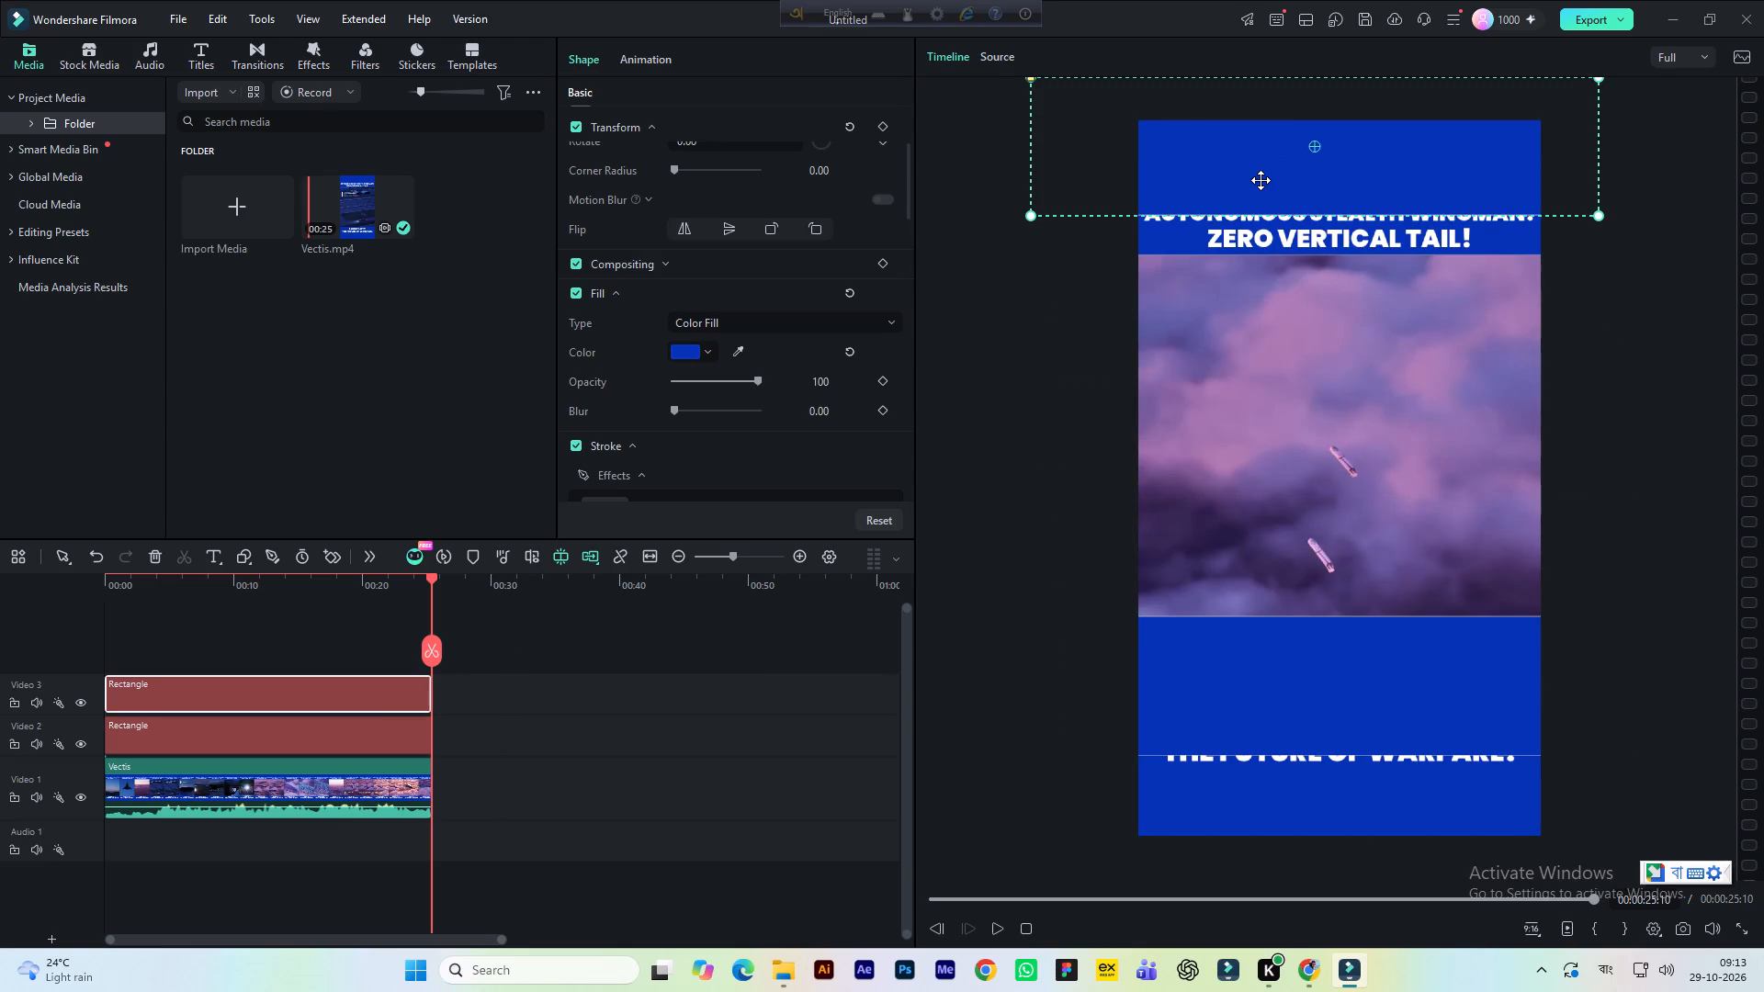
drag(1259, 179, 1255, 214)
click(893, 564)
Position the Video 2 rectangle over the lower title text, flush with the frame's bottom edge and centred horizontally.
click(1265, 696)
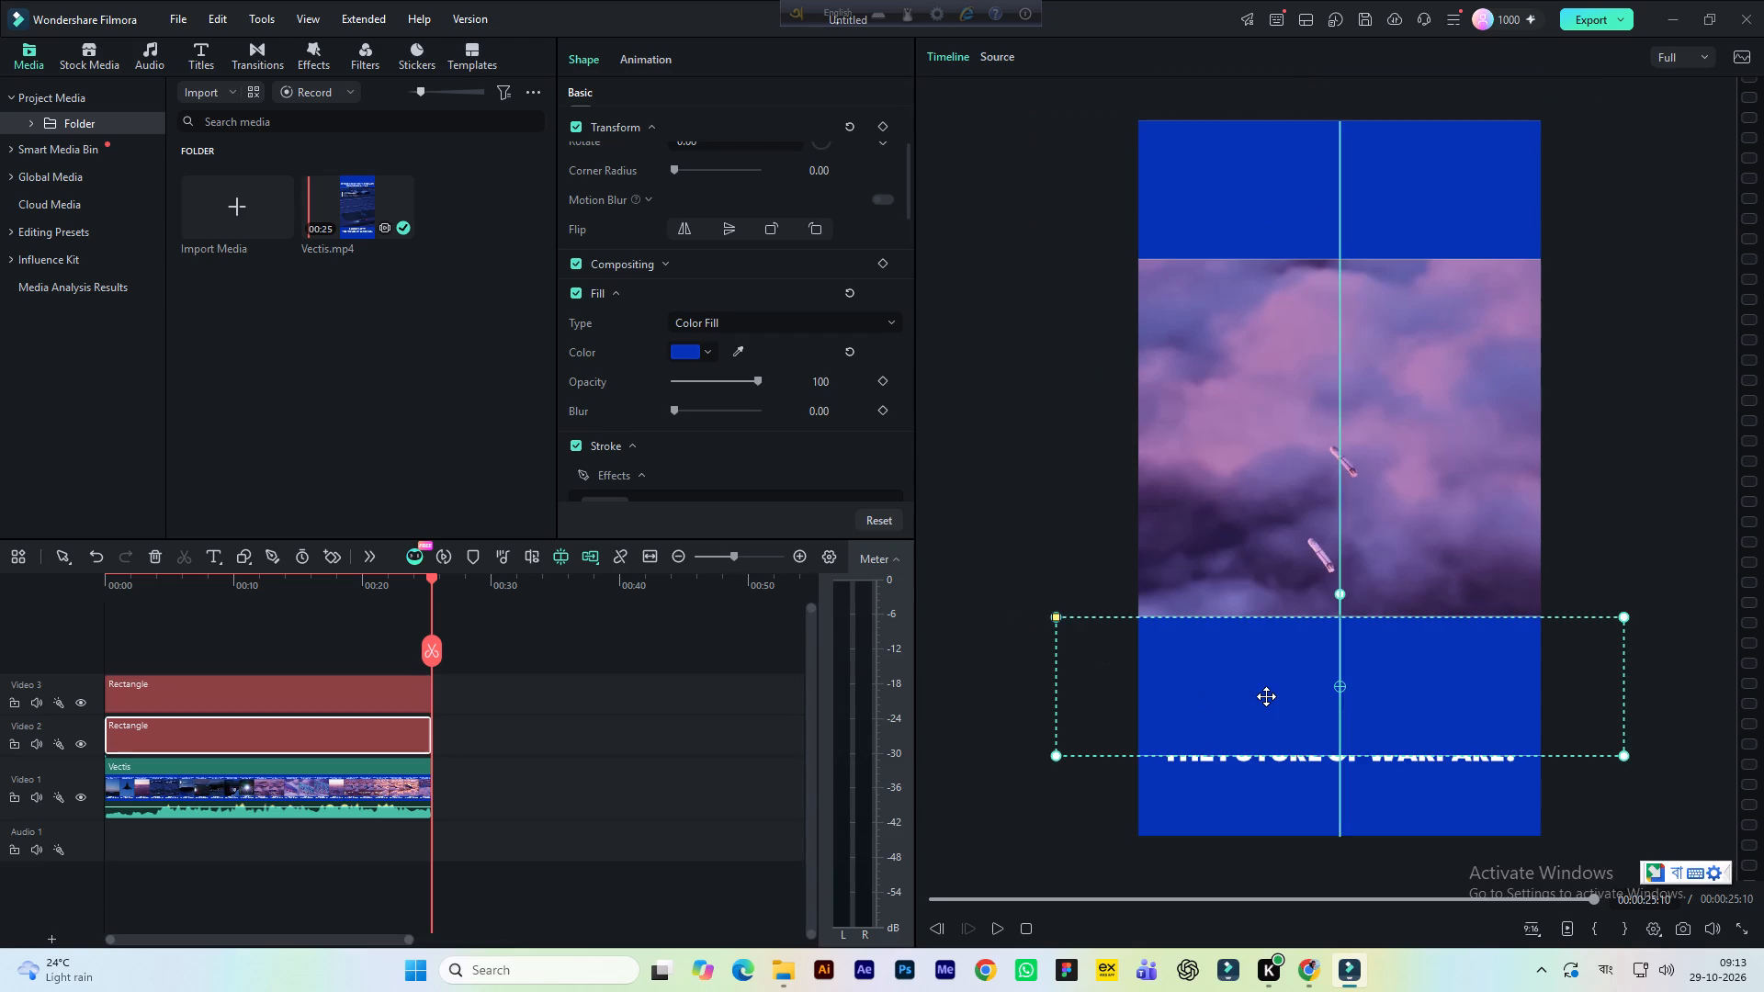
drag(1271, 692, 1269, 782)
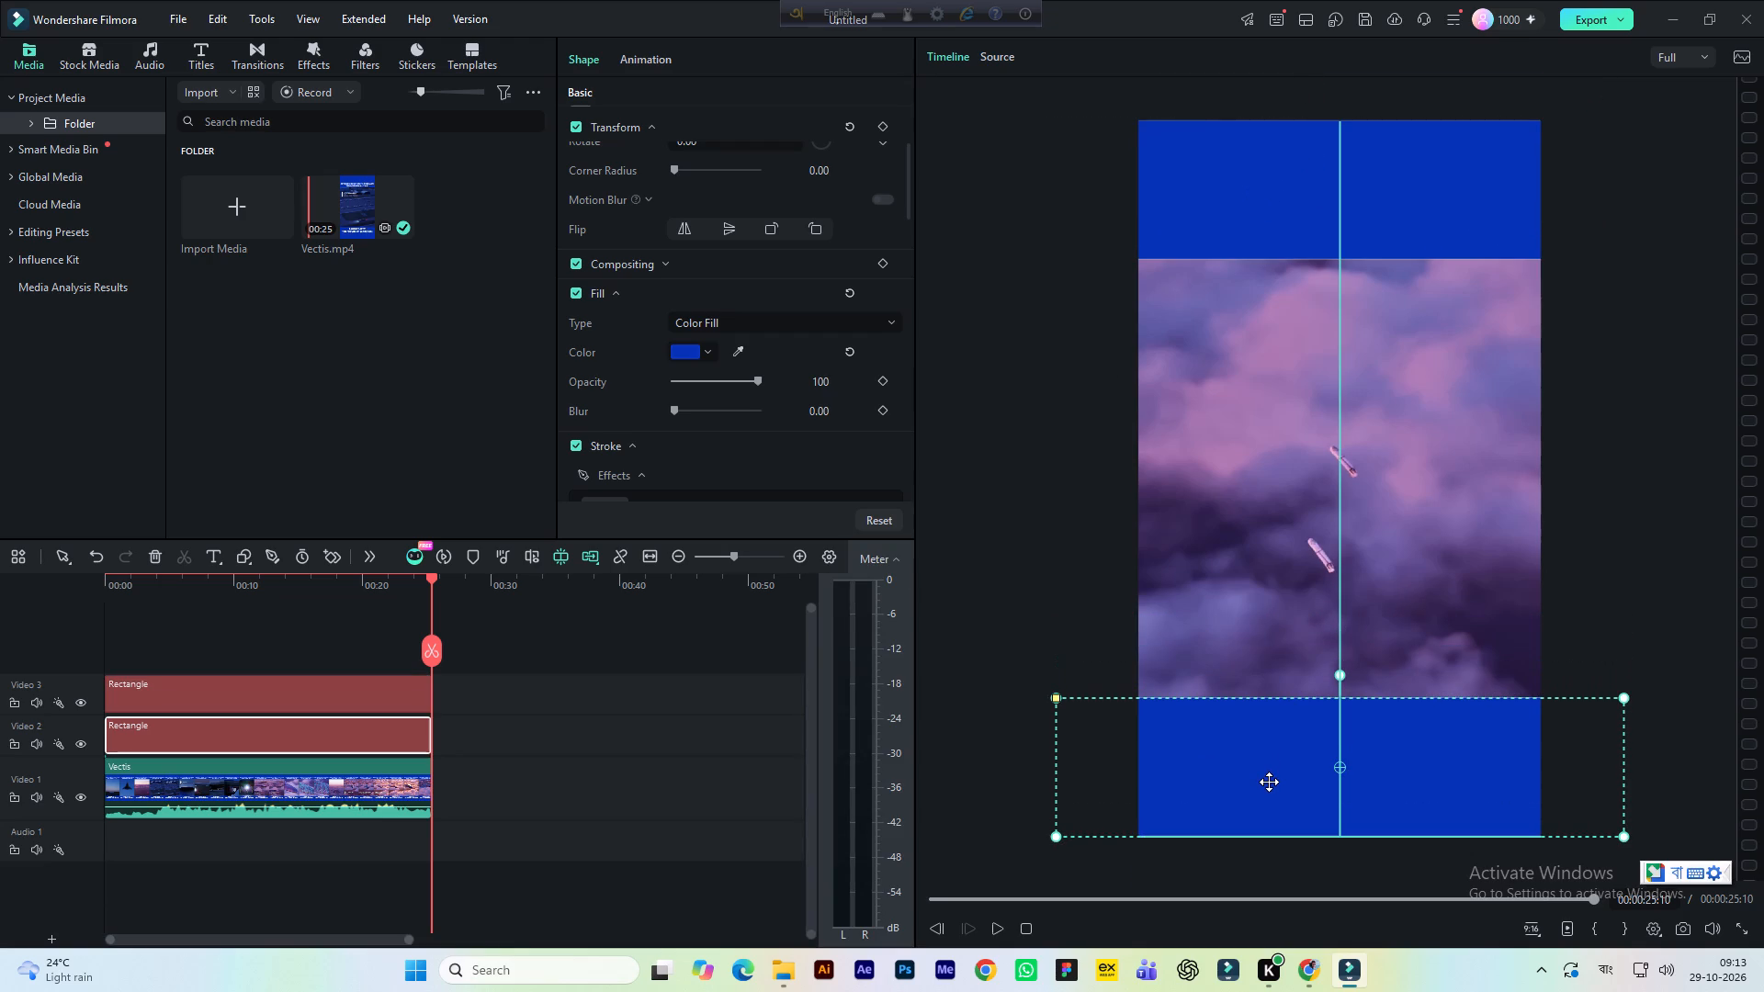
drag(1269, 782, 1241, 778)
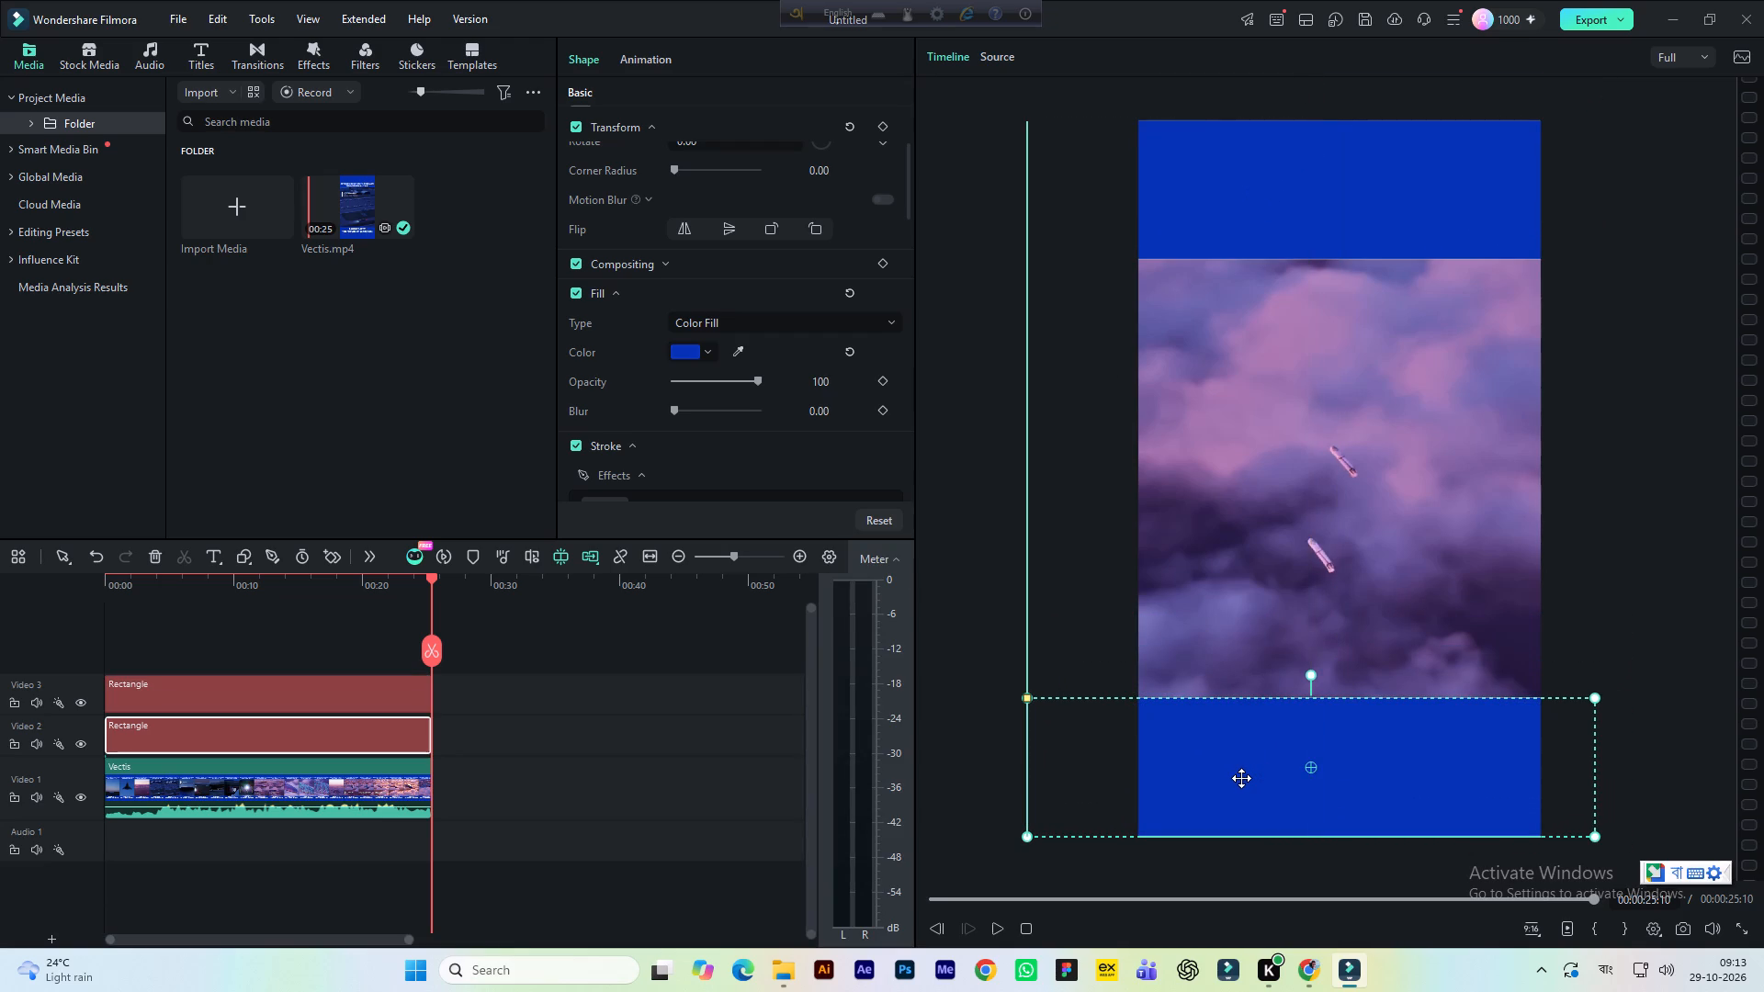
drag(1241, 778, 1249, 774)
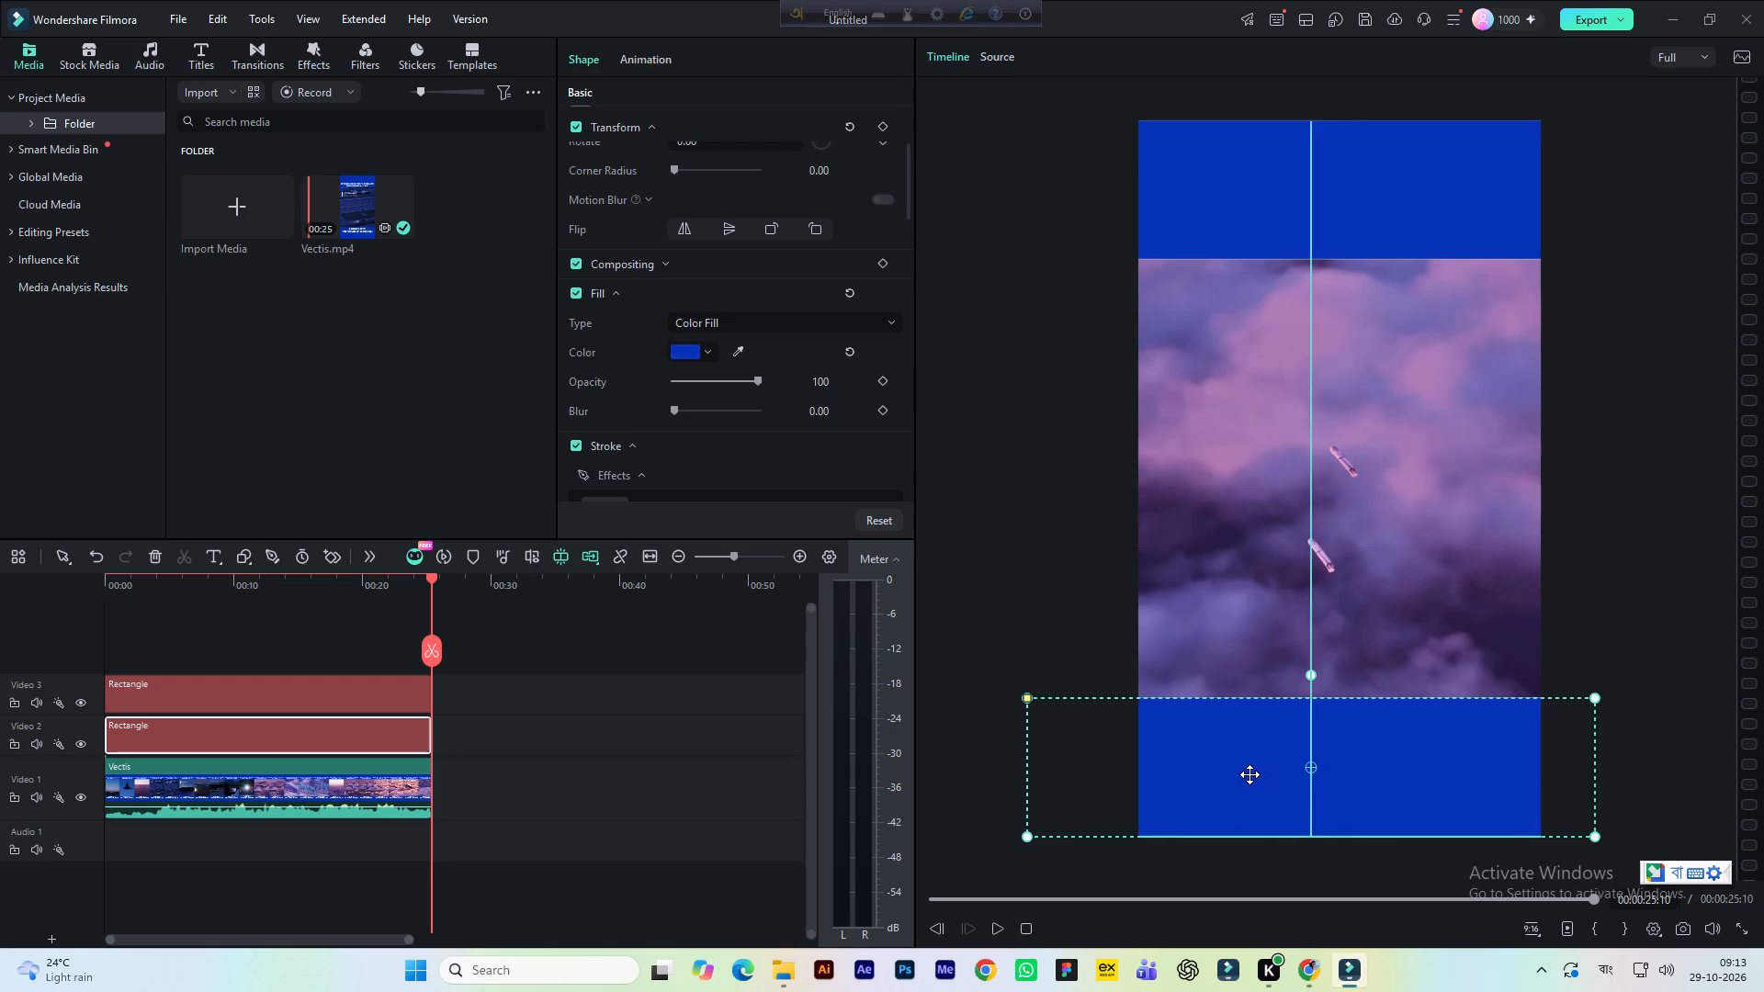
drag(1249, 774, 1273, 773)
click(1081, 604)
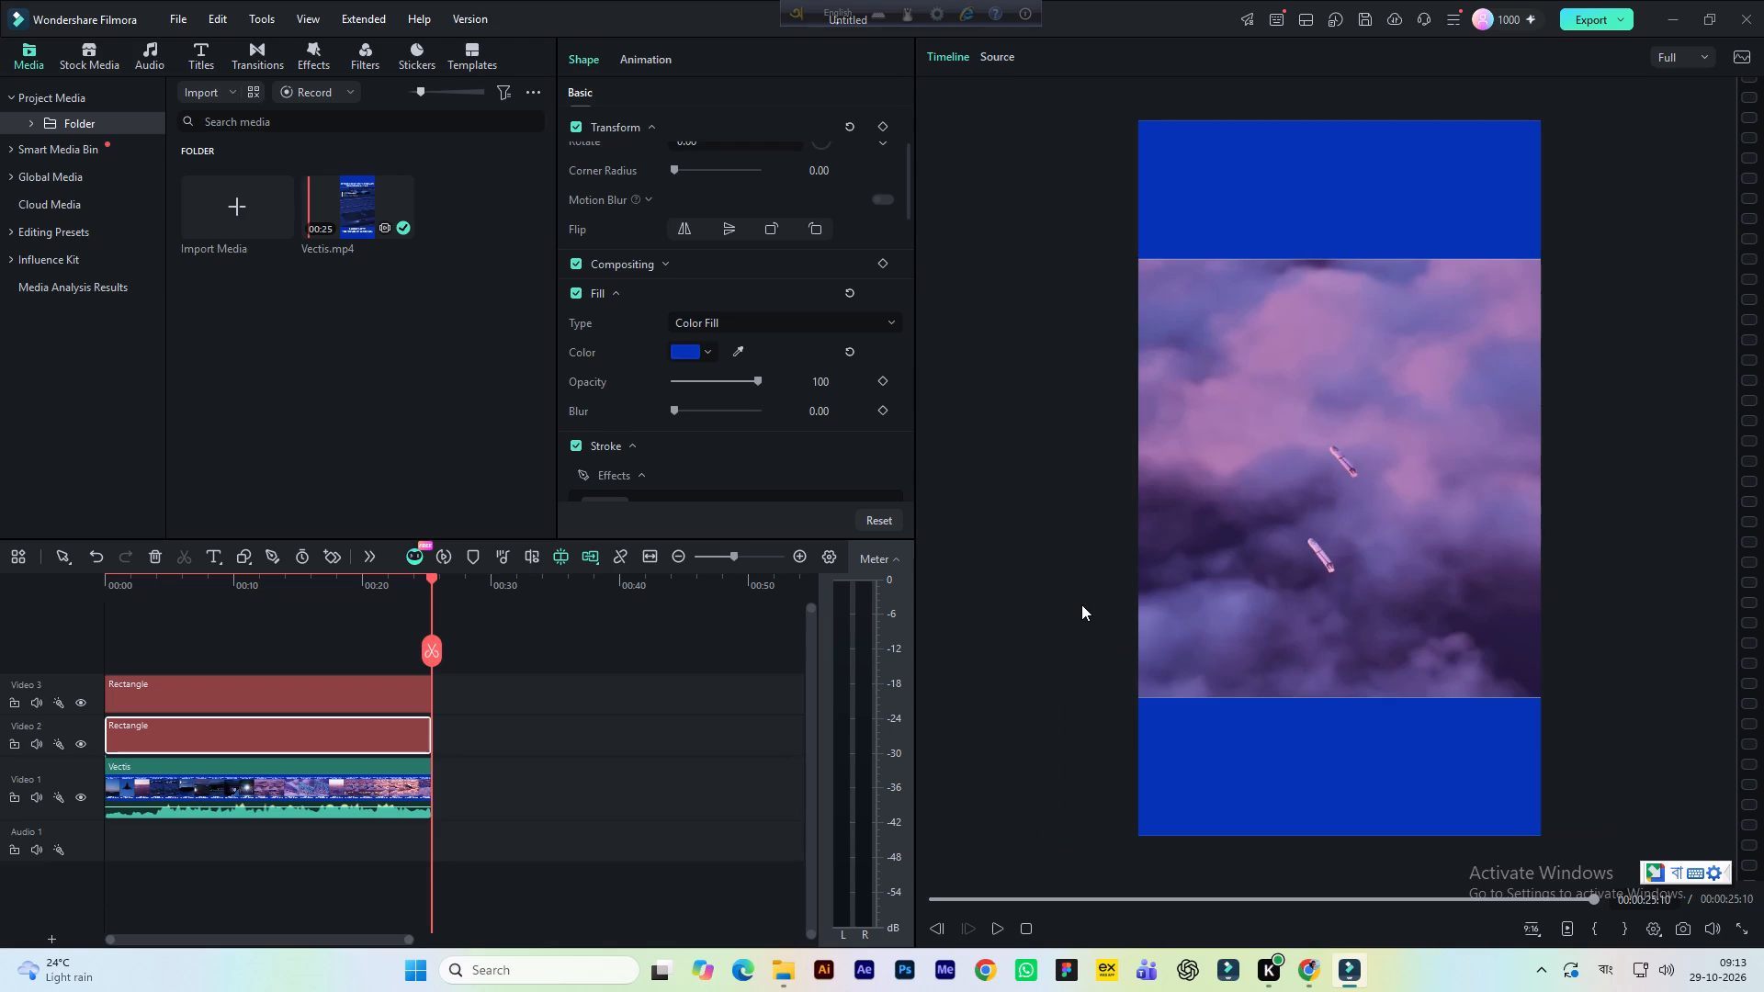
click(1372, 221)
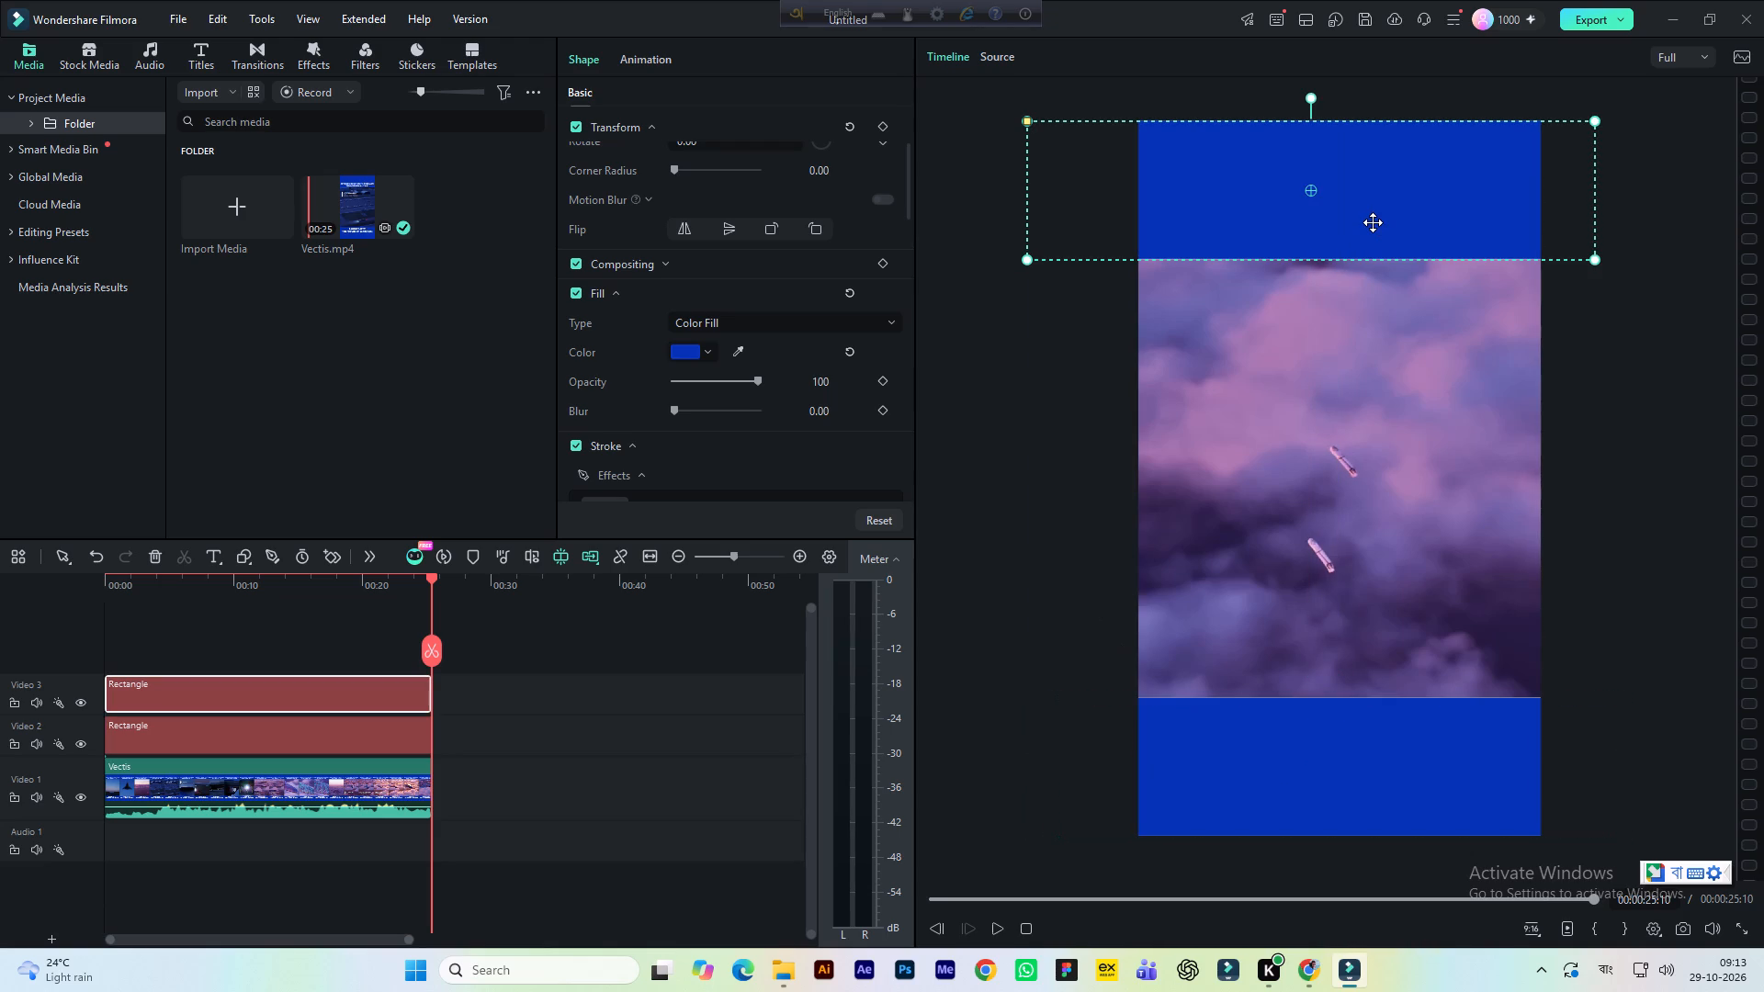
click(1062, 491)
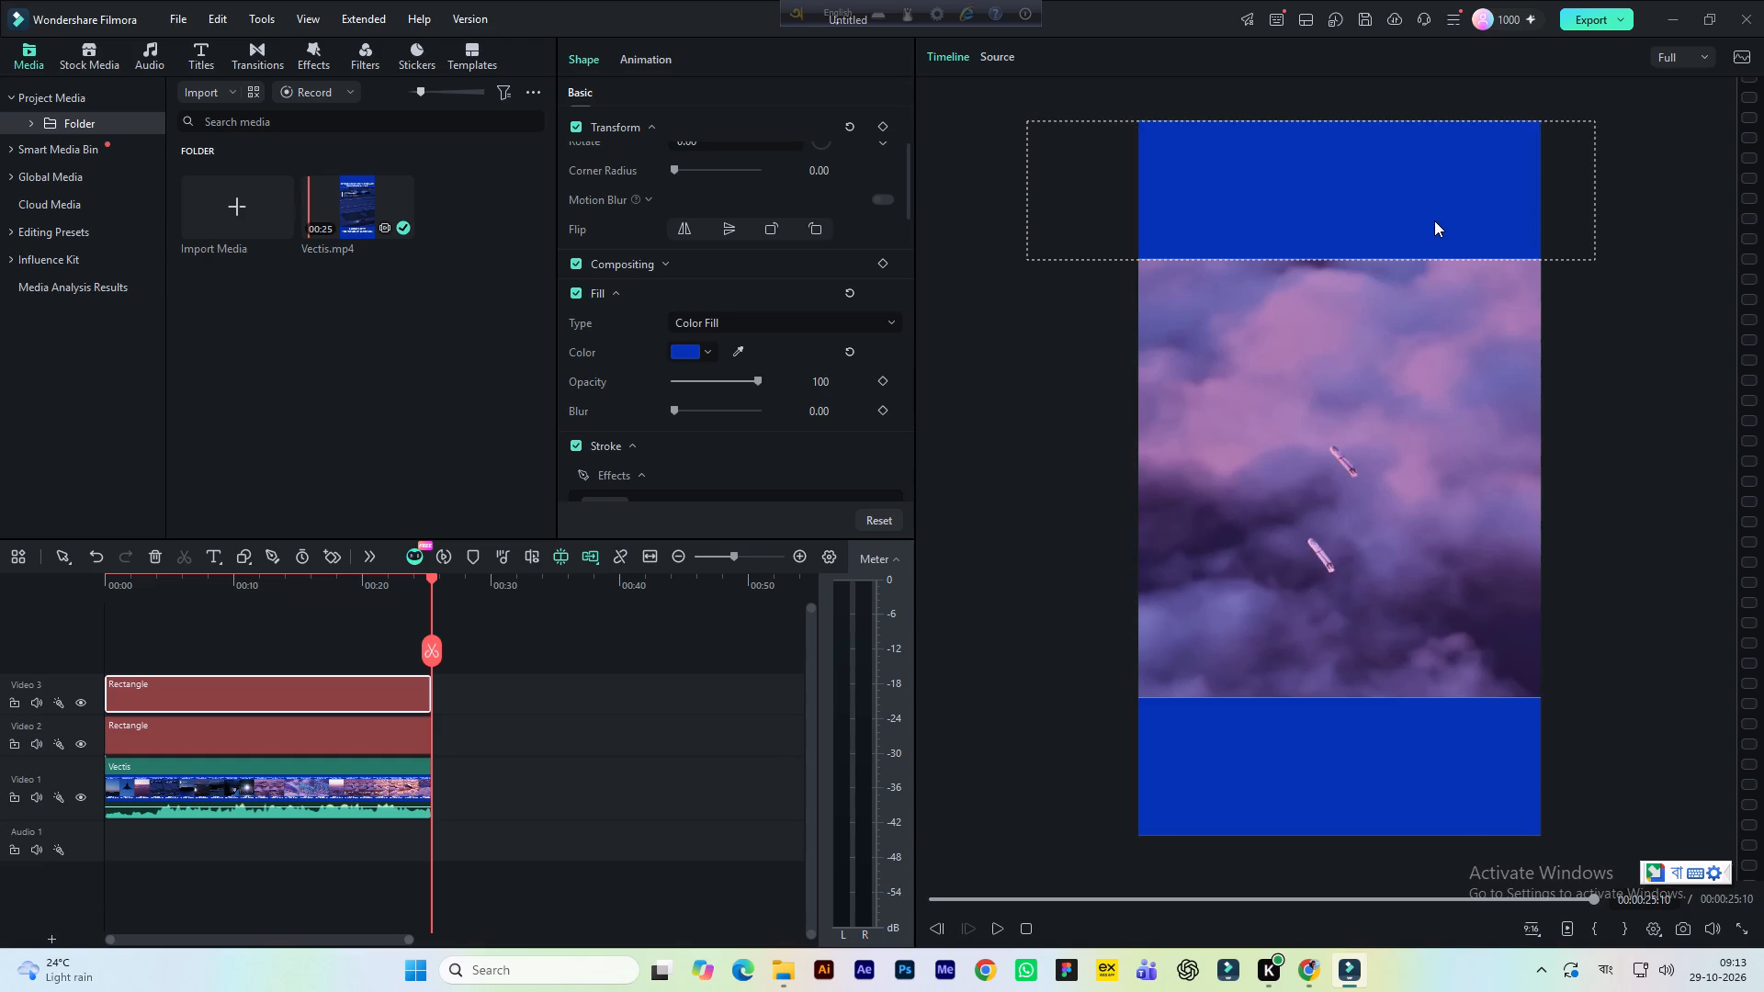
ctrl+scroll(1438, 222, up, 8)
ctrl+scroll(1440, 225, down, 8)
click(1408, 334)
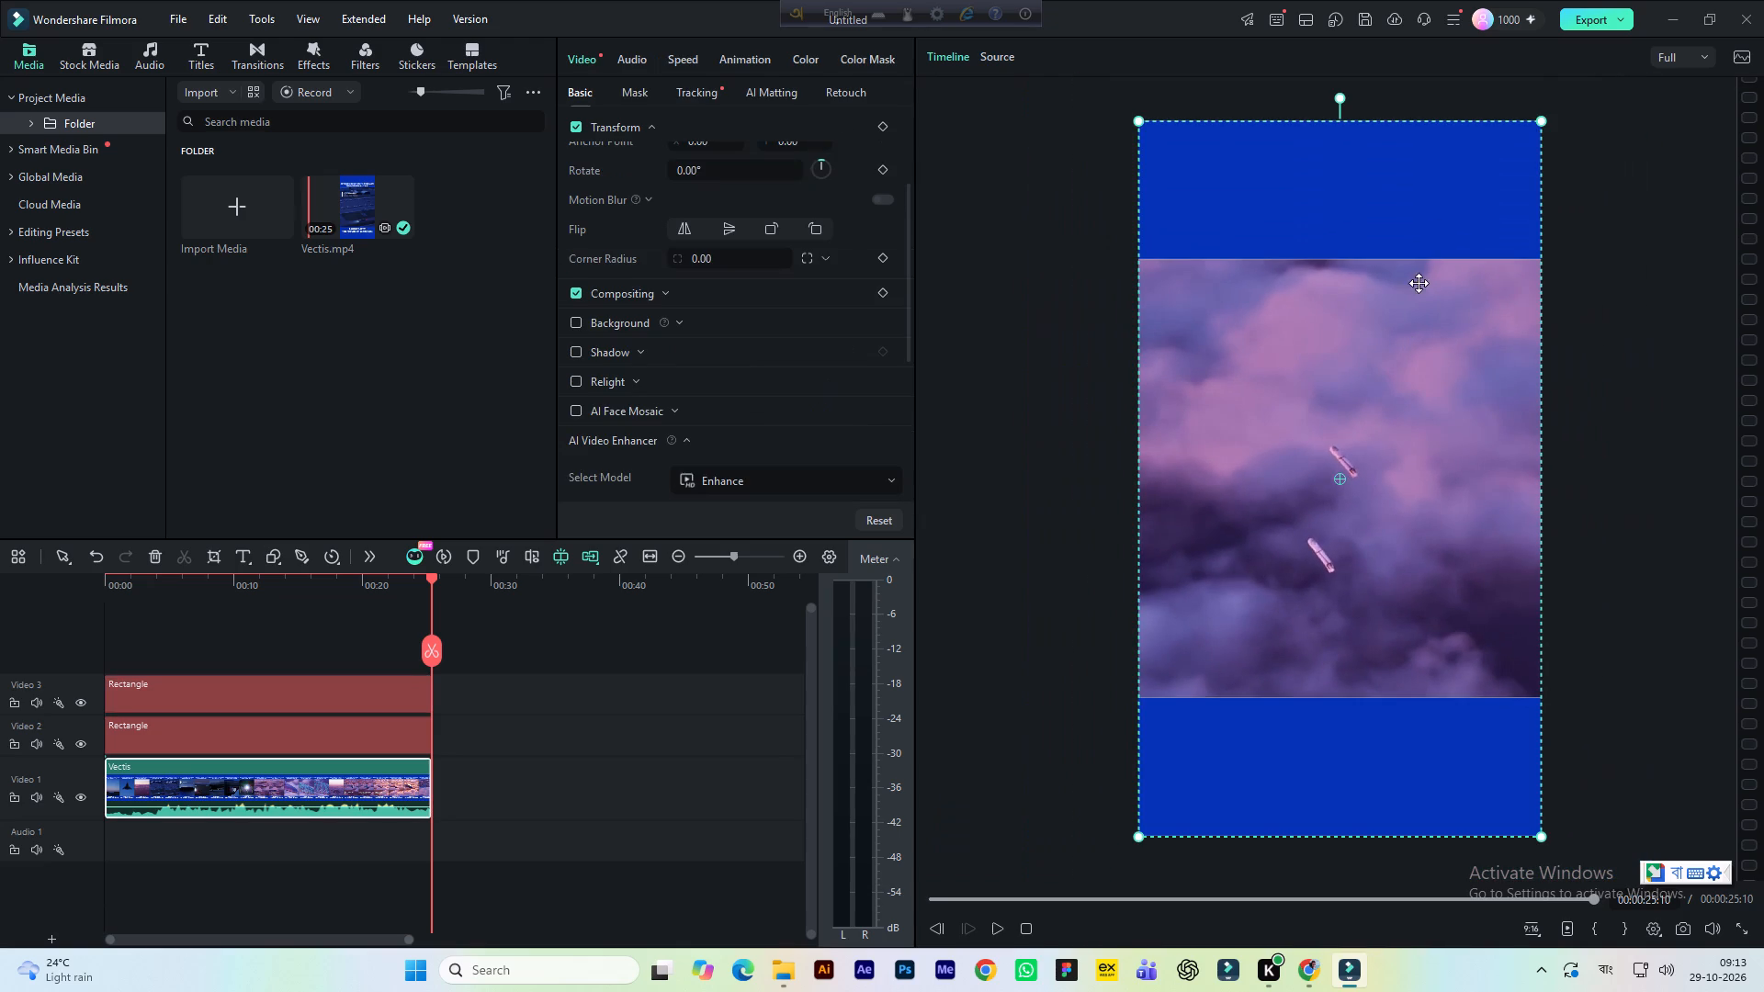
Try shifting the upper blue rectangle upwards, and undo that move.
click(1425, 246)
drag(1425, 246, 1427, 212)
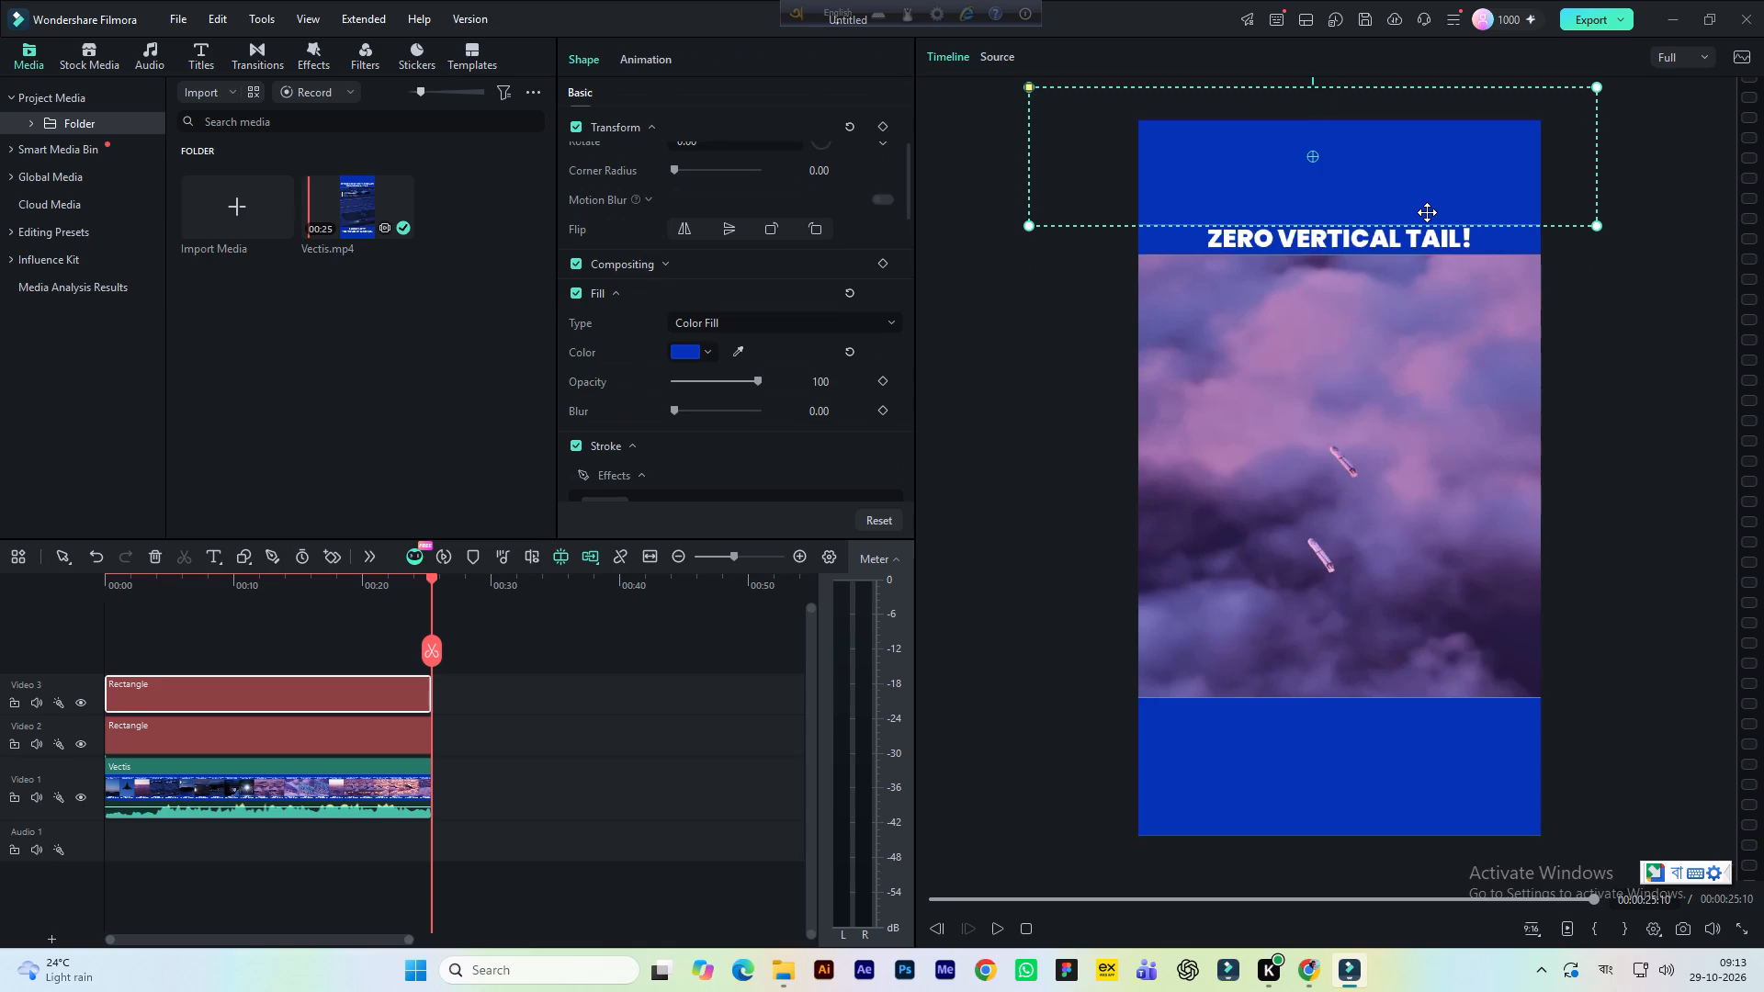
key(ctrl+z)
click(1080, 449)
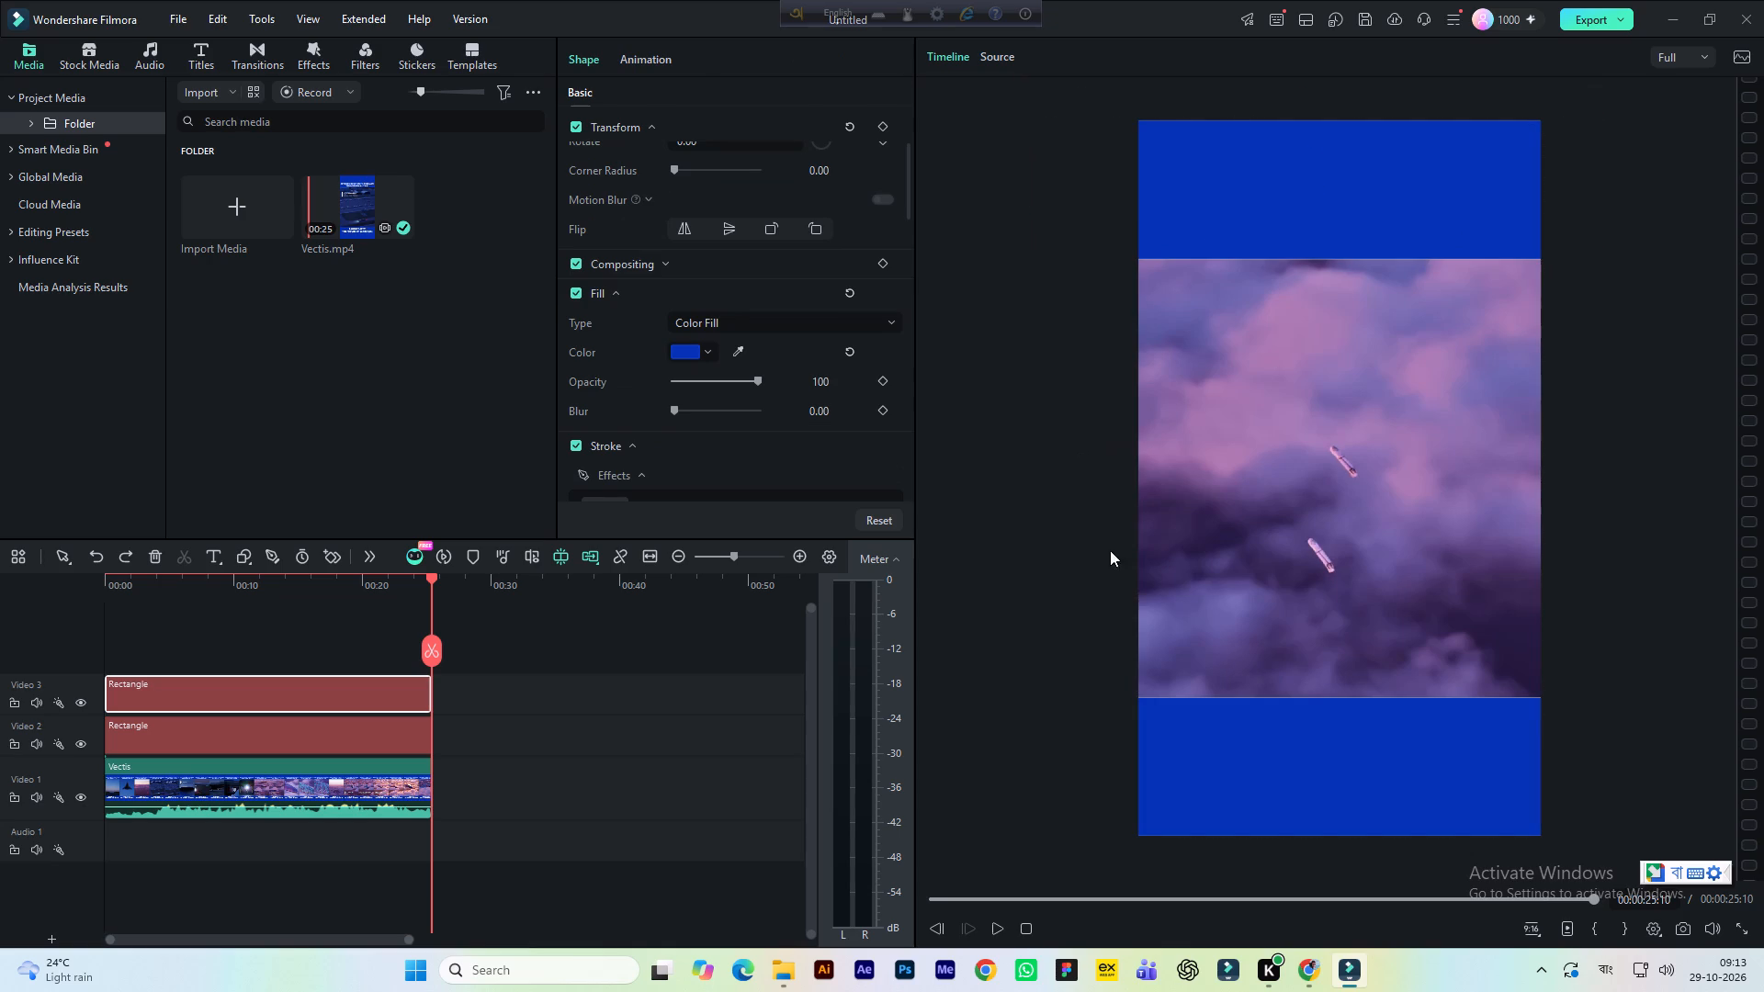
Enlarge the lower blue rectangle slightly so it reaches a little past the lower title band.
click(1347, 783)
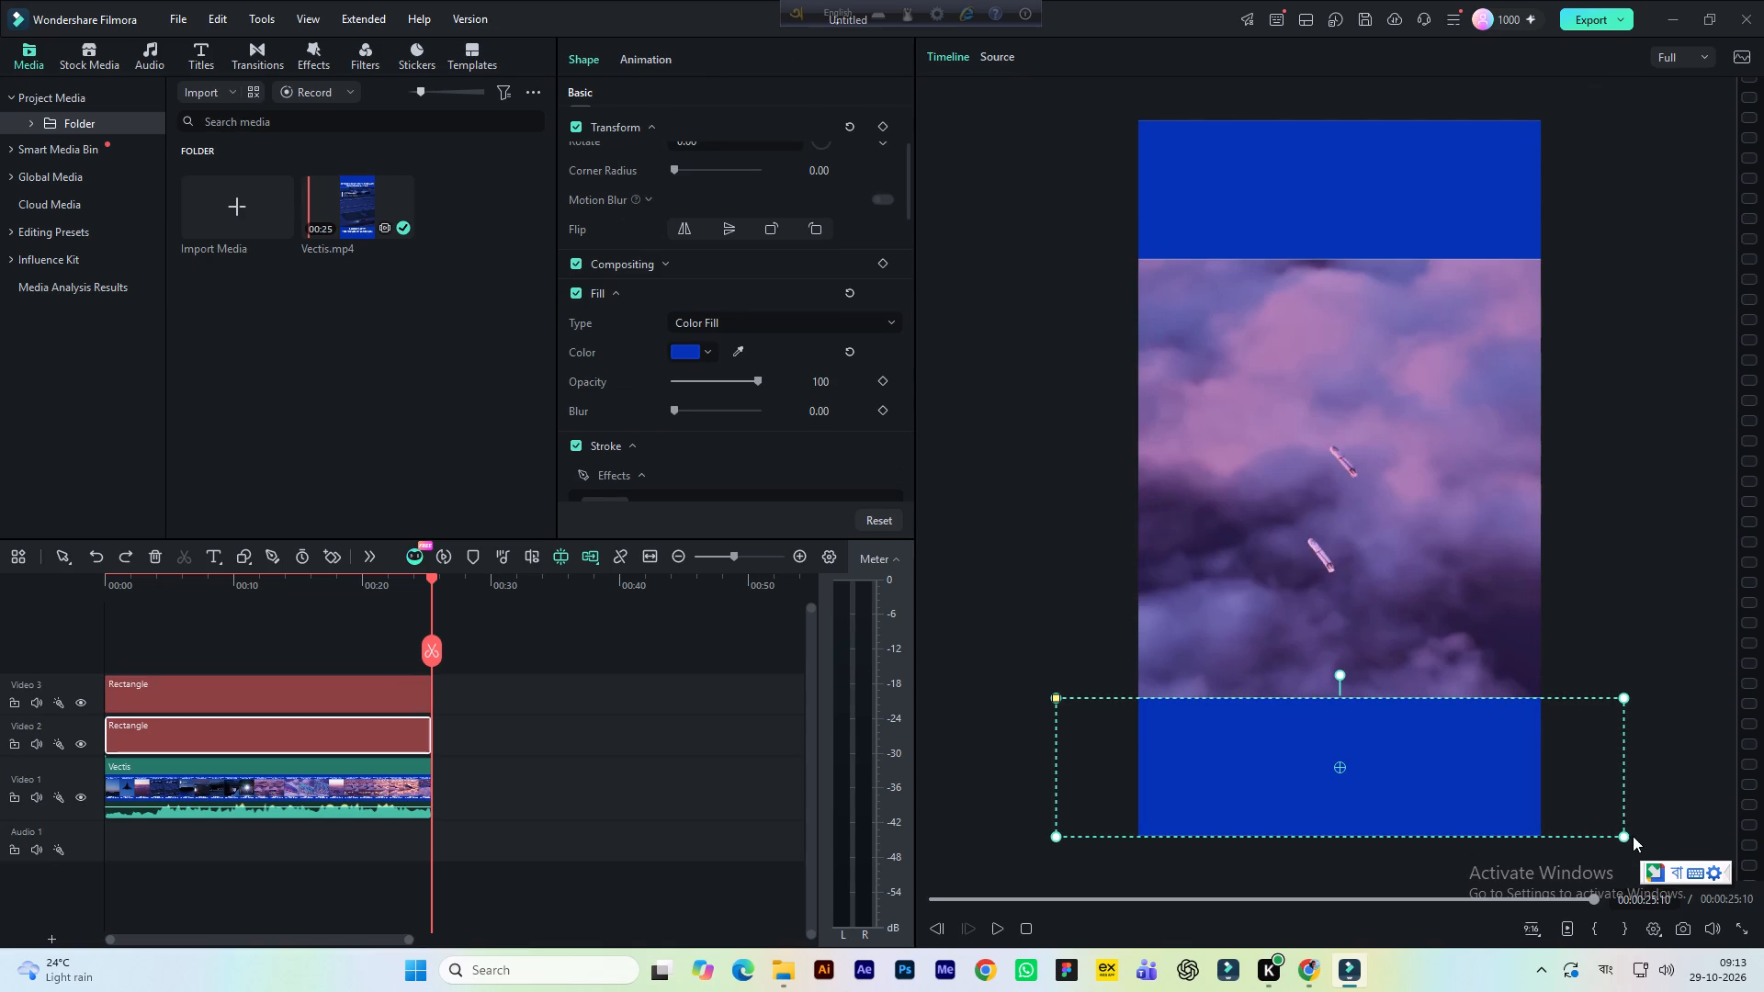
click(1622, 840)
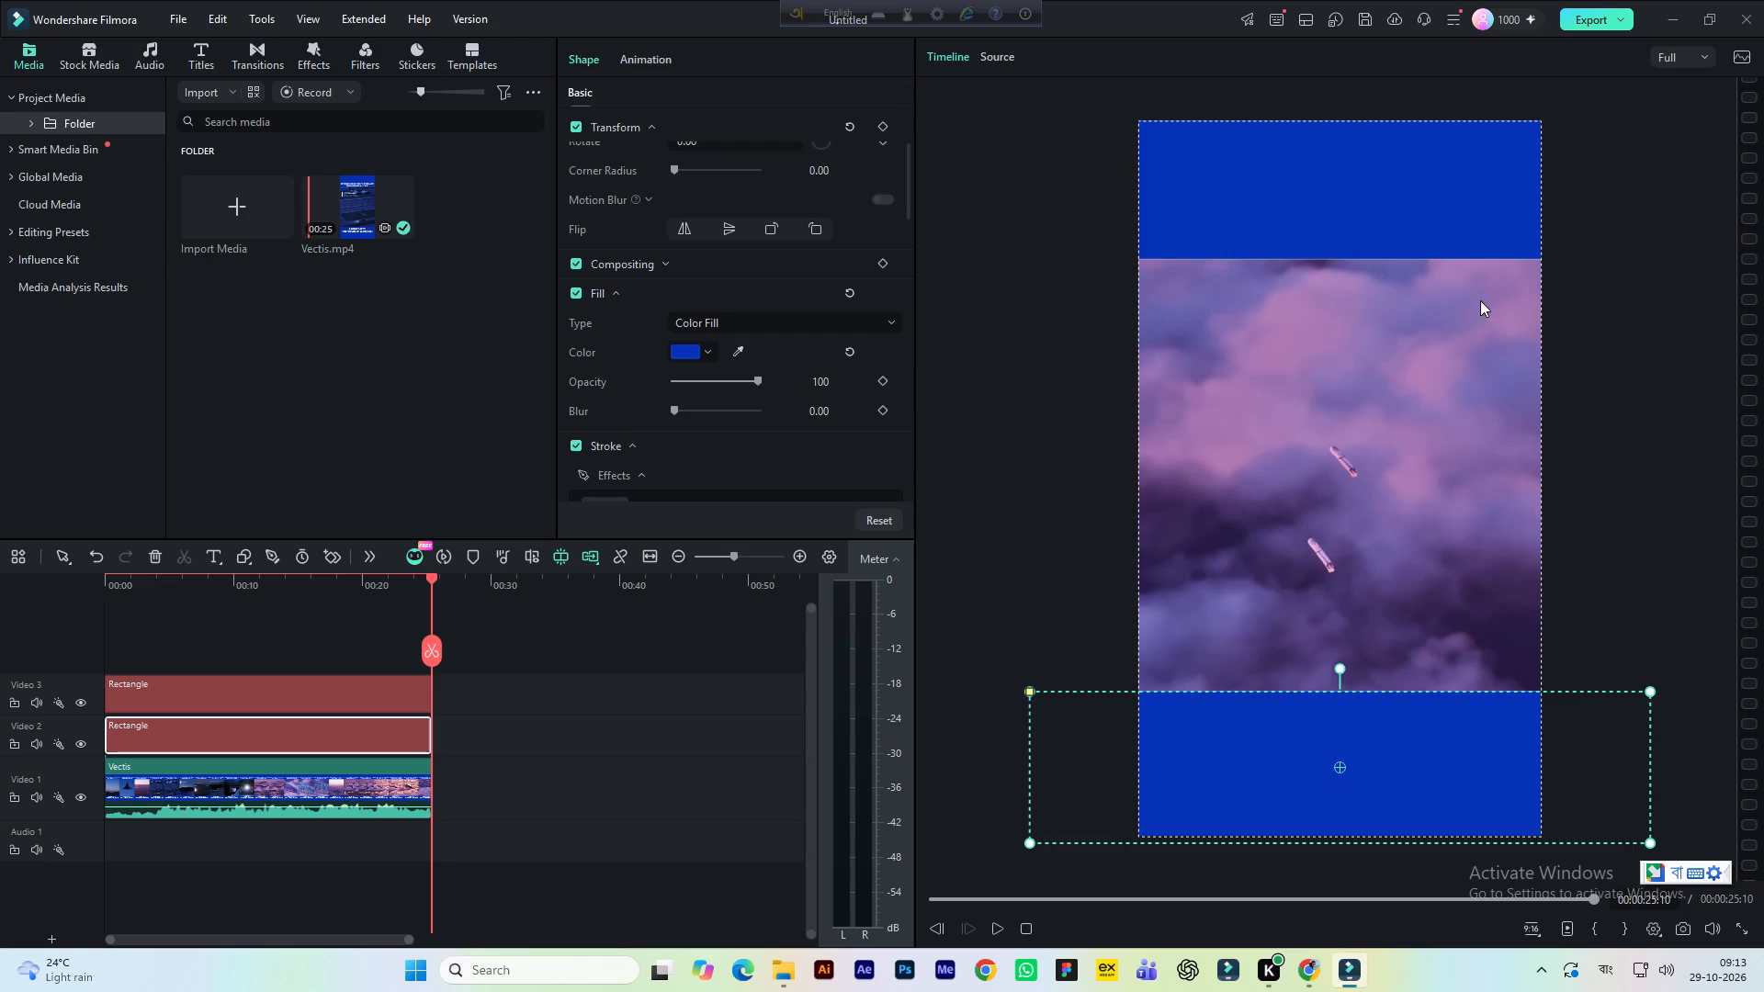
Enlarge the upper blue rectangle slightly so it extends just past the edges of the upper title band.
click(1479, 240)
drag(1596, 262, 1597, 261)
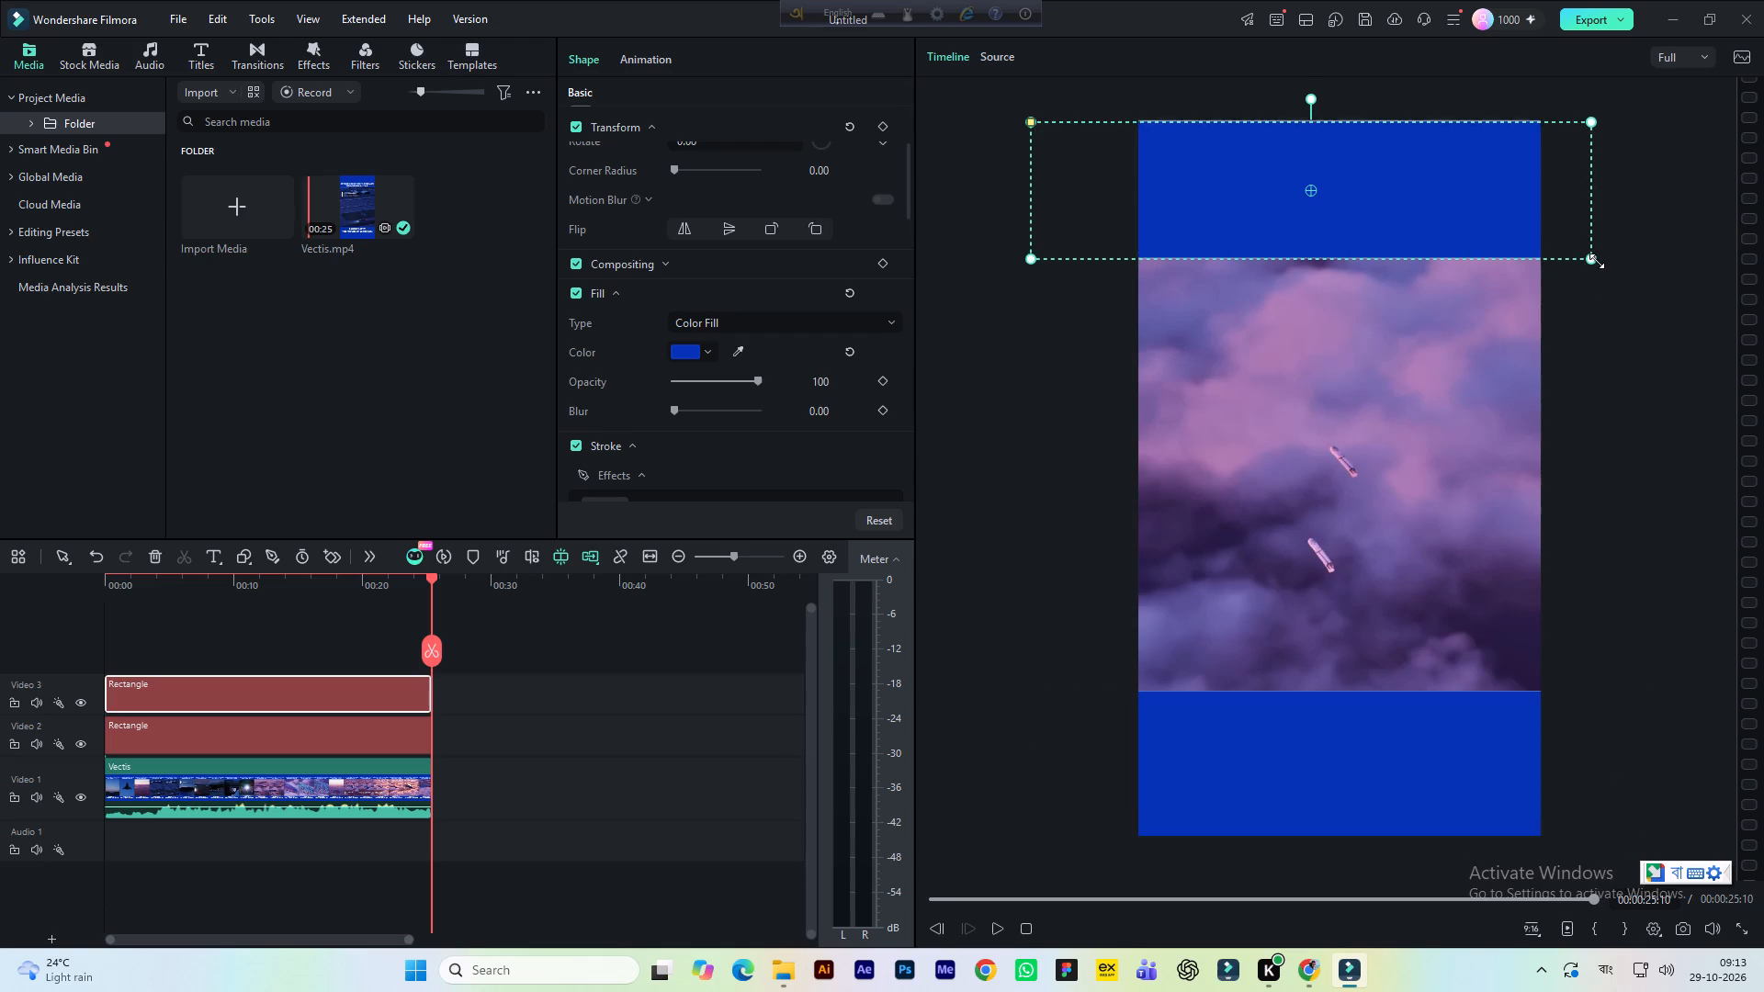
drag(1597, 261, 1604, 267)
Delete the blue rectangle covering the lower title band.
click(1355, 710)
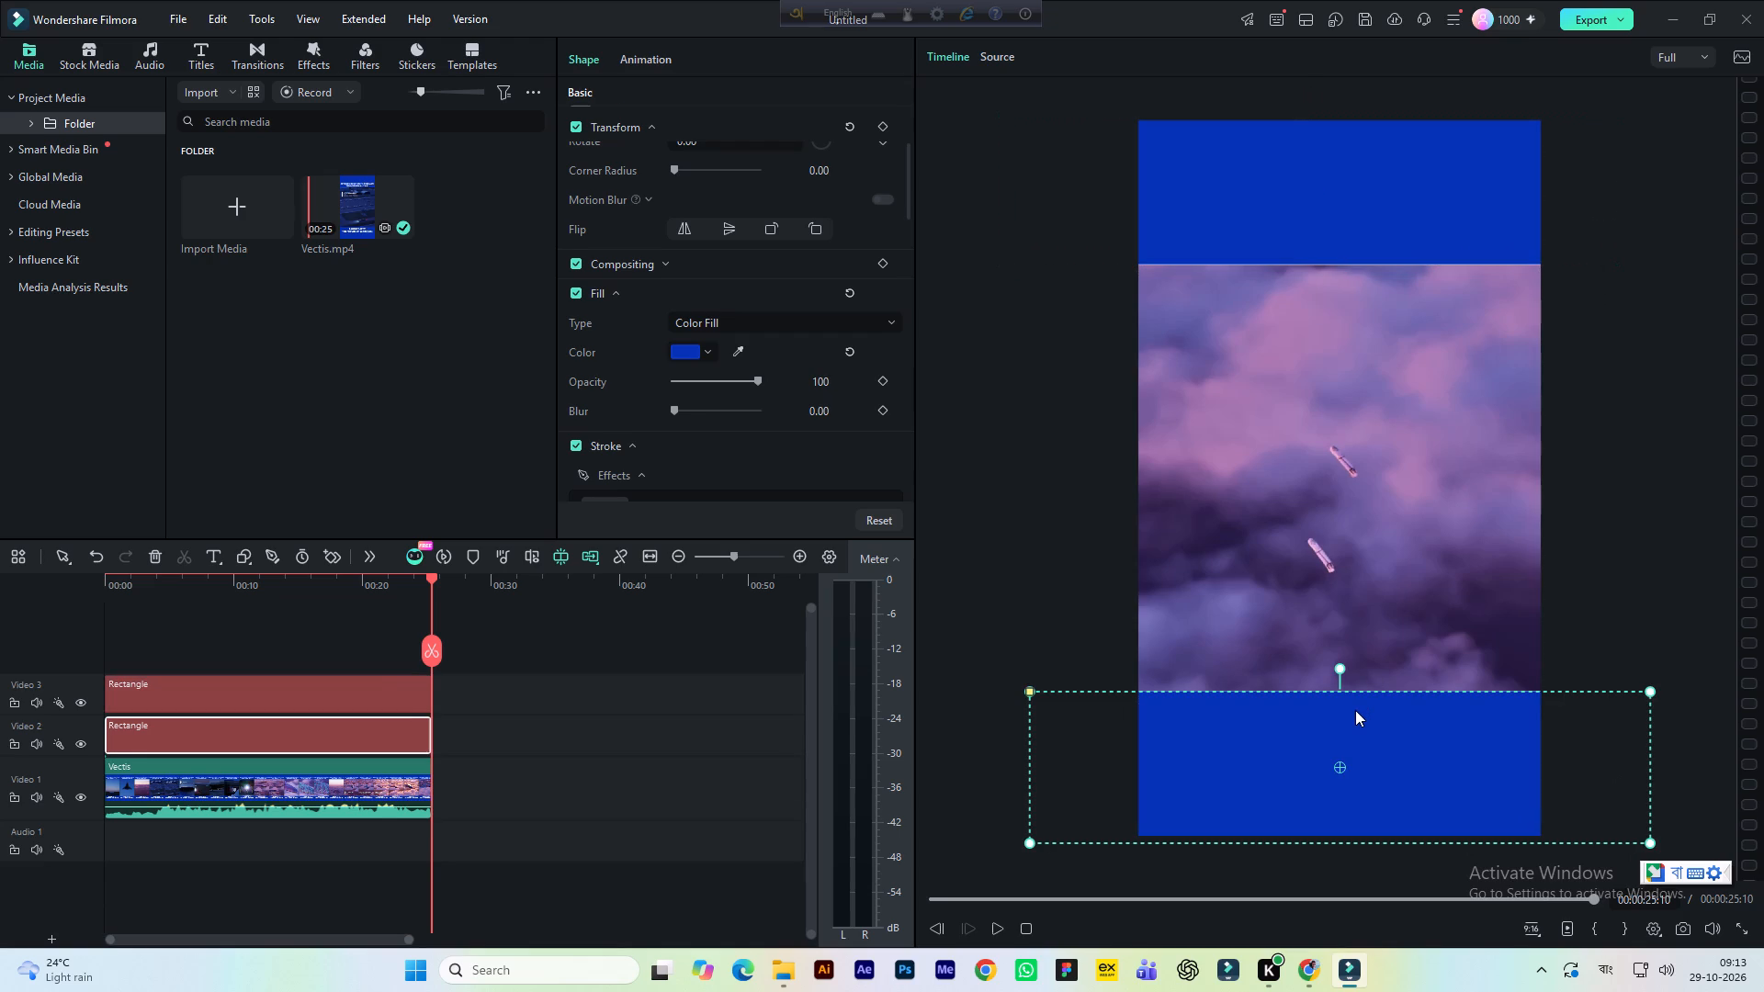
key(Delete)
Duplicate the enlarged upper rectangle clip onto a new track above it, aligned to the same start time.
click(1218, 165)
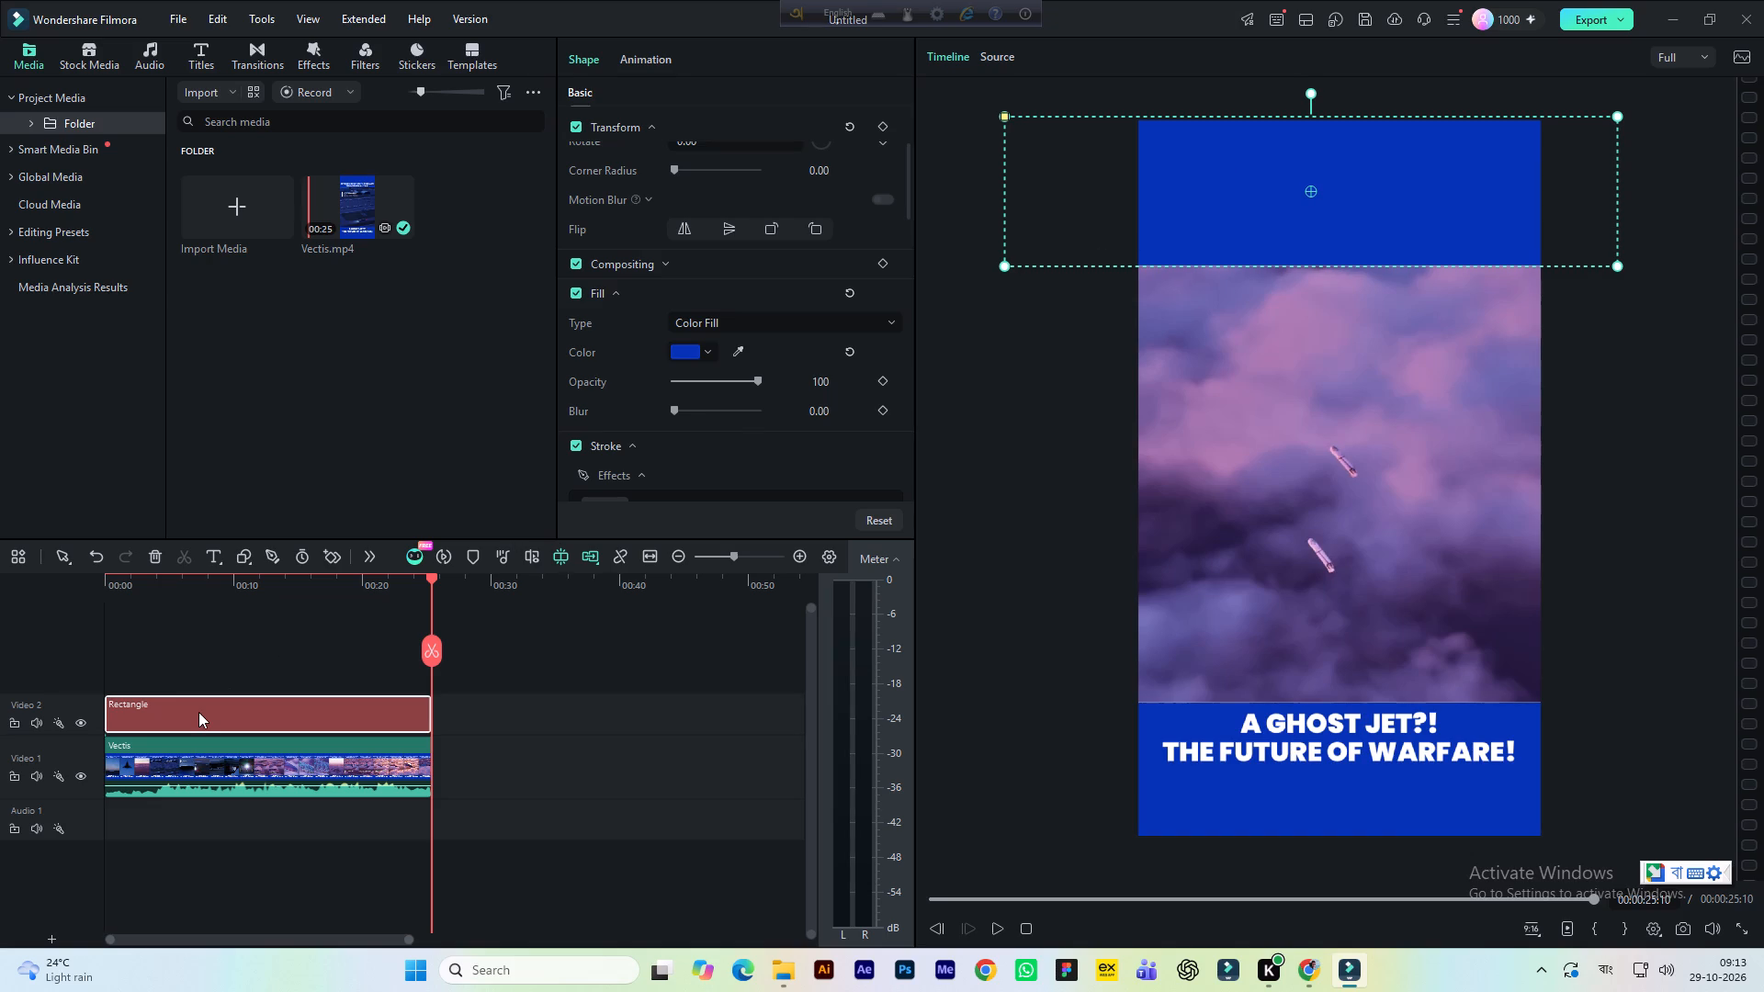
drag(199, 712, 191, 680)
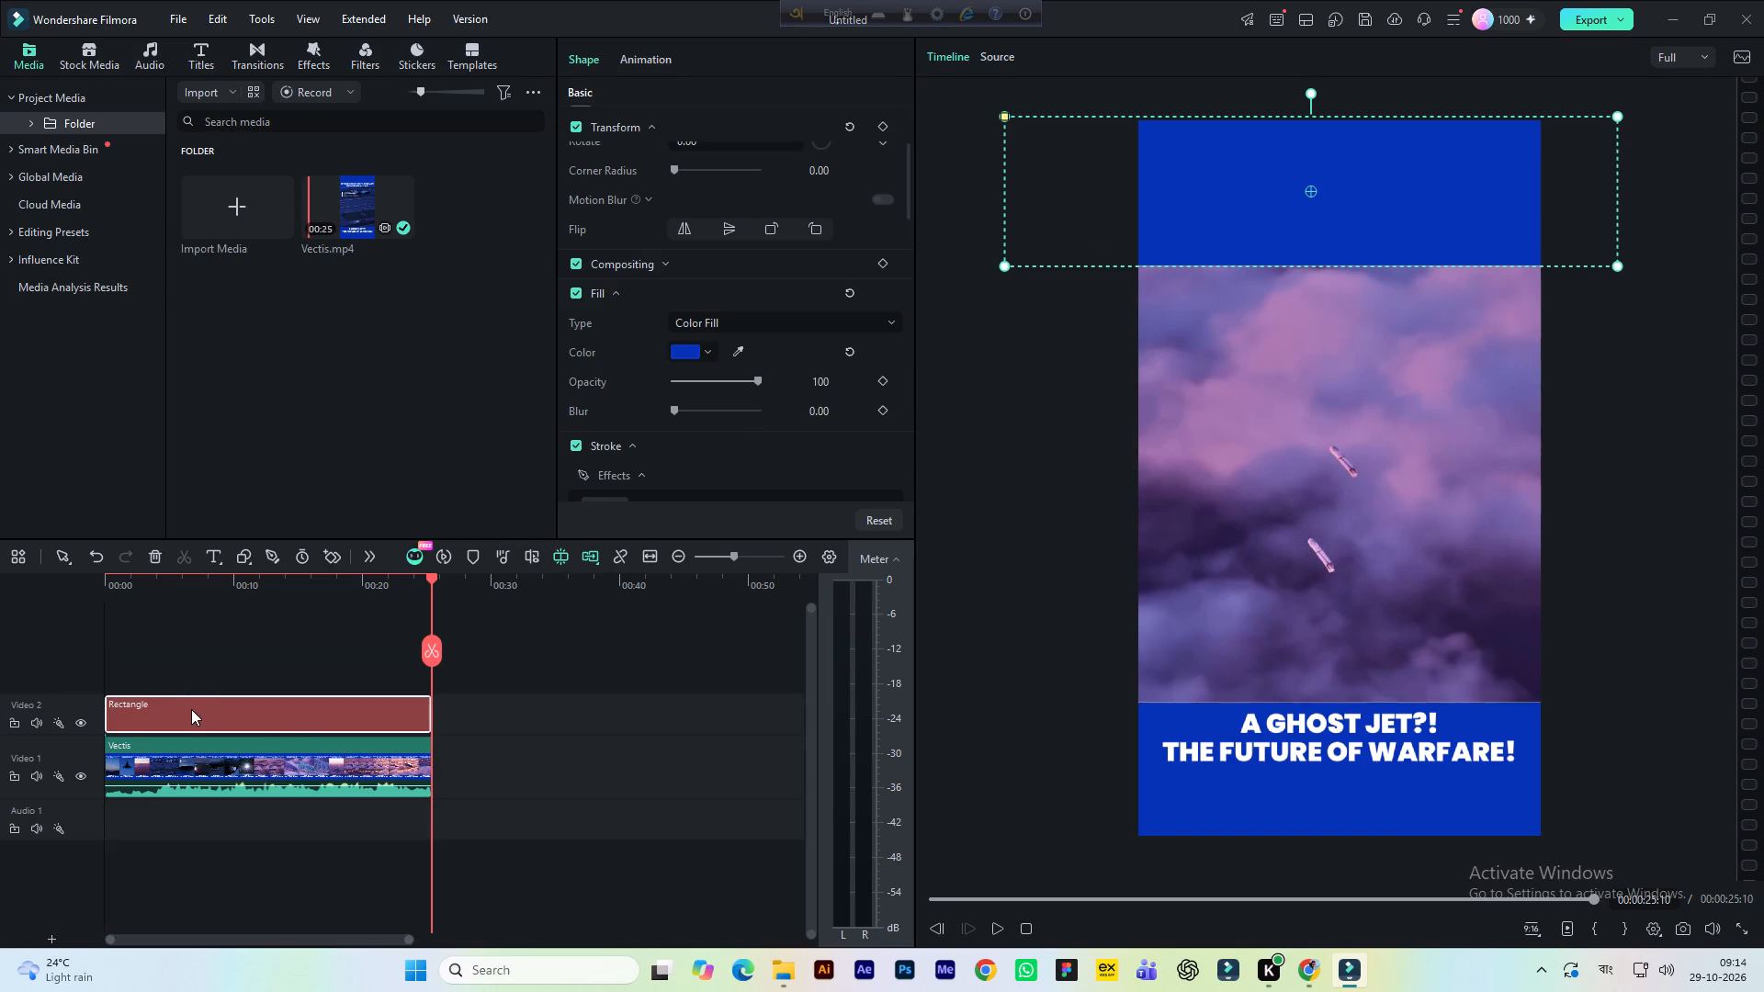
alt+drag(191, 709, 190, 682)
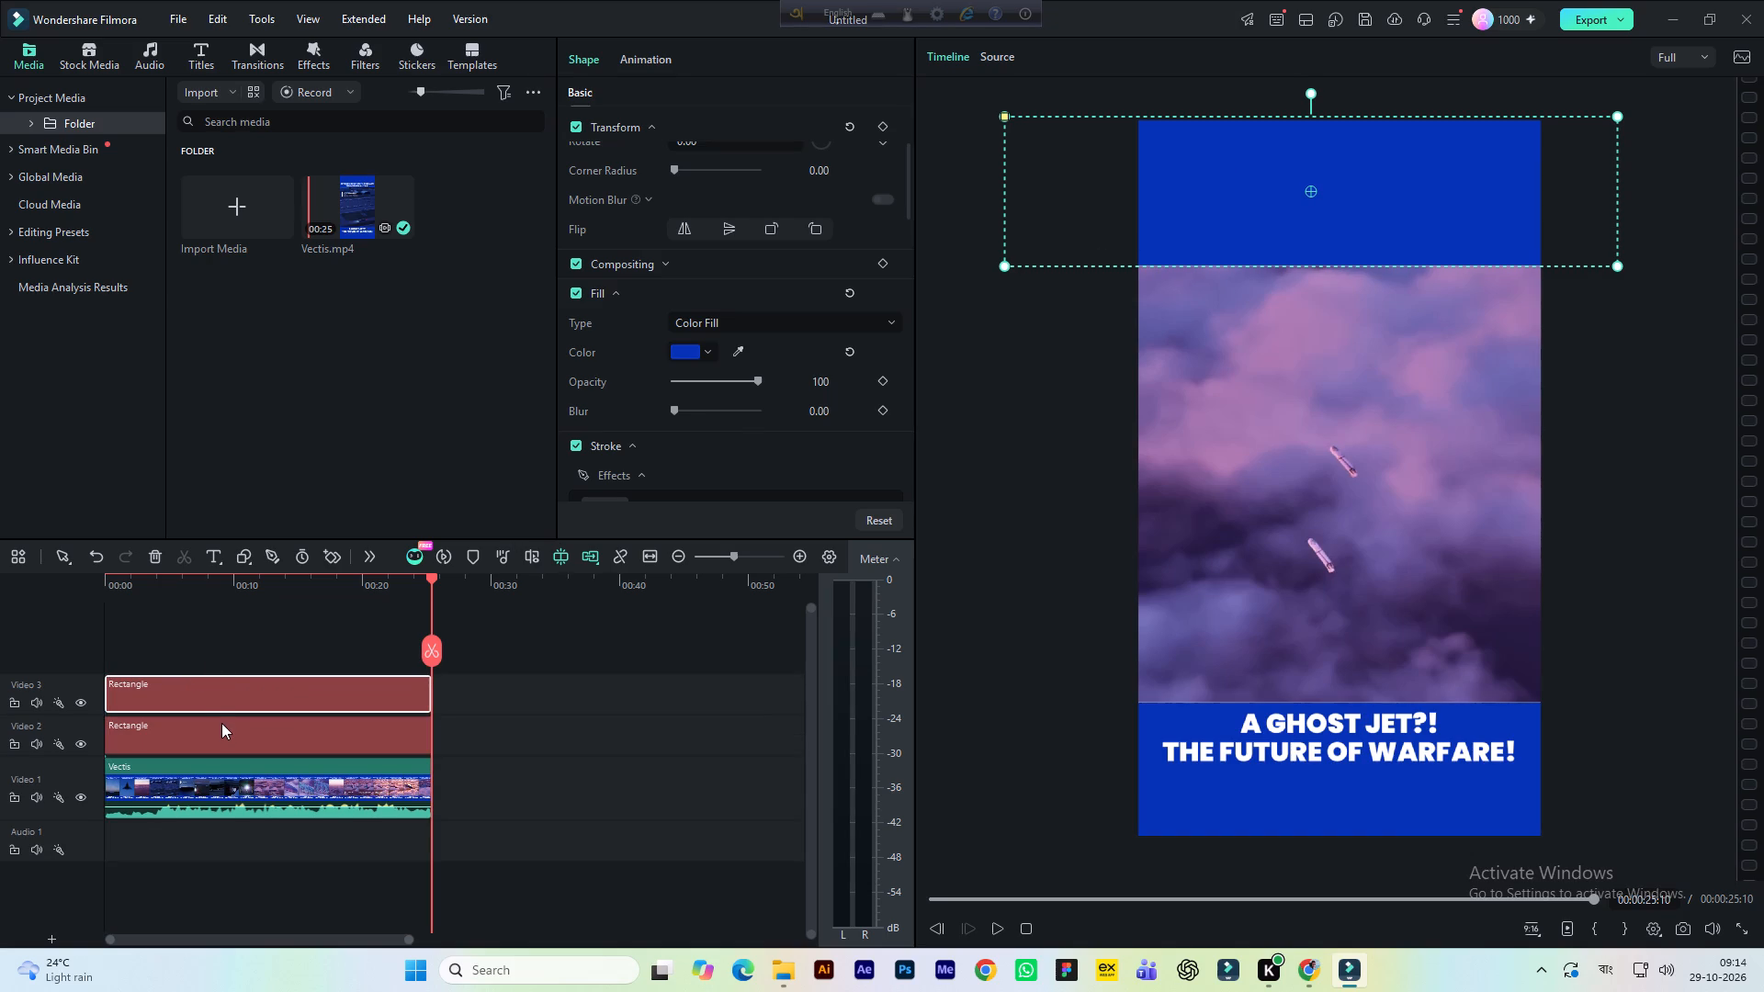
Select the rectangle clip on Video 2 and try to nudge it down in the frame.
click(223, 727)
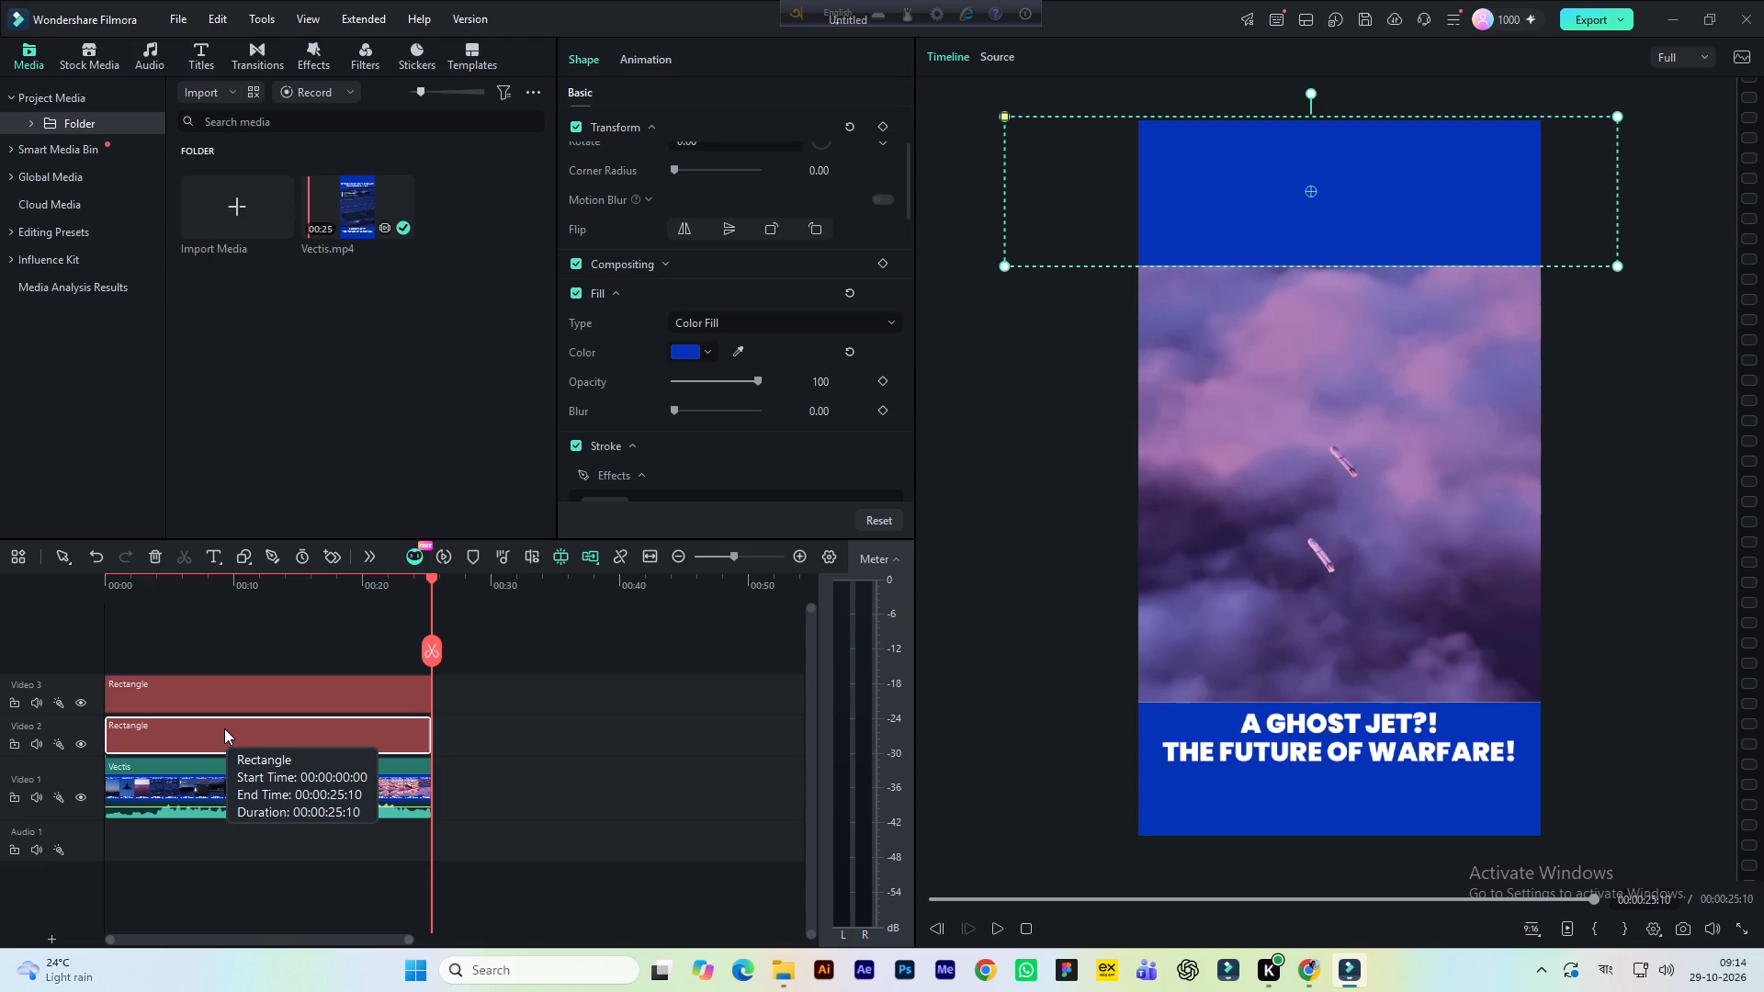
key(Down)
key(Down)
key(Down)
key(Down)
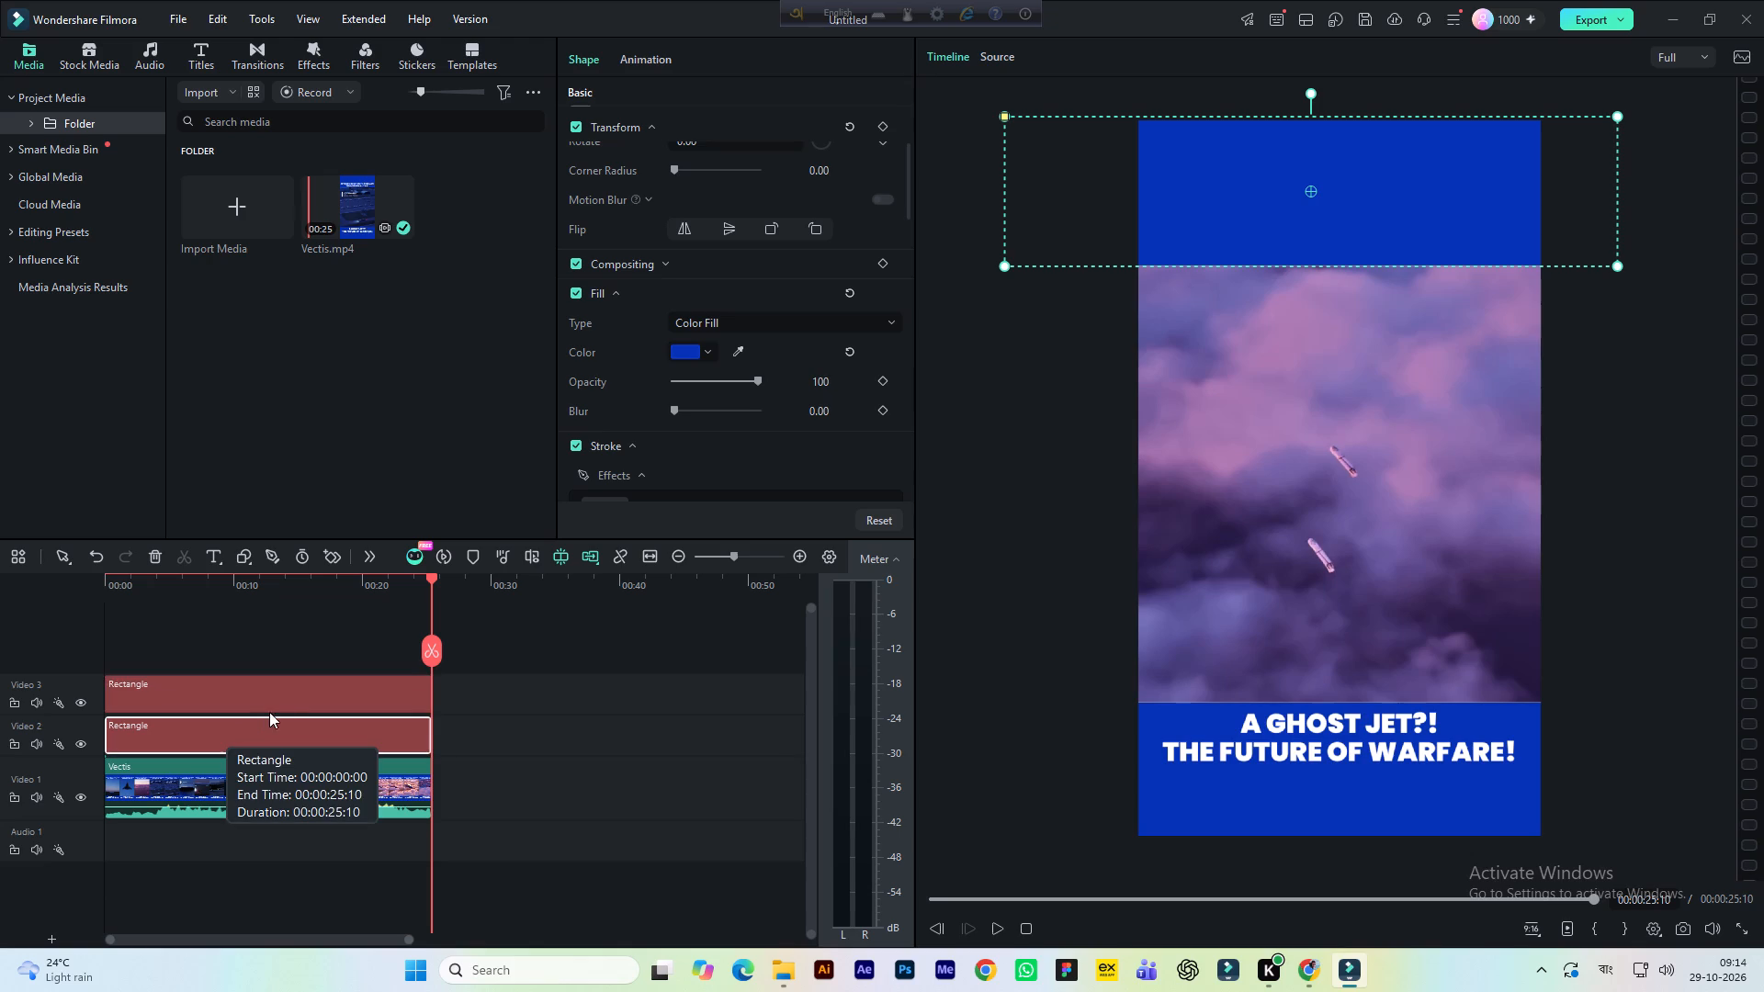
Shift the Video 3 rectangle slightly up to expose the Video 2 rectangle, and move that one down to mid-frame.
click(284, 703)
drag(1212, 235, 1214, 213)
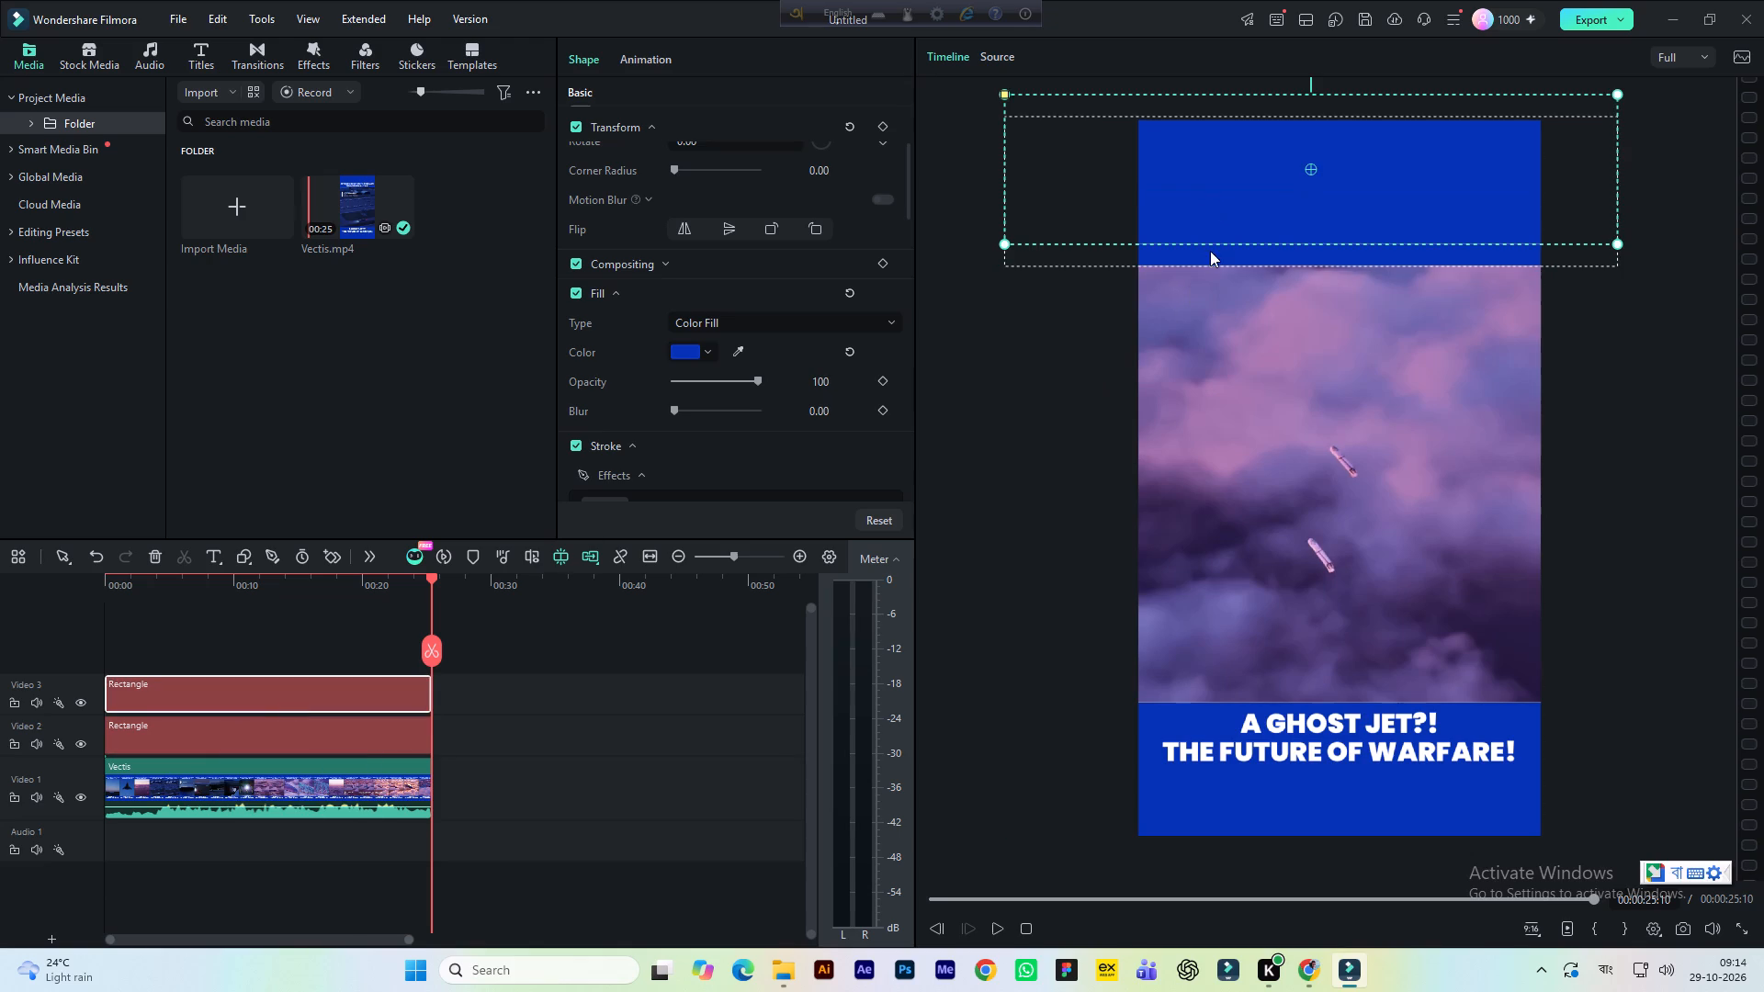
drag(1197, 265, 1215, 551)
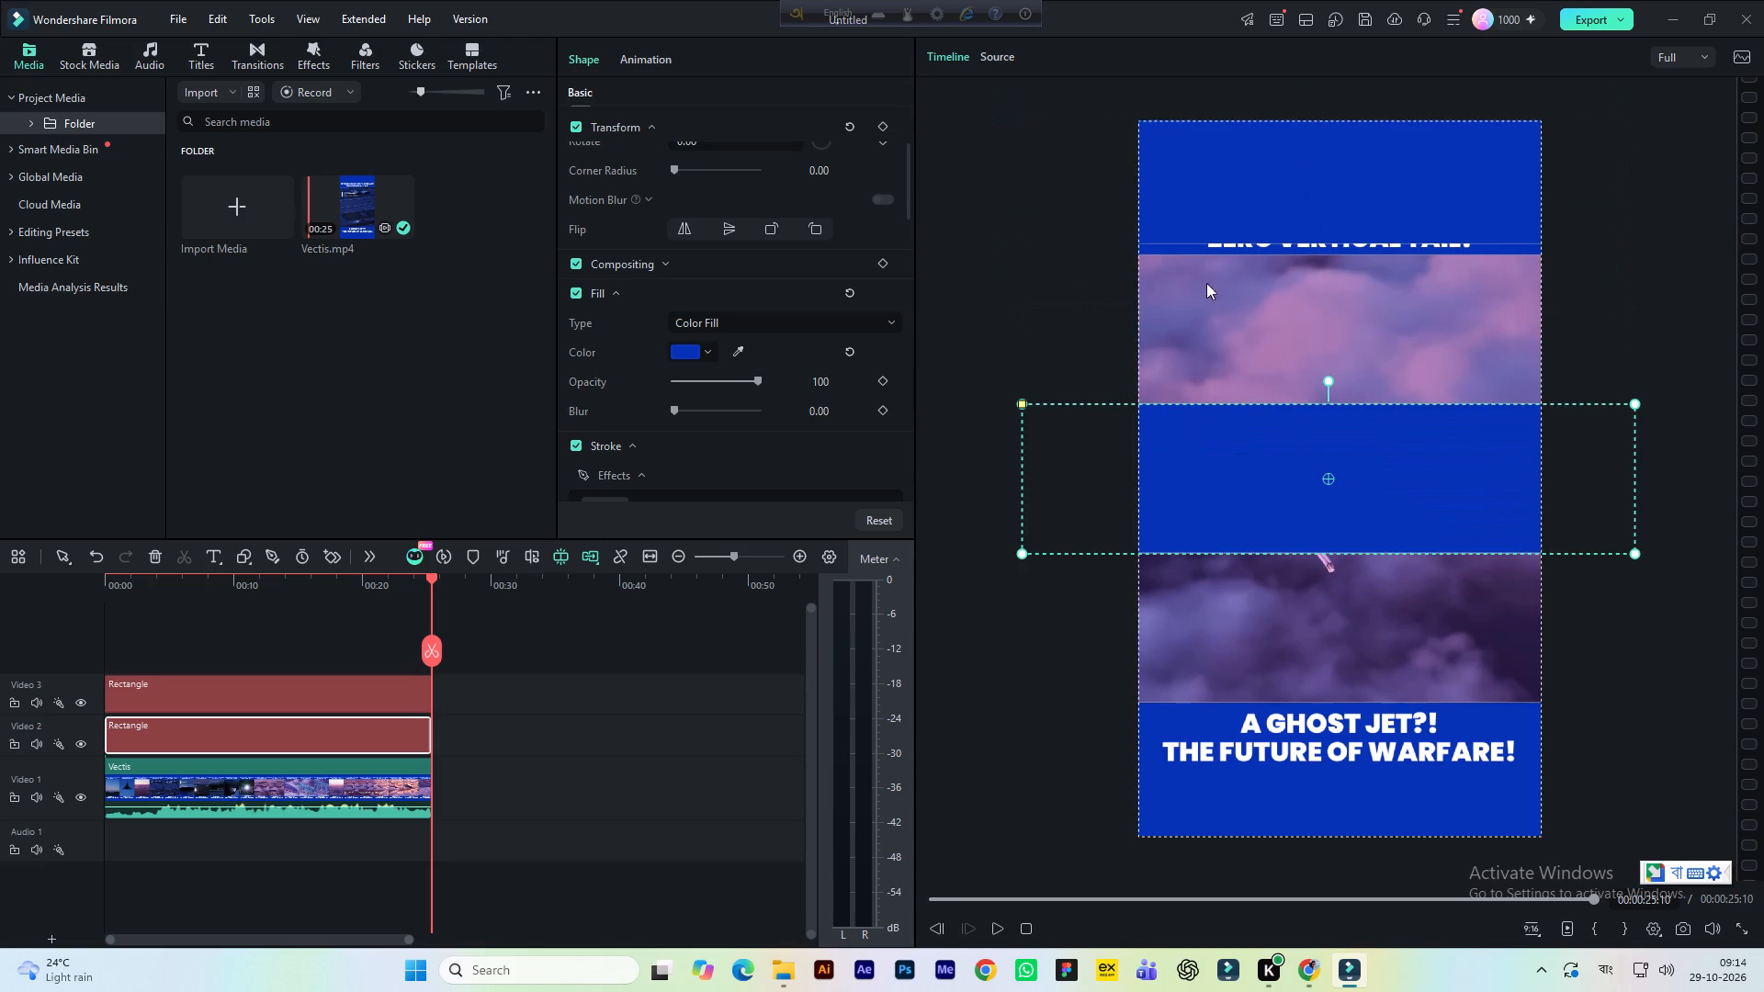
Move the Video 3 rectangle slightly down so it fully covers the upper title text.
click(1226, 221)
drag(1226, 216, 1233, 213)
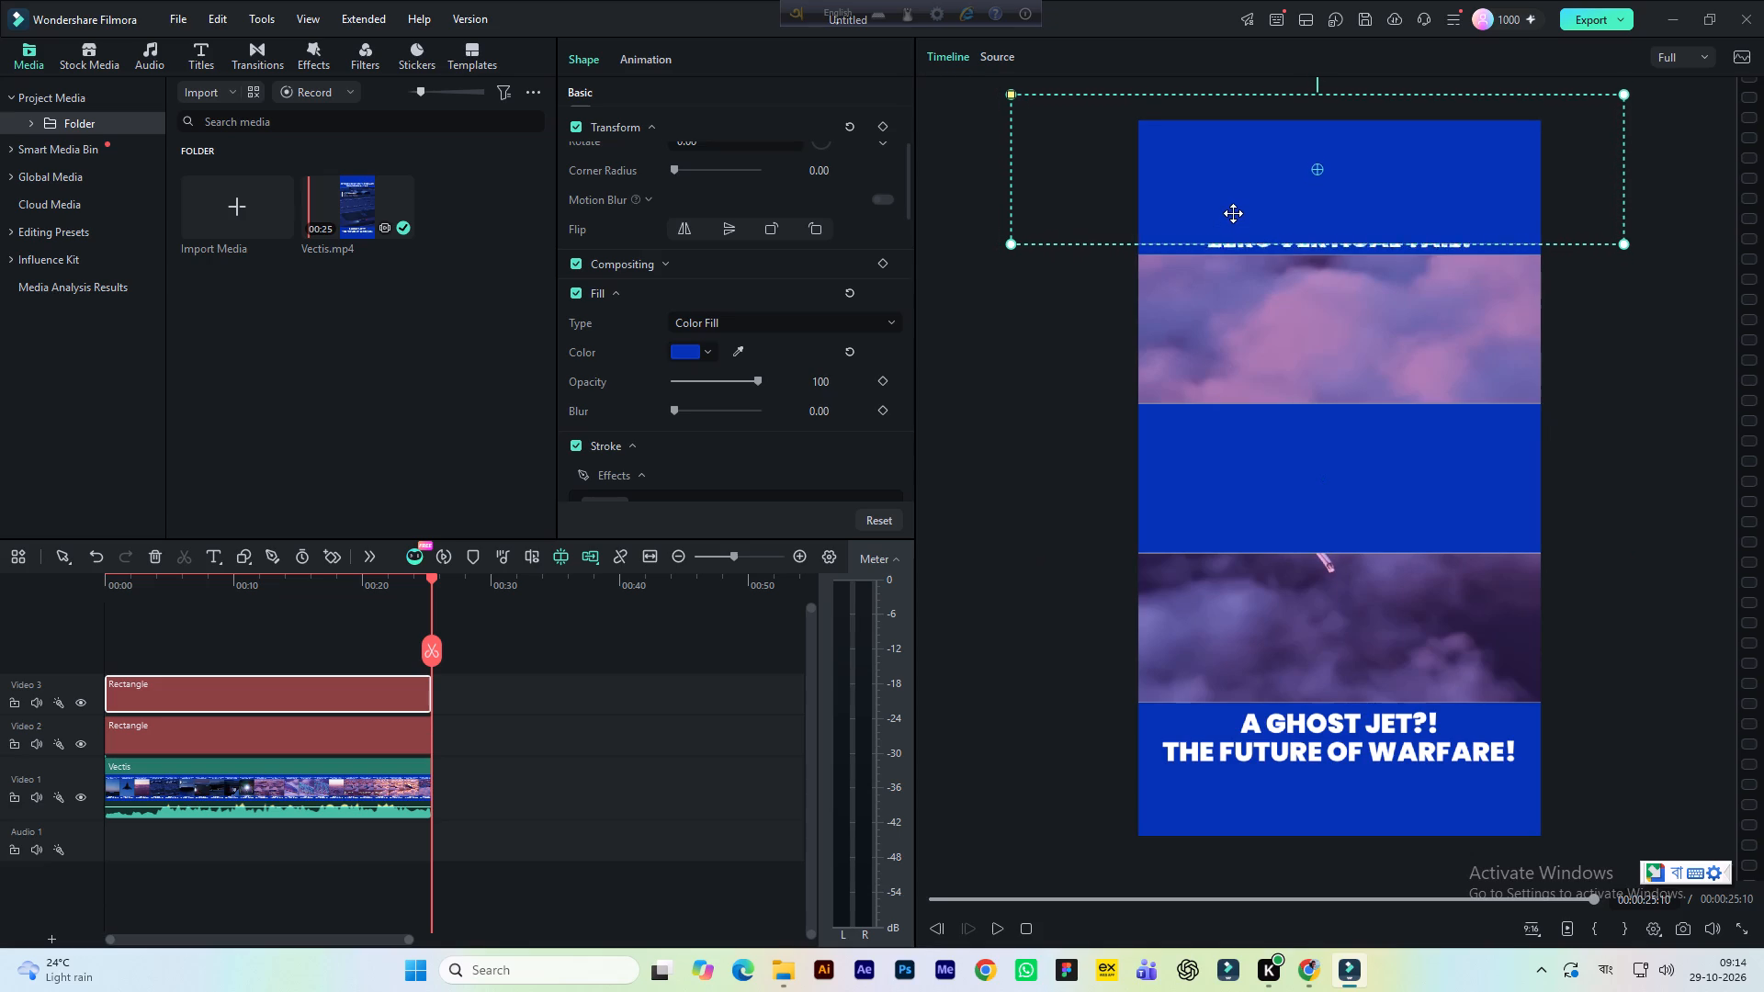
drag(1233, 213, 1235, 226)
Move the mid-frame Video 2 rectangle down over the lower title band to cover its text.
click(1034, 412)
click(1235, 471)
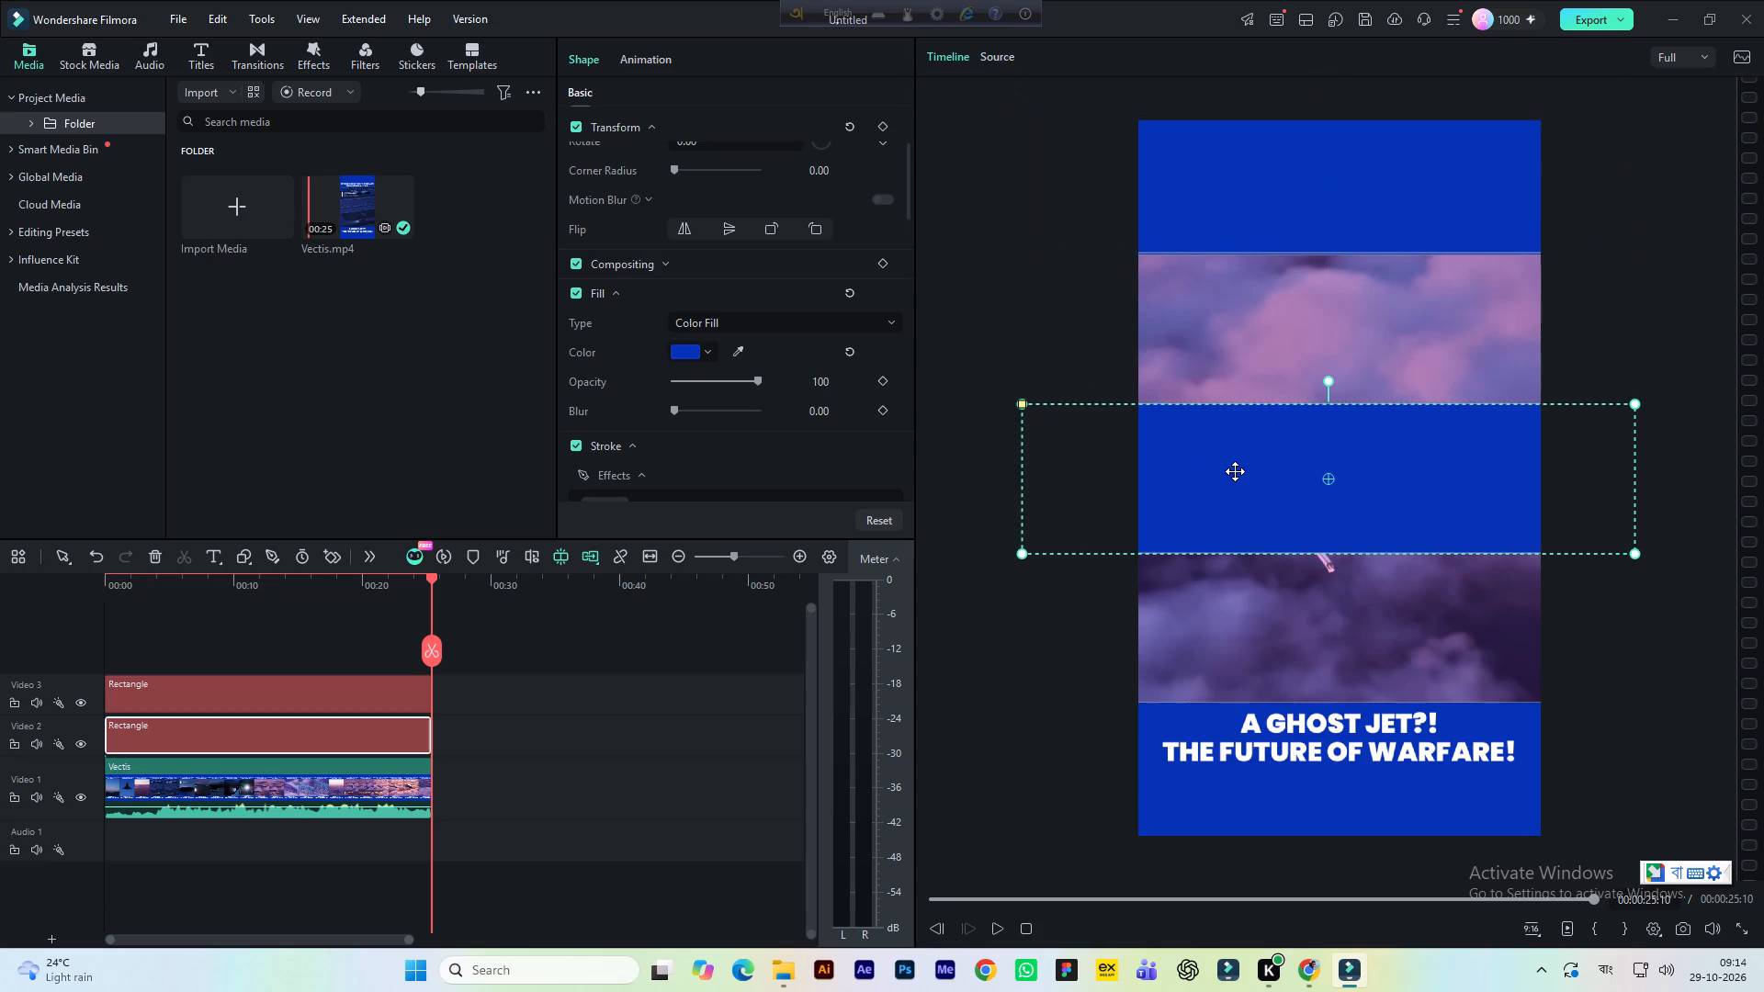
drag(1236, 480, 1227, 778)
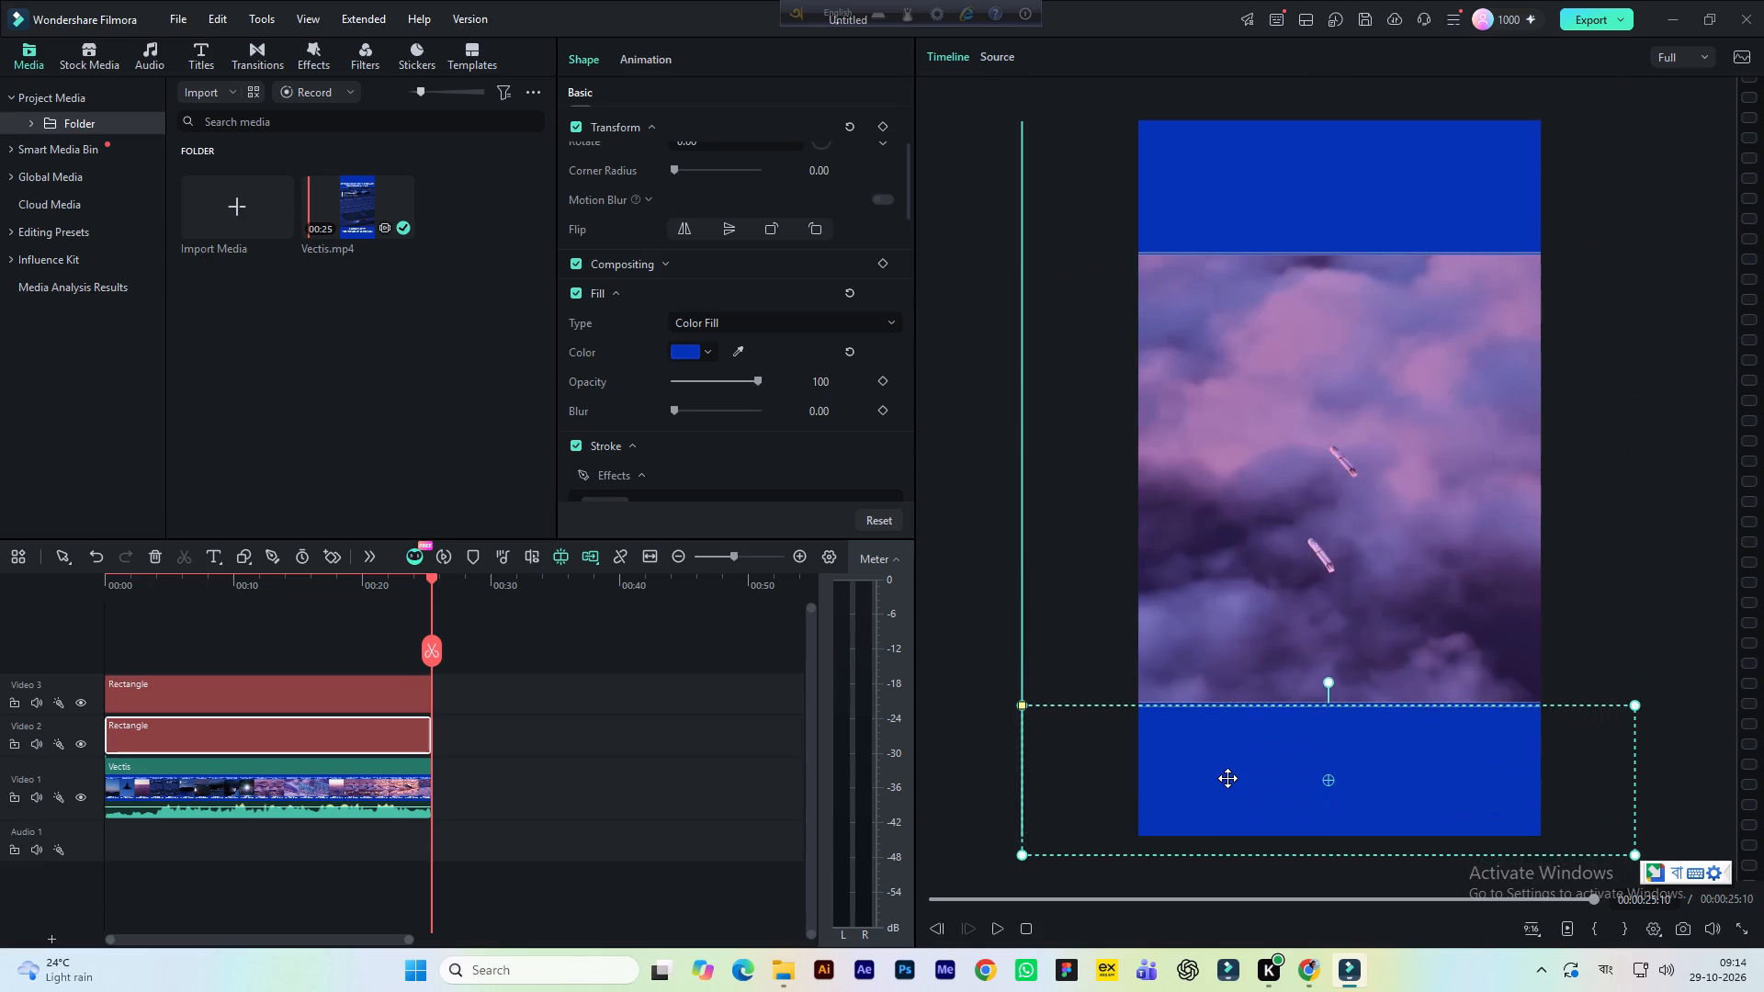
drag(1227, 778, 1227, 786)
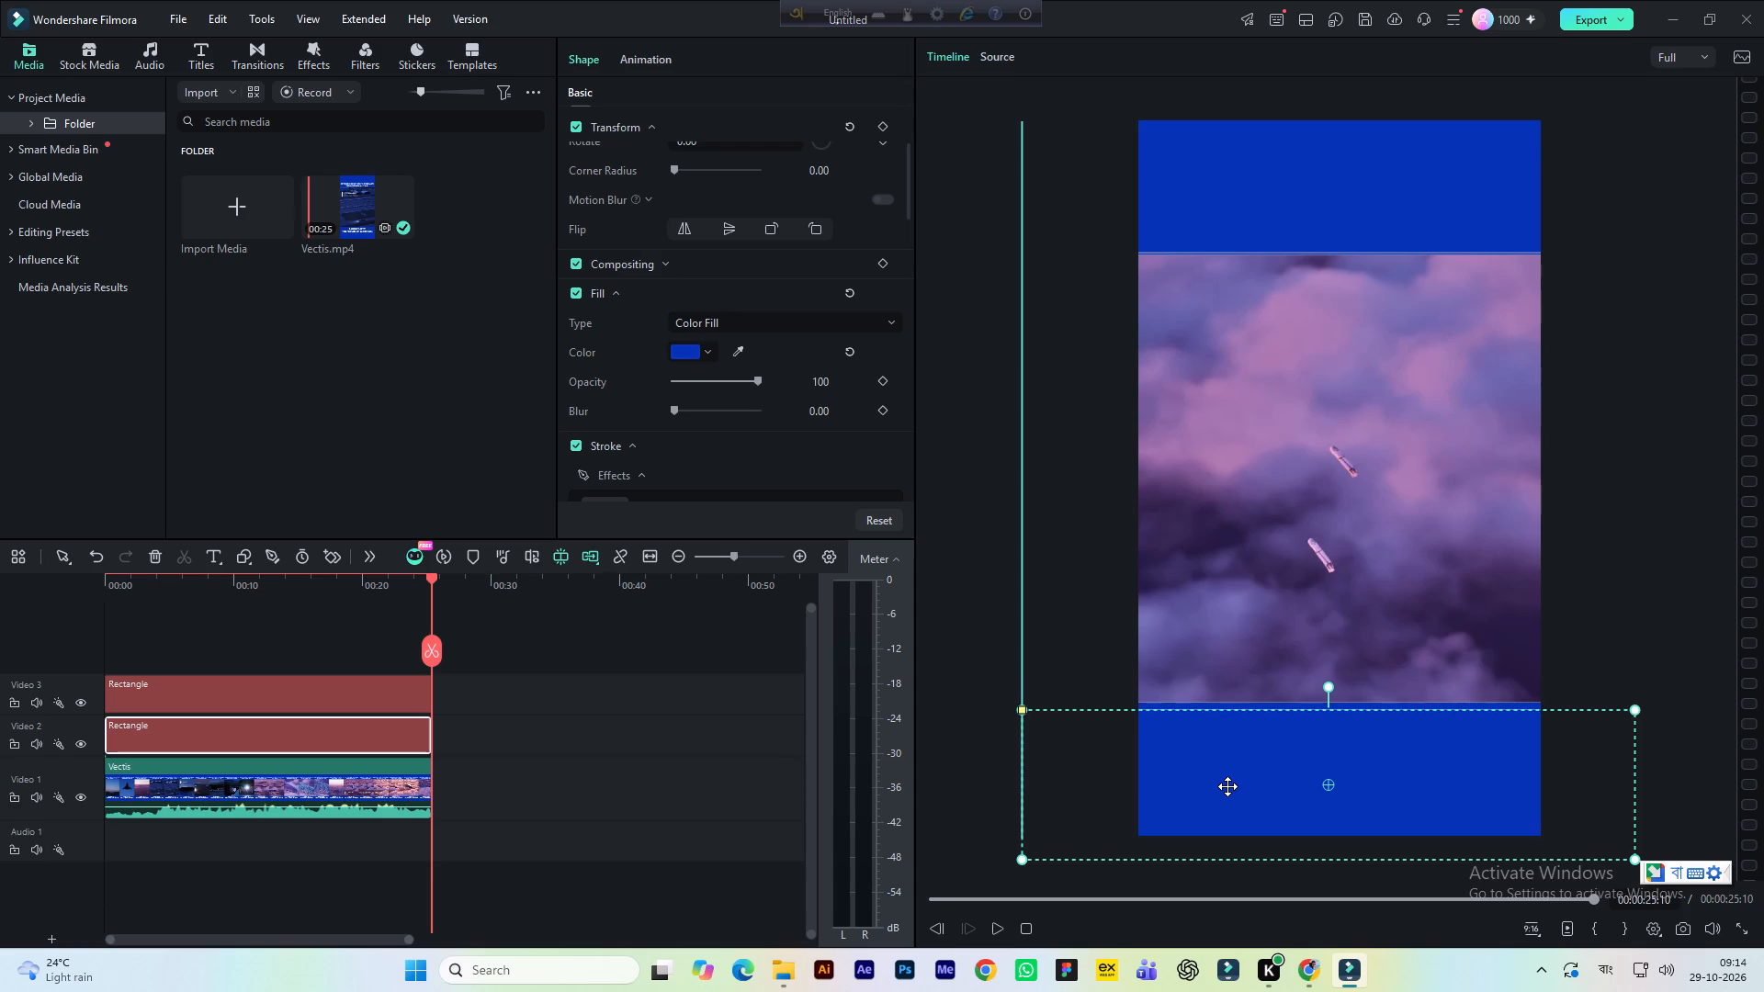
drag(1227, 786, 1227, 780)
click(1060, 570)
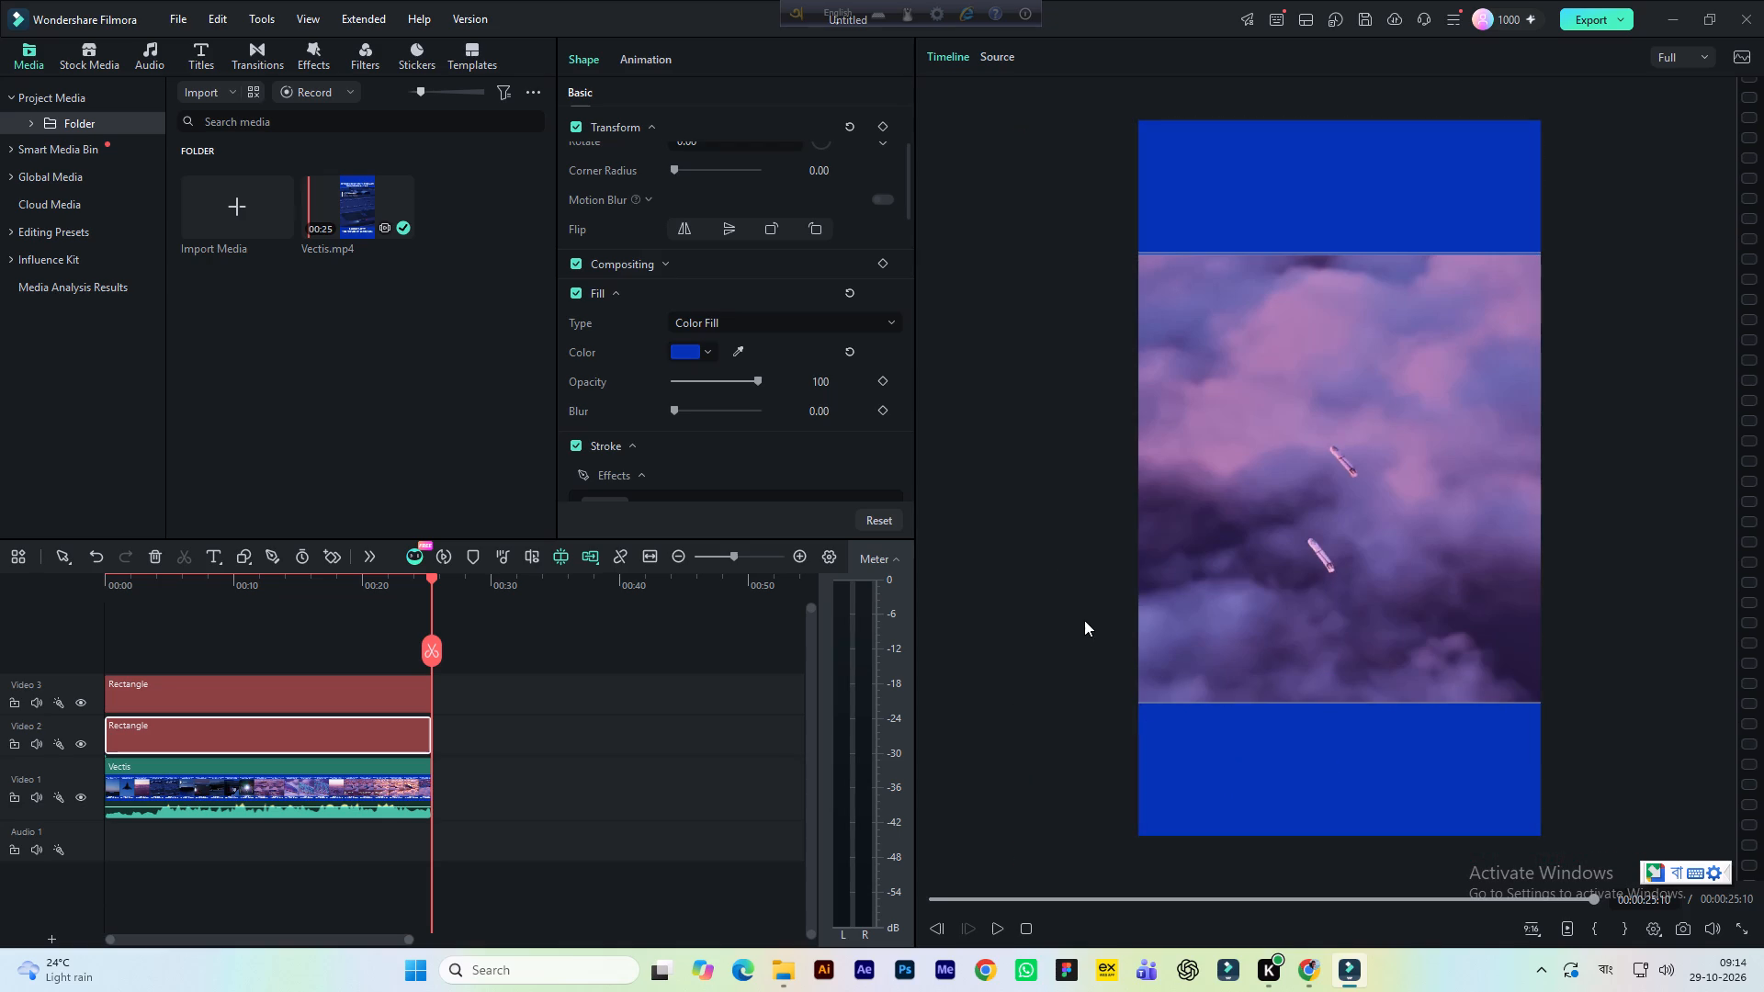
Fine-tune the Video 2 rectangle's height in the frame so its top edge meets the lower edge of the footage.
click(1183, 733)
click(1193, 188)
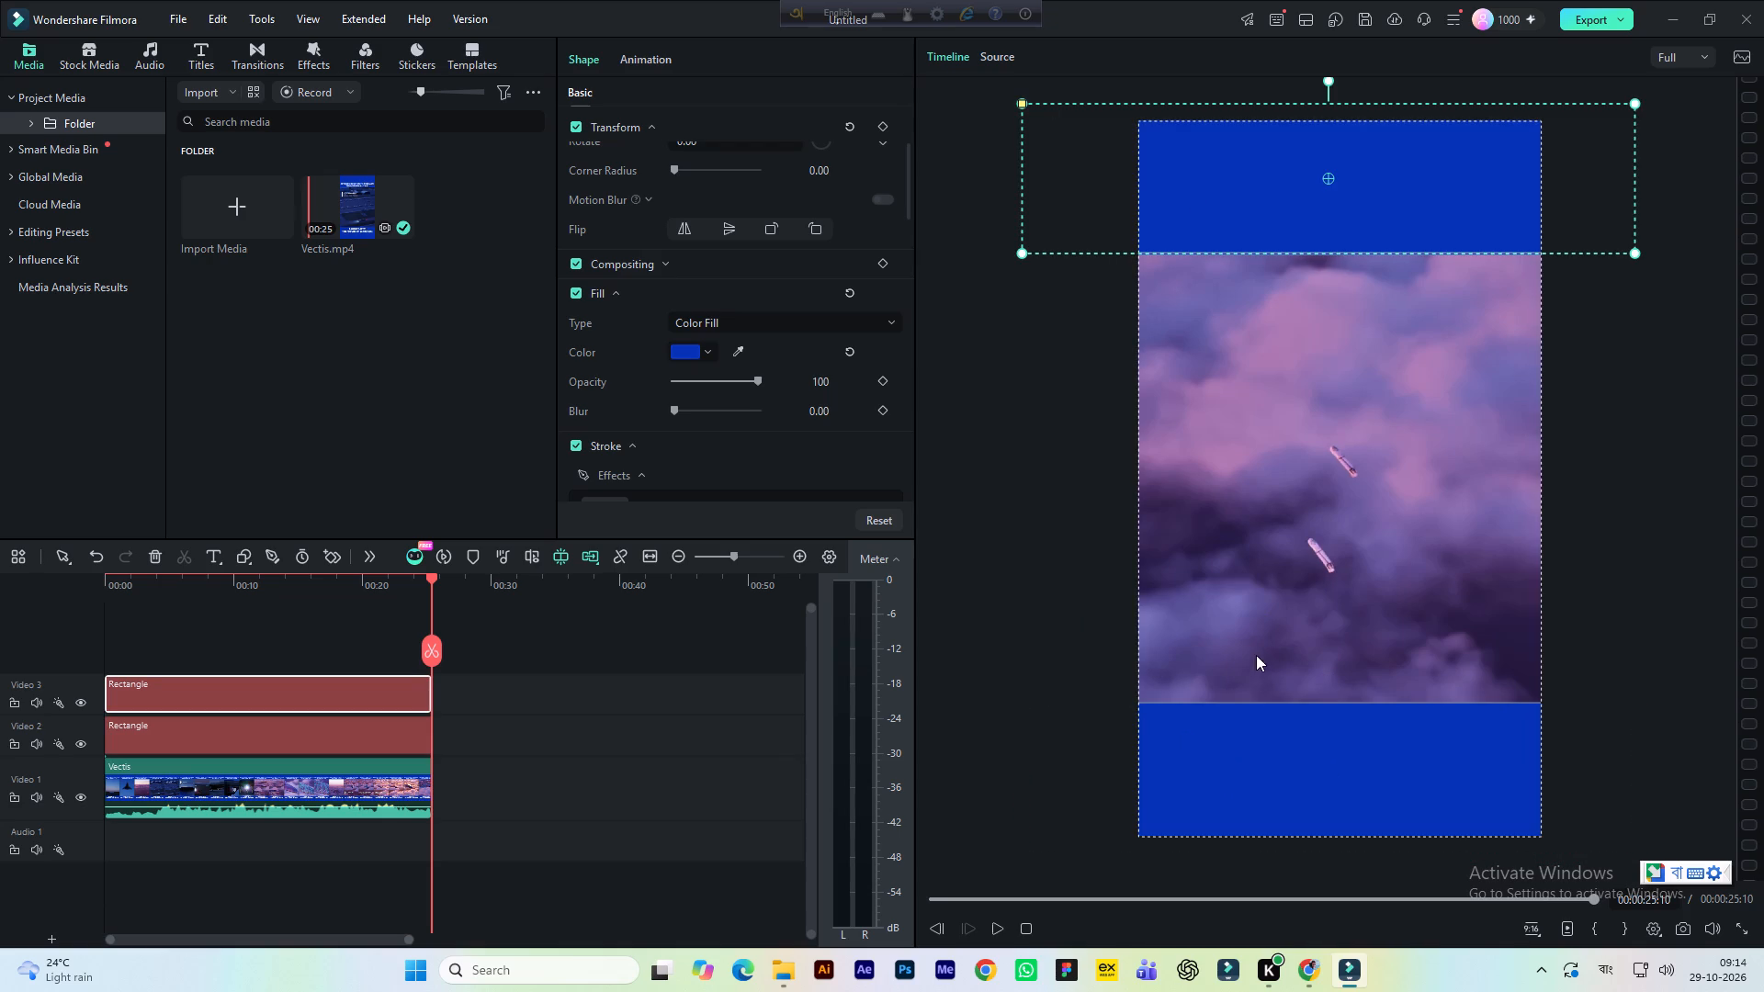
click(1240, 742)
drag(1240, 741, 1241, 782)
drag(1233, 755, 1221, 810)
drag(1224, 809, 1233, 761)
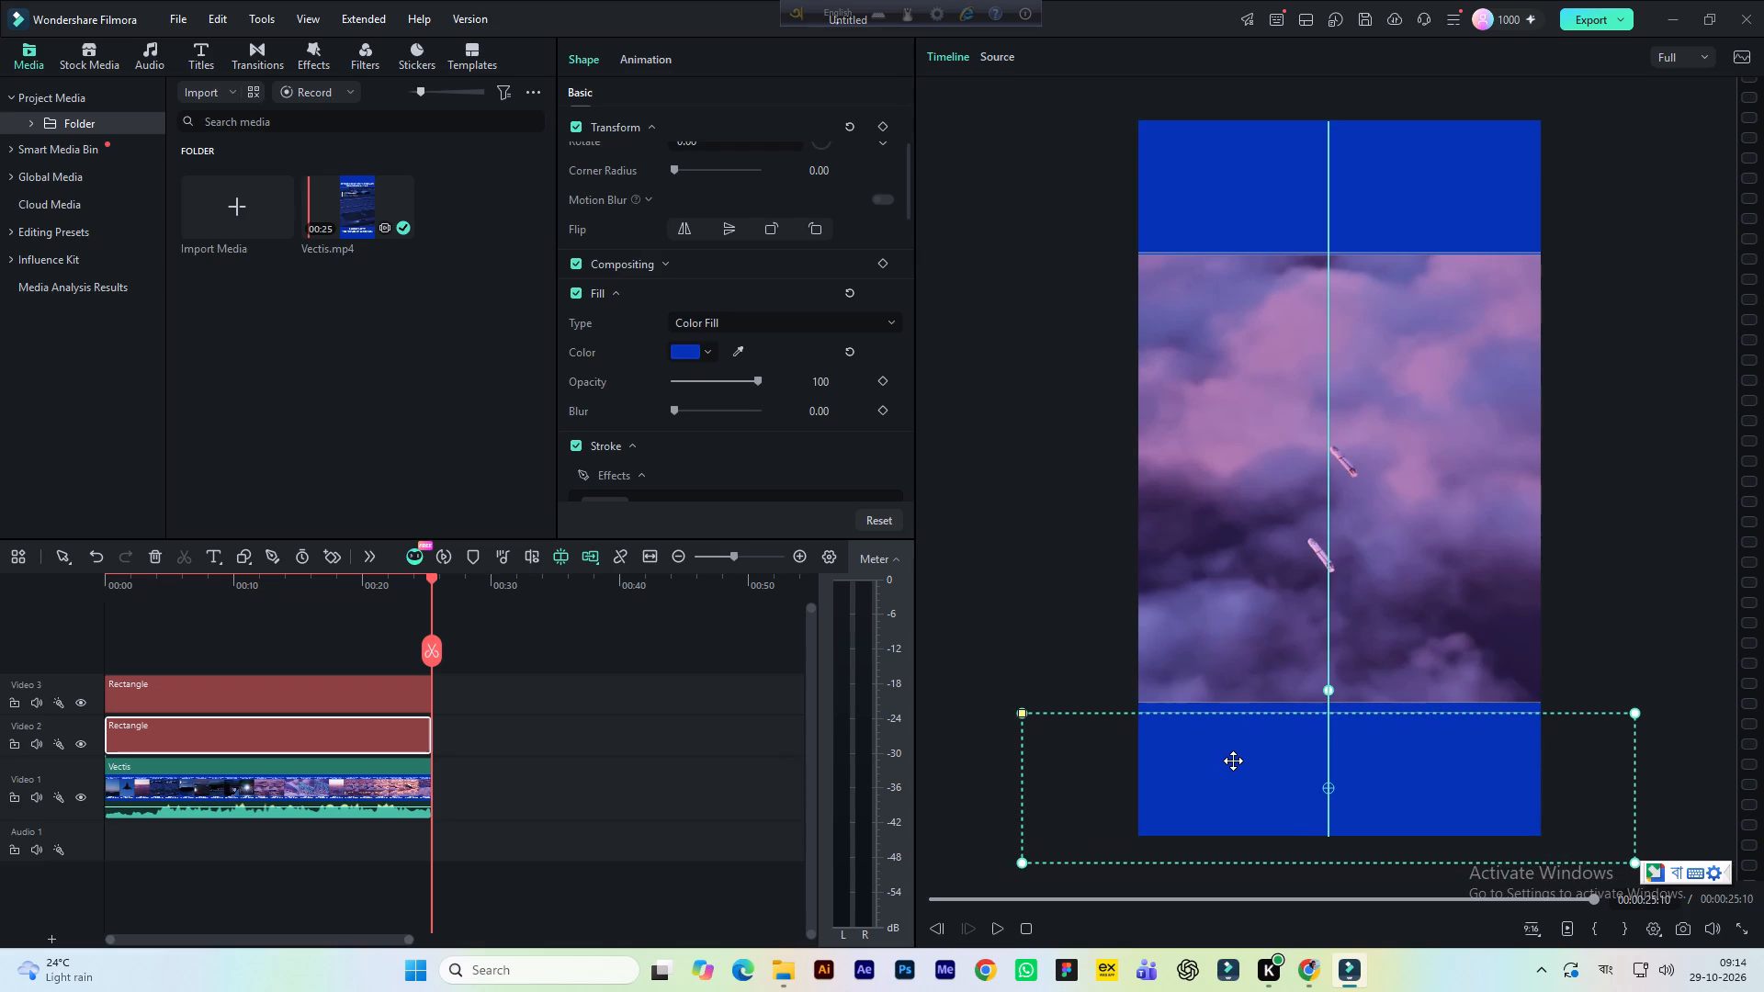
drag(1233, 761, 1234, 750)
click(1049, 593)
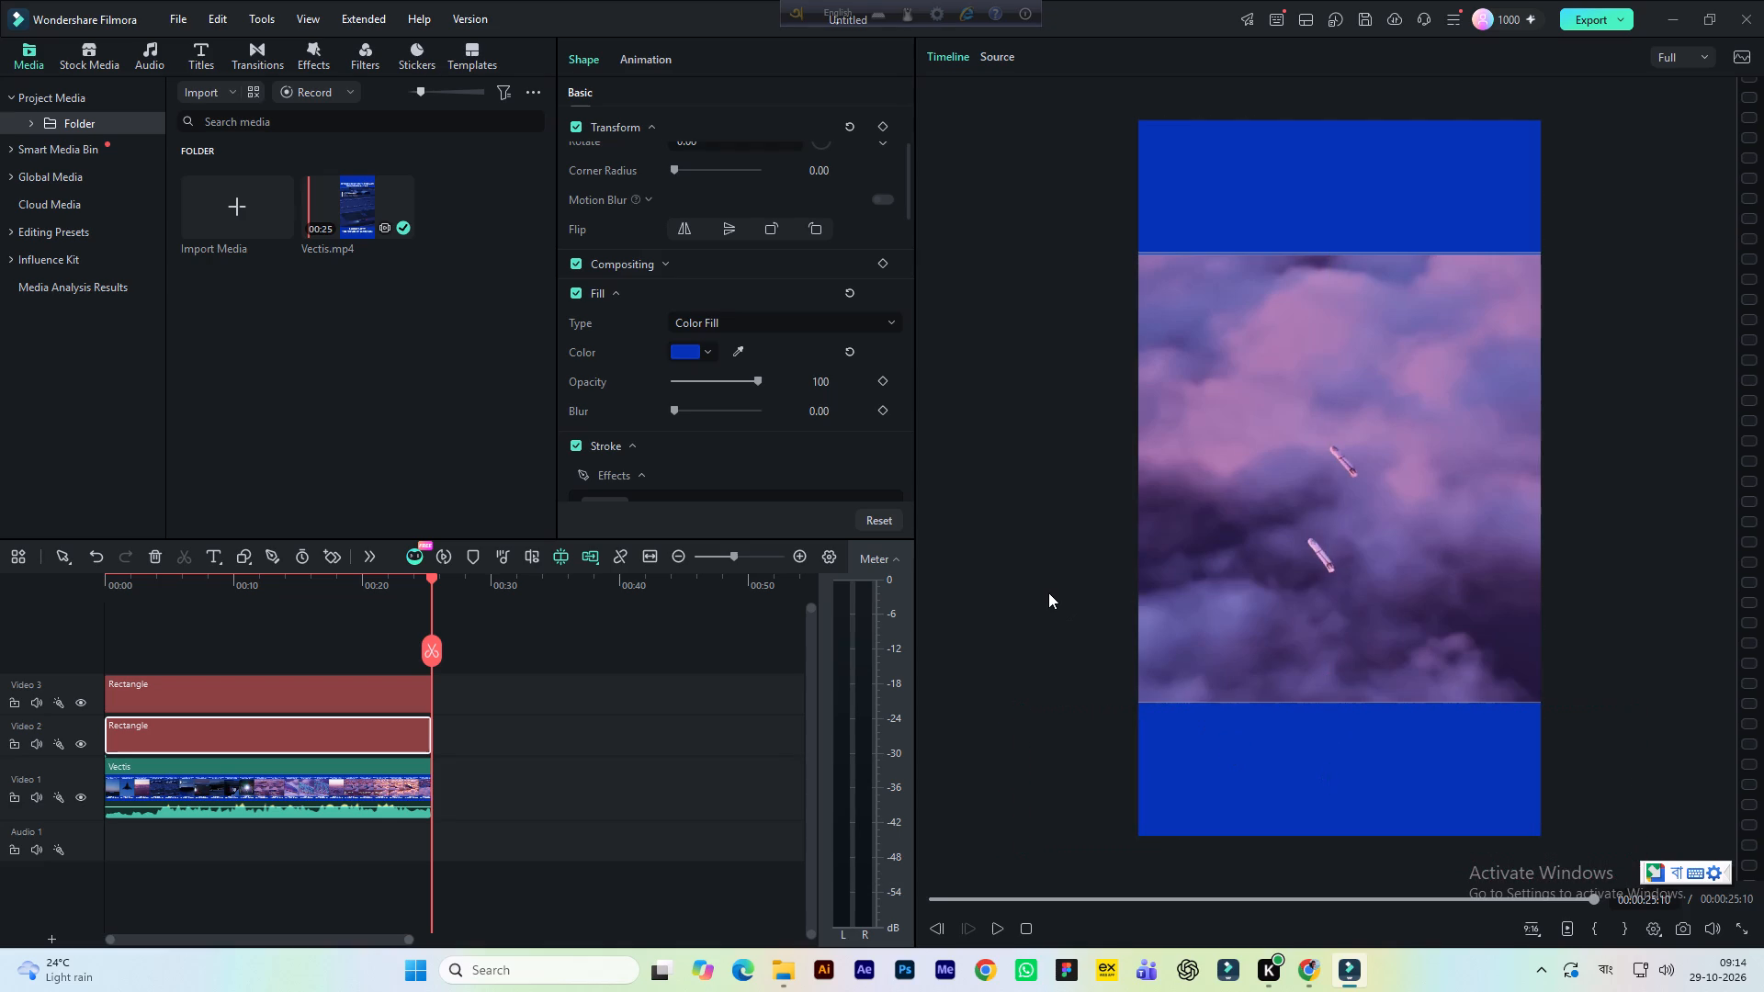
click(1286, 806)
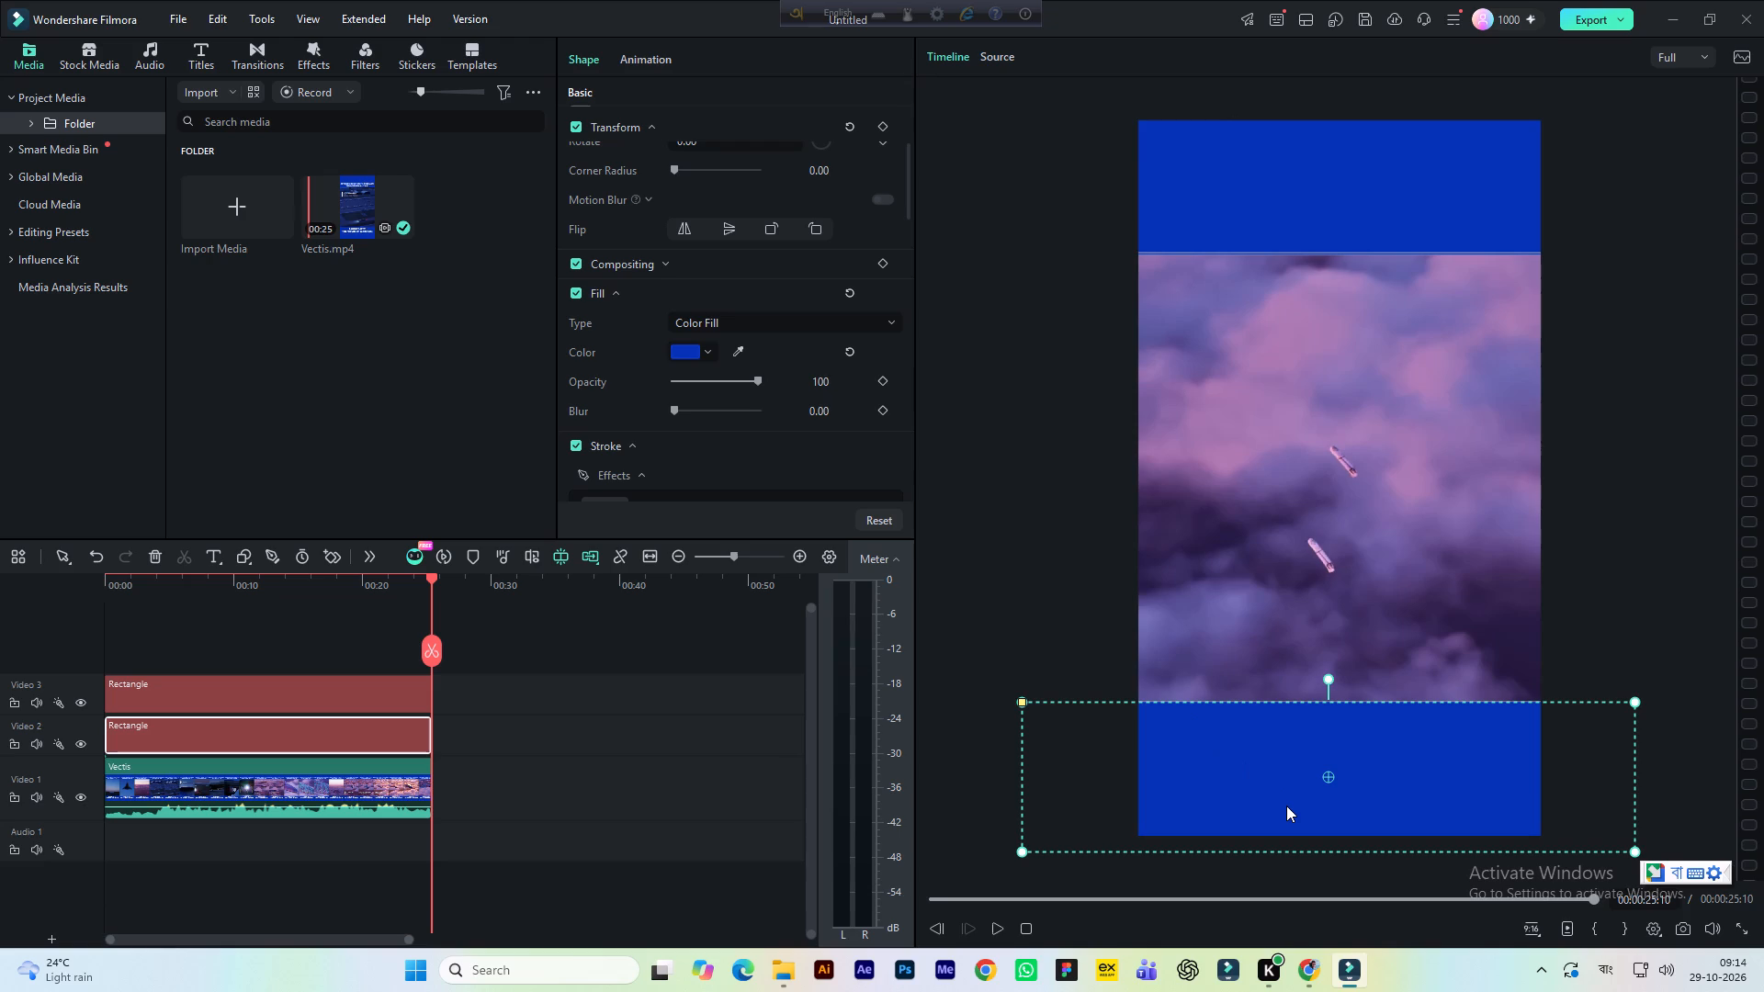
click(1115, 665)
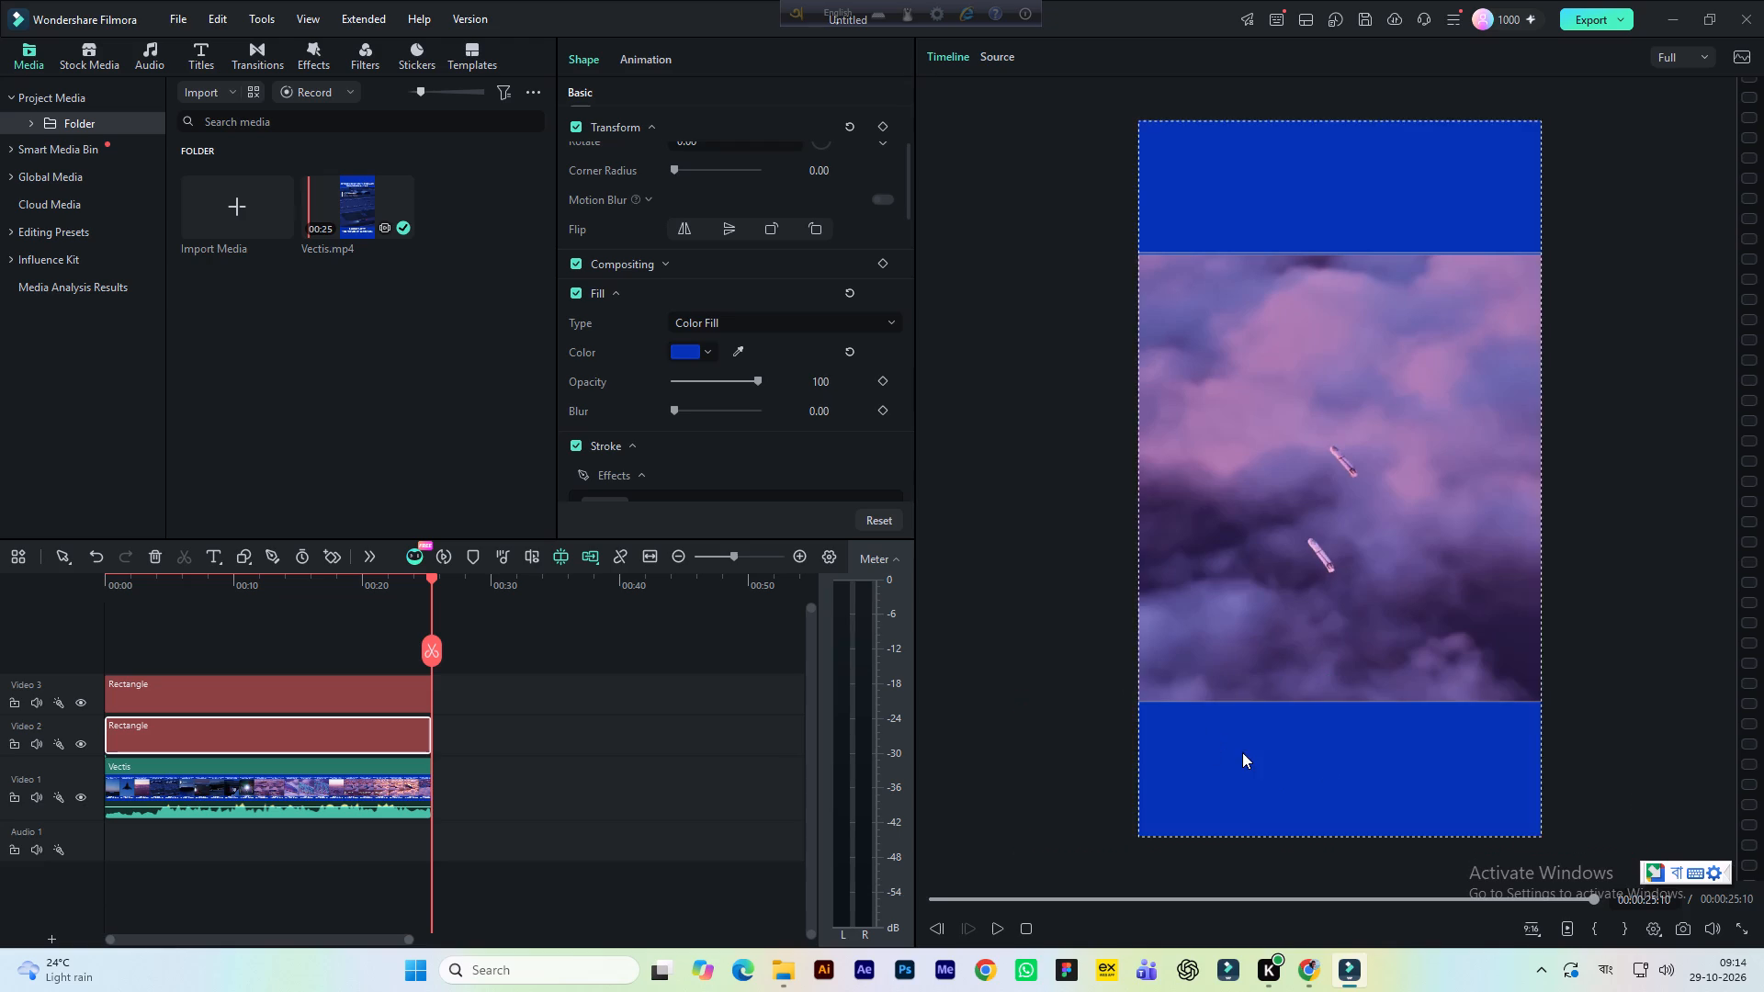
click(1242, 752)
click(1115, 662)
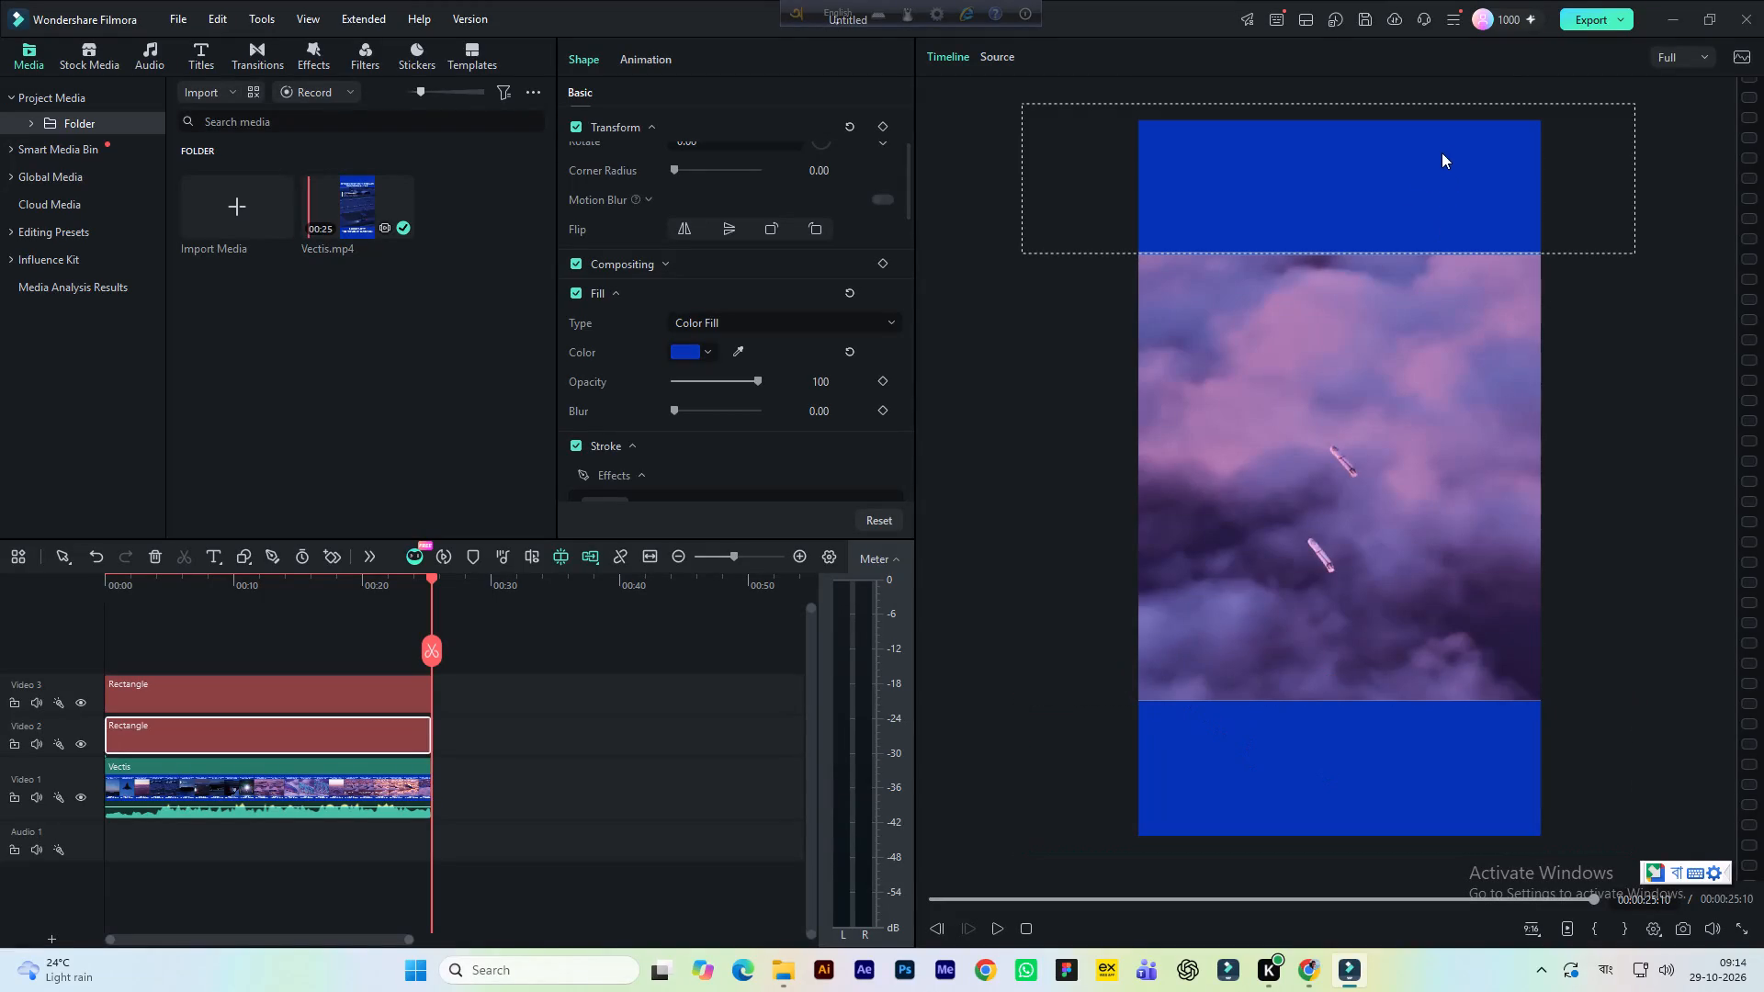
Nudge the Video 3 rectangle slightly down so its bottom edge meets the upper edge of the footage.
click(1402, 183)
click(1028, 430)
click(1261, 198)
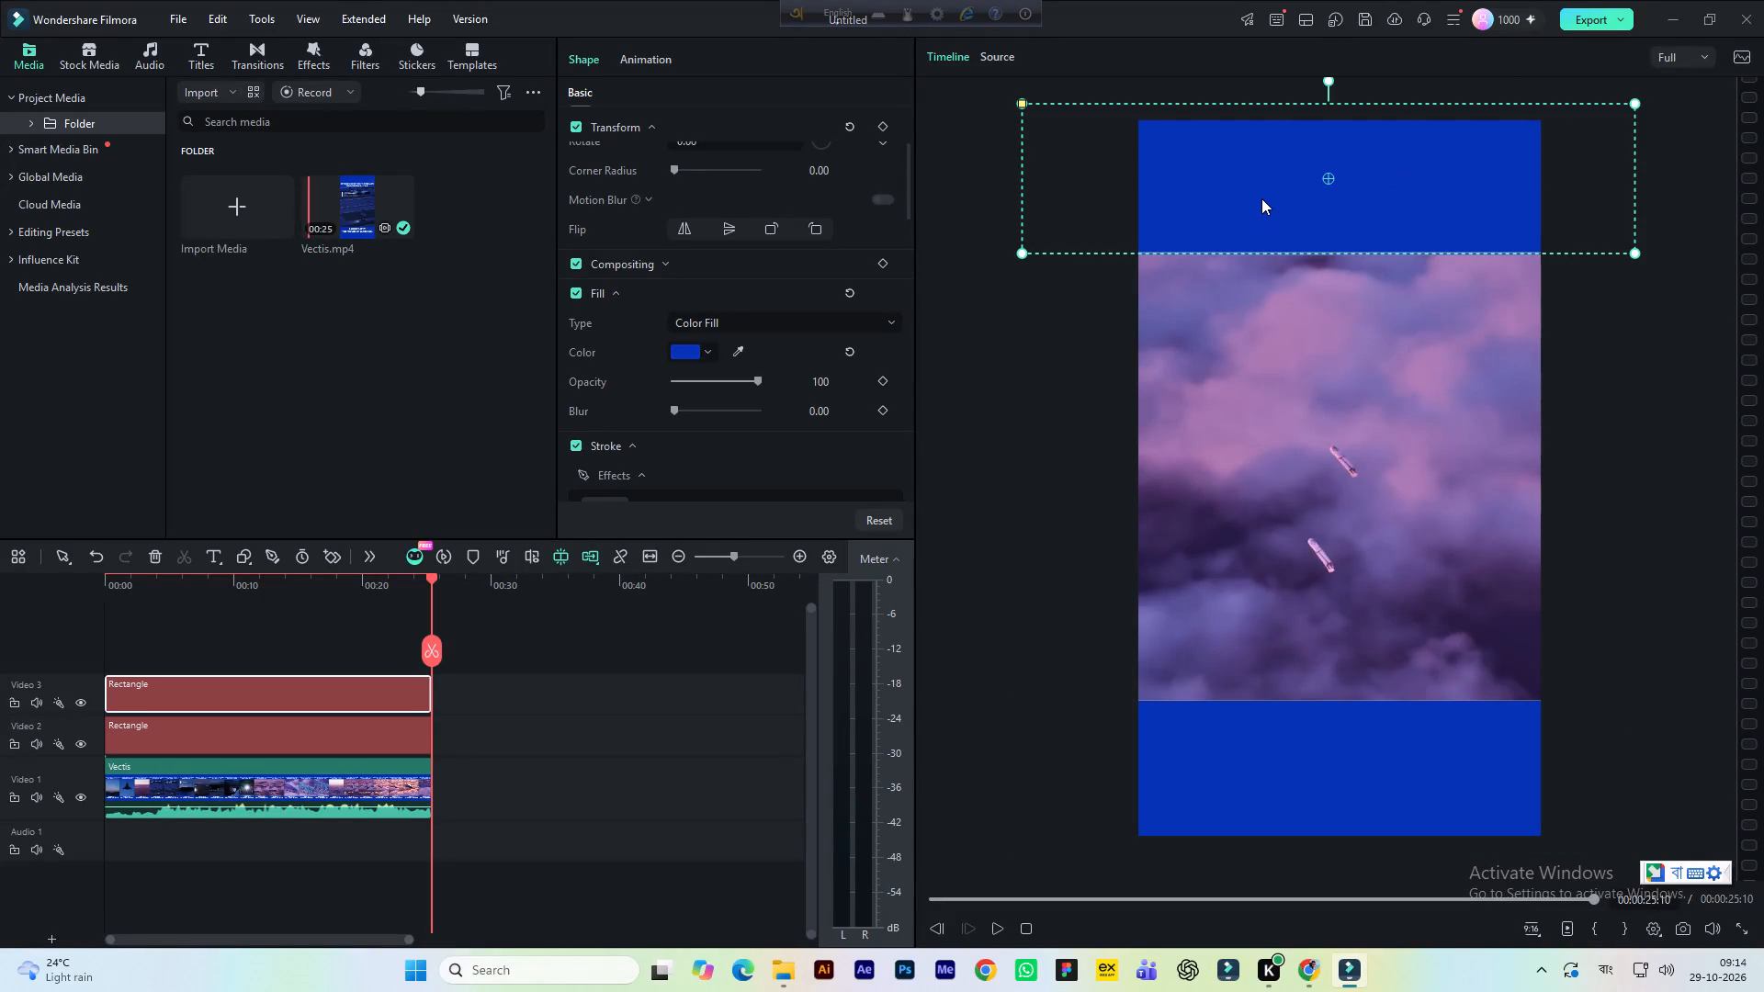
key(Down)
click(1039, 398)
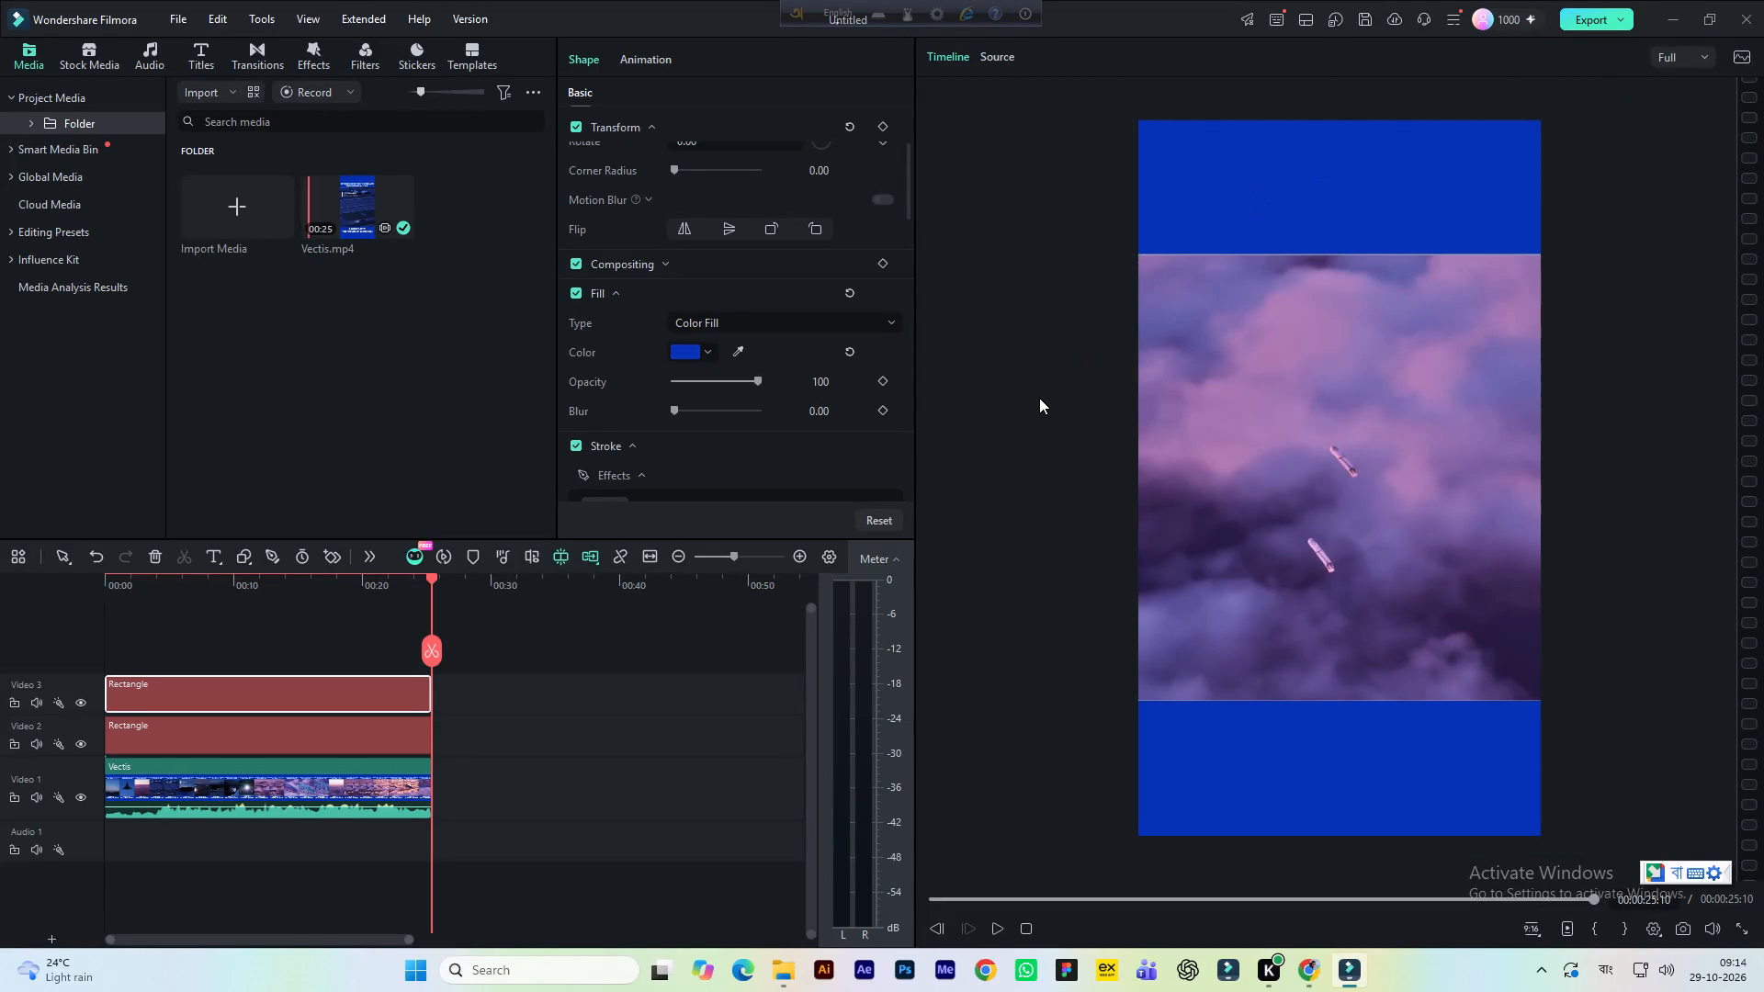
click(1371, 202)
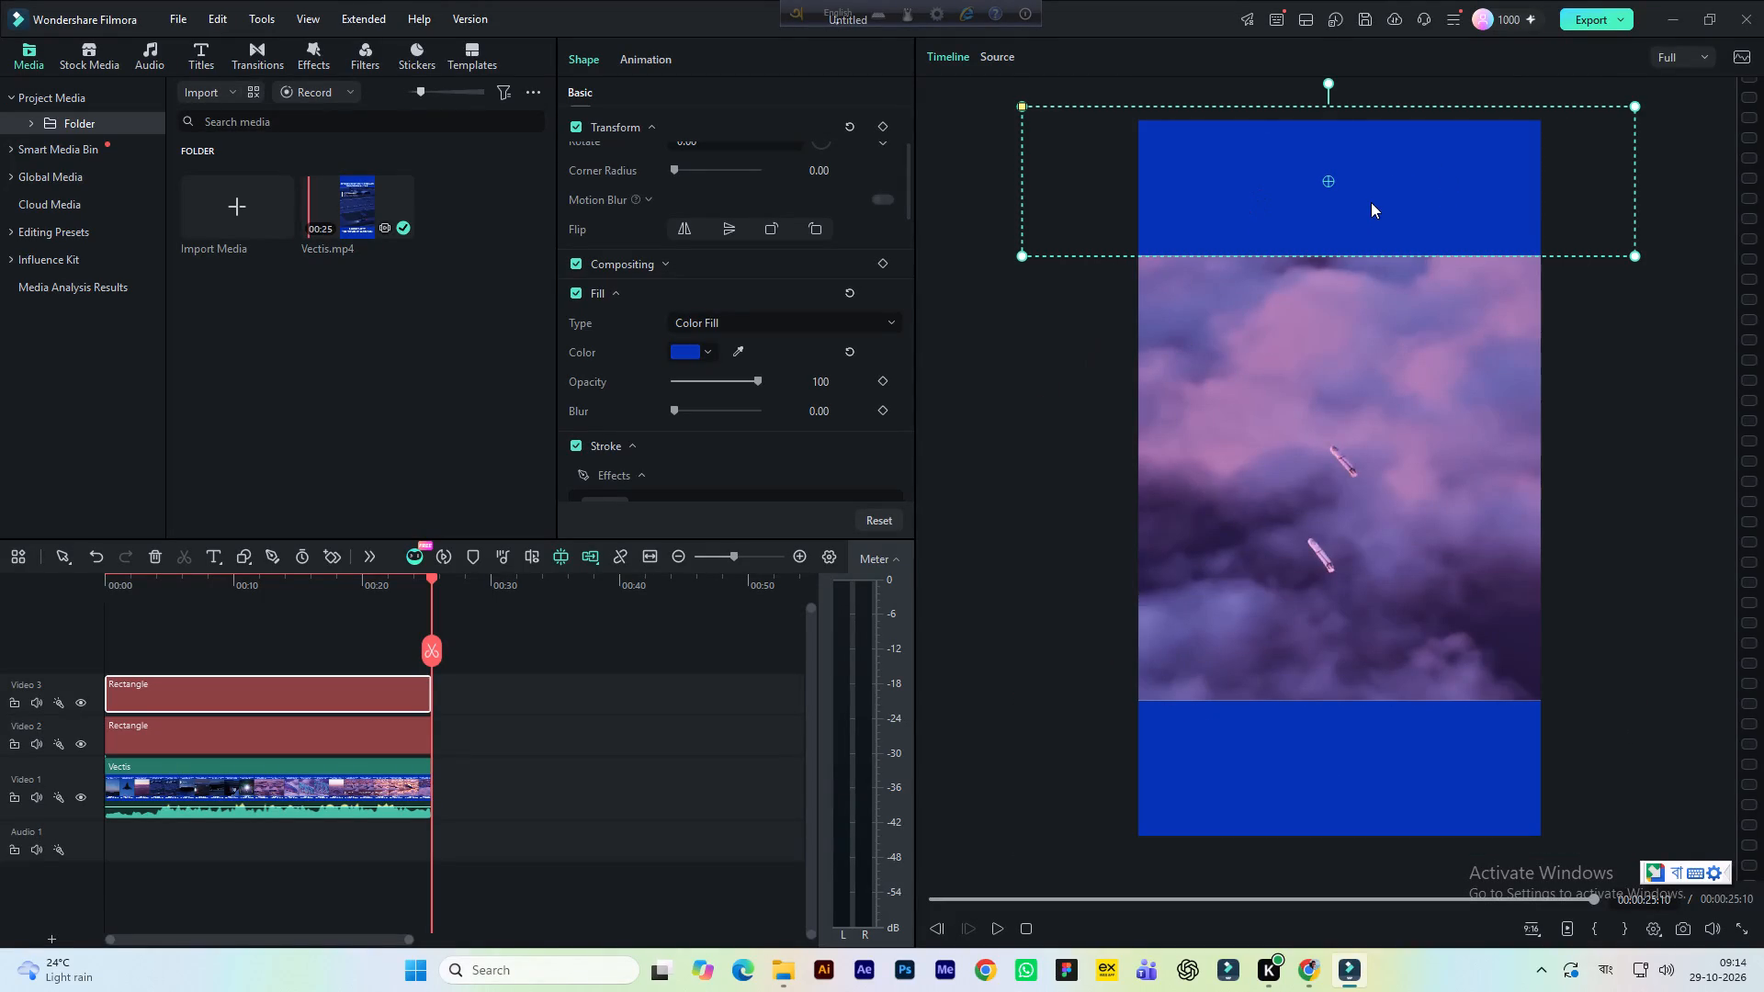
click(1091, 553)
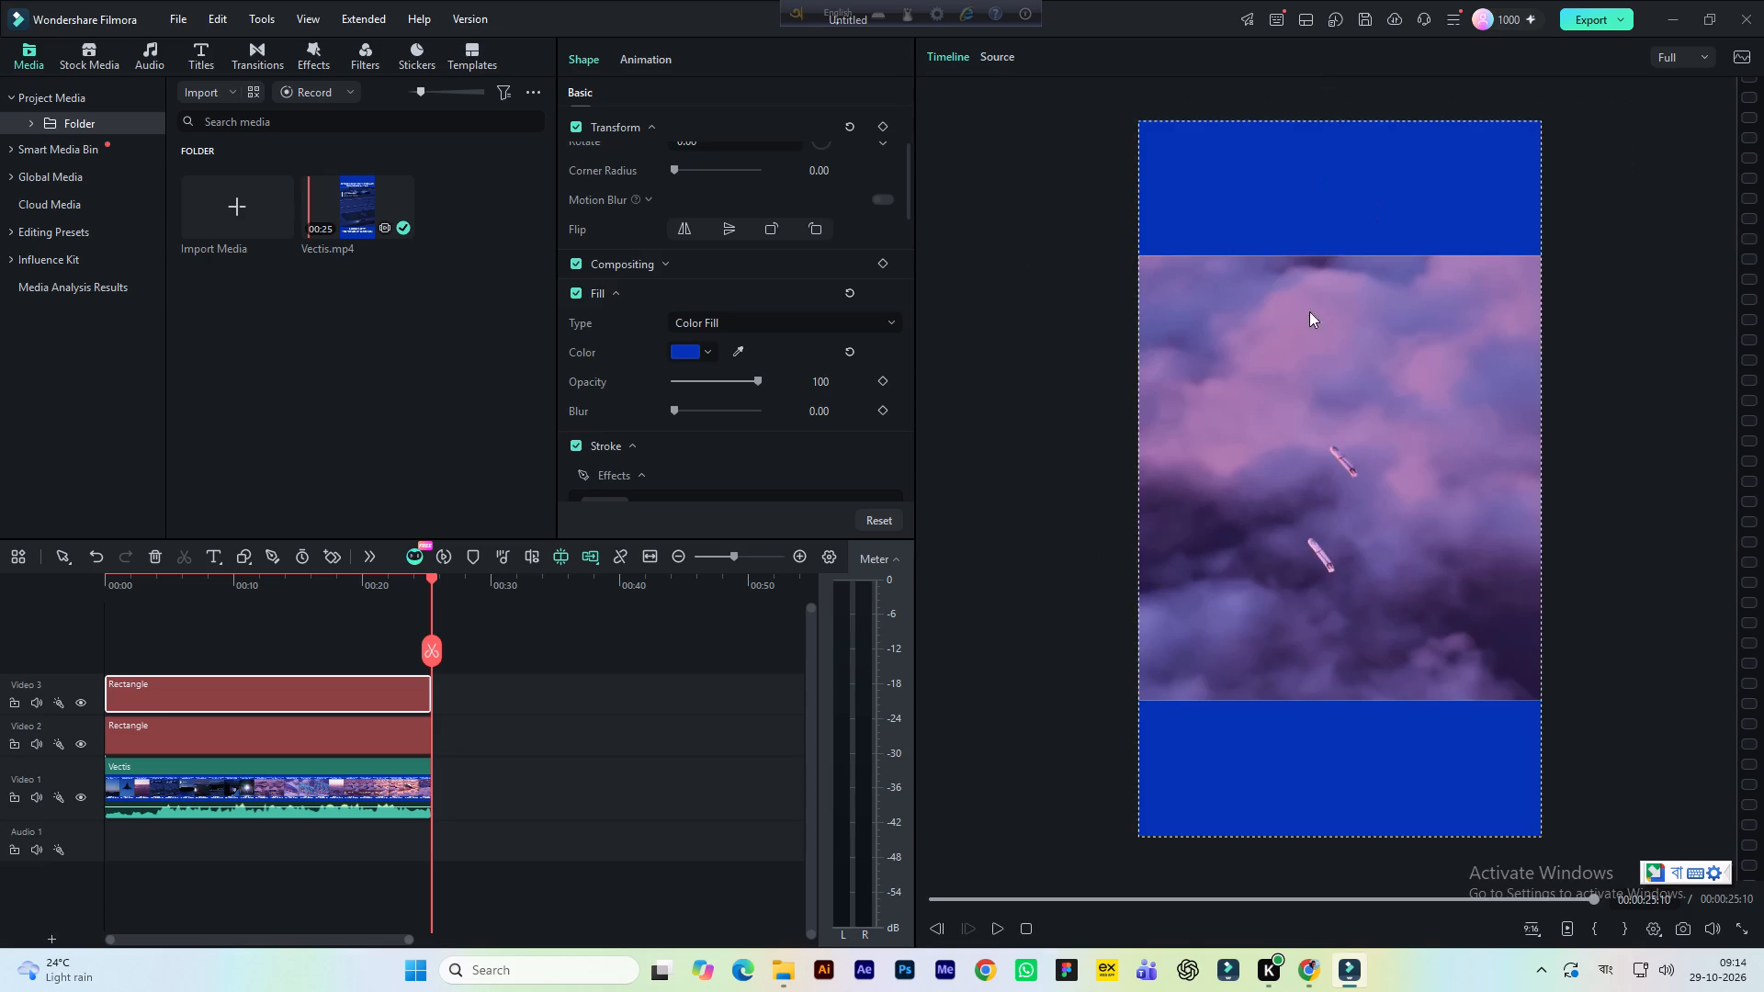
click(1349, 223)
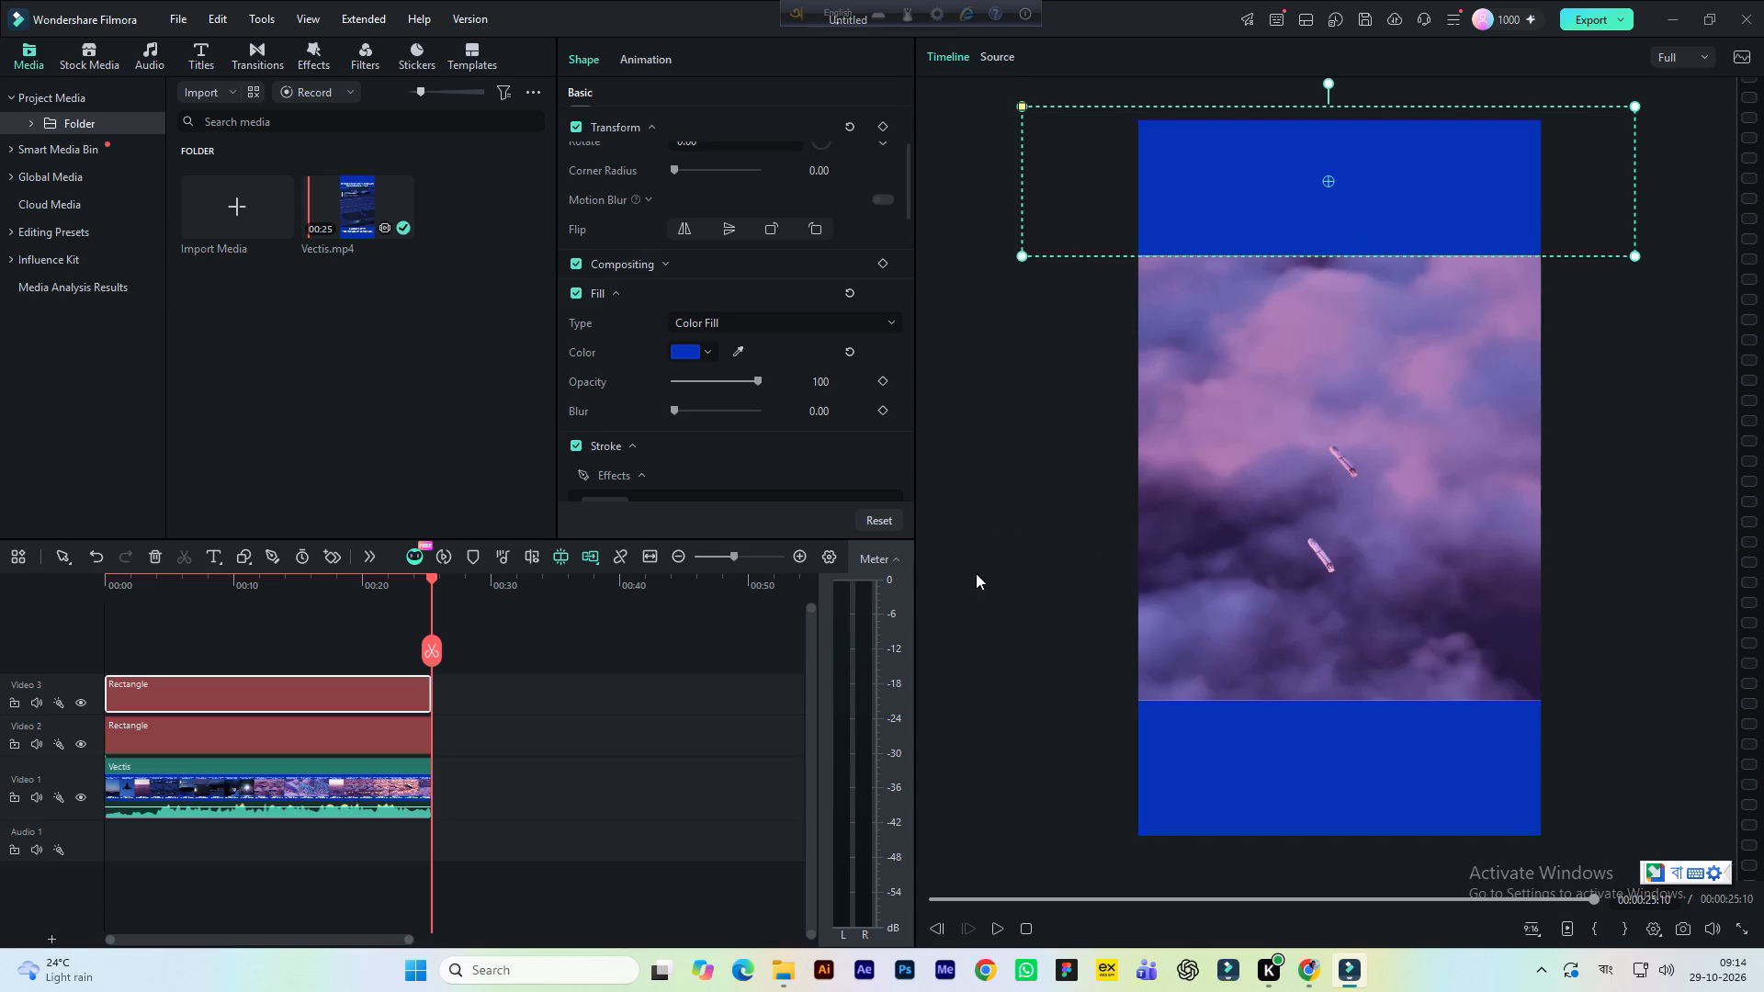
click(976, 573)
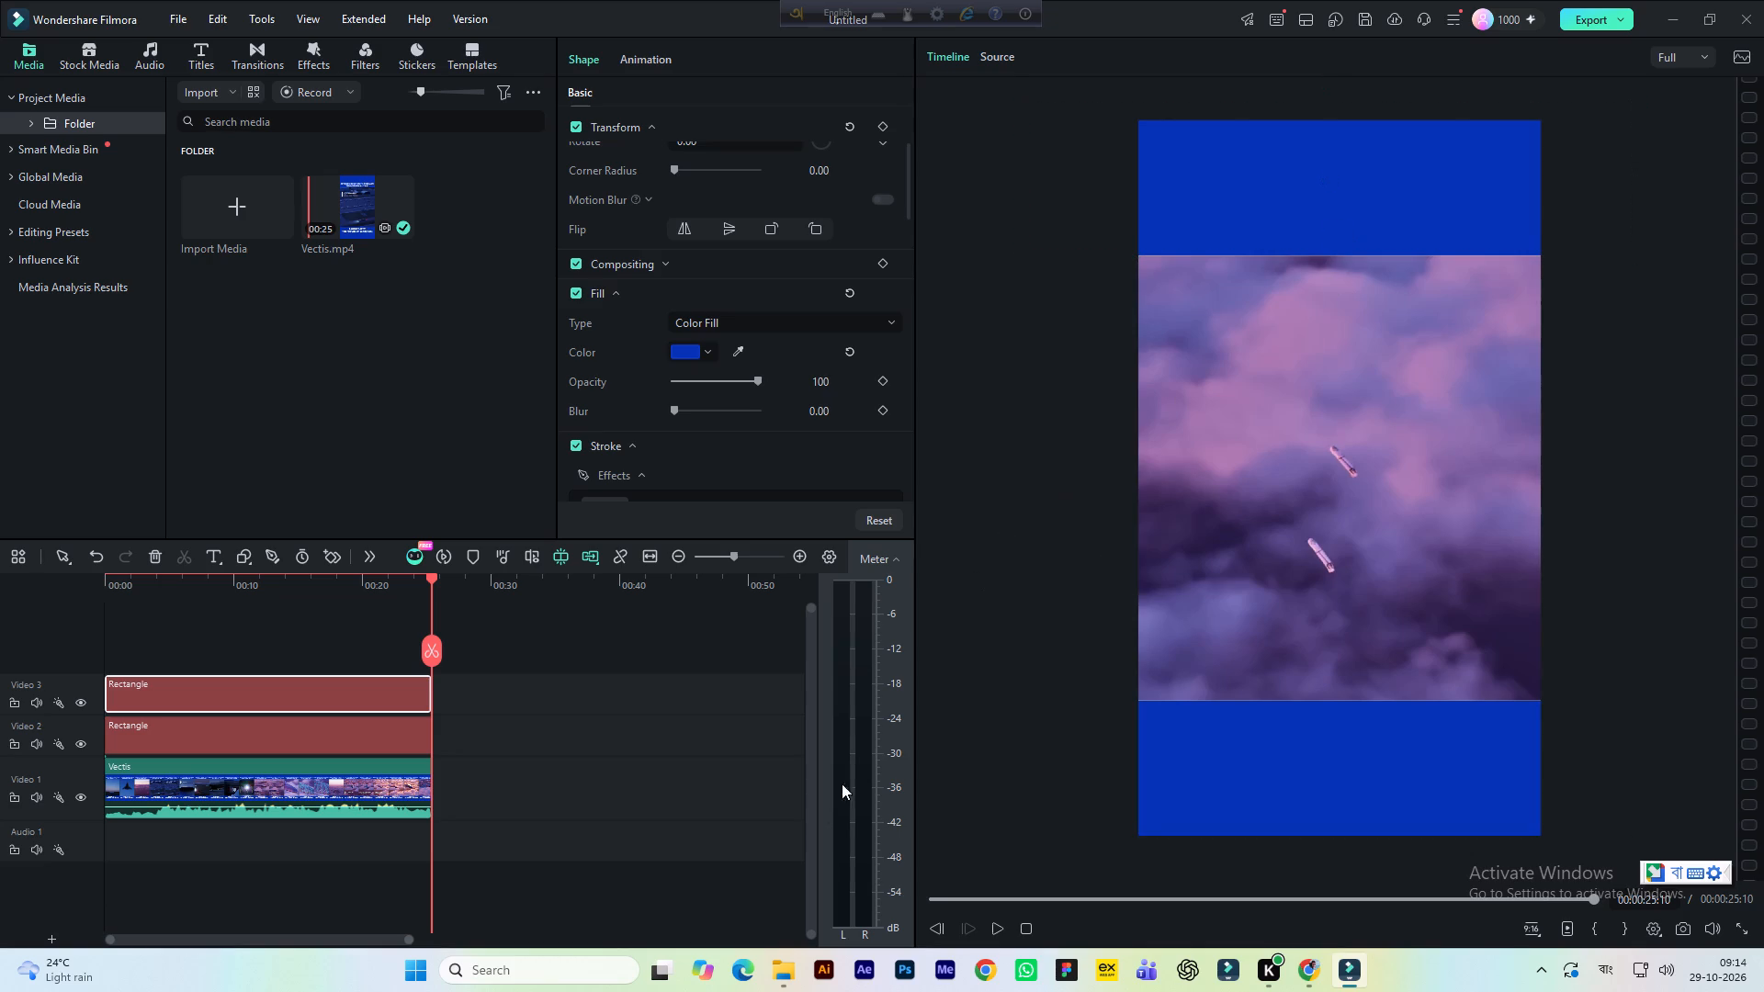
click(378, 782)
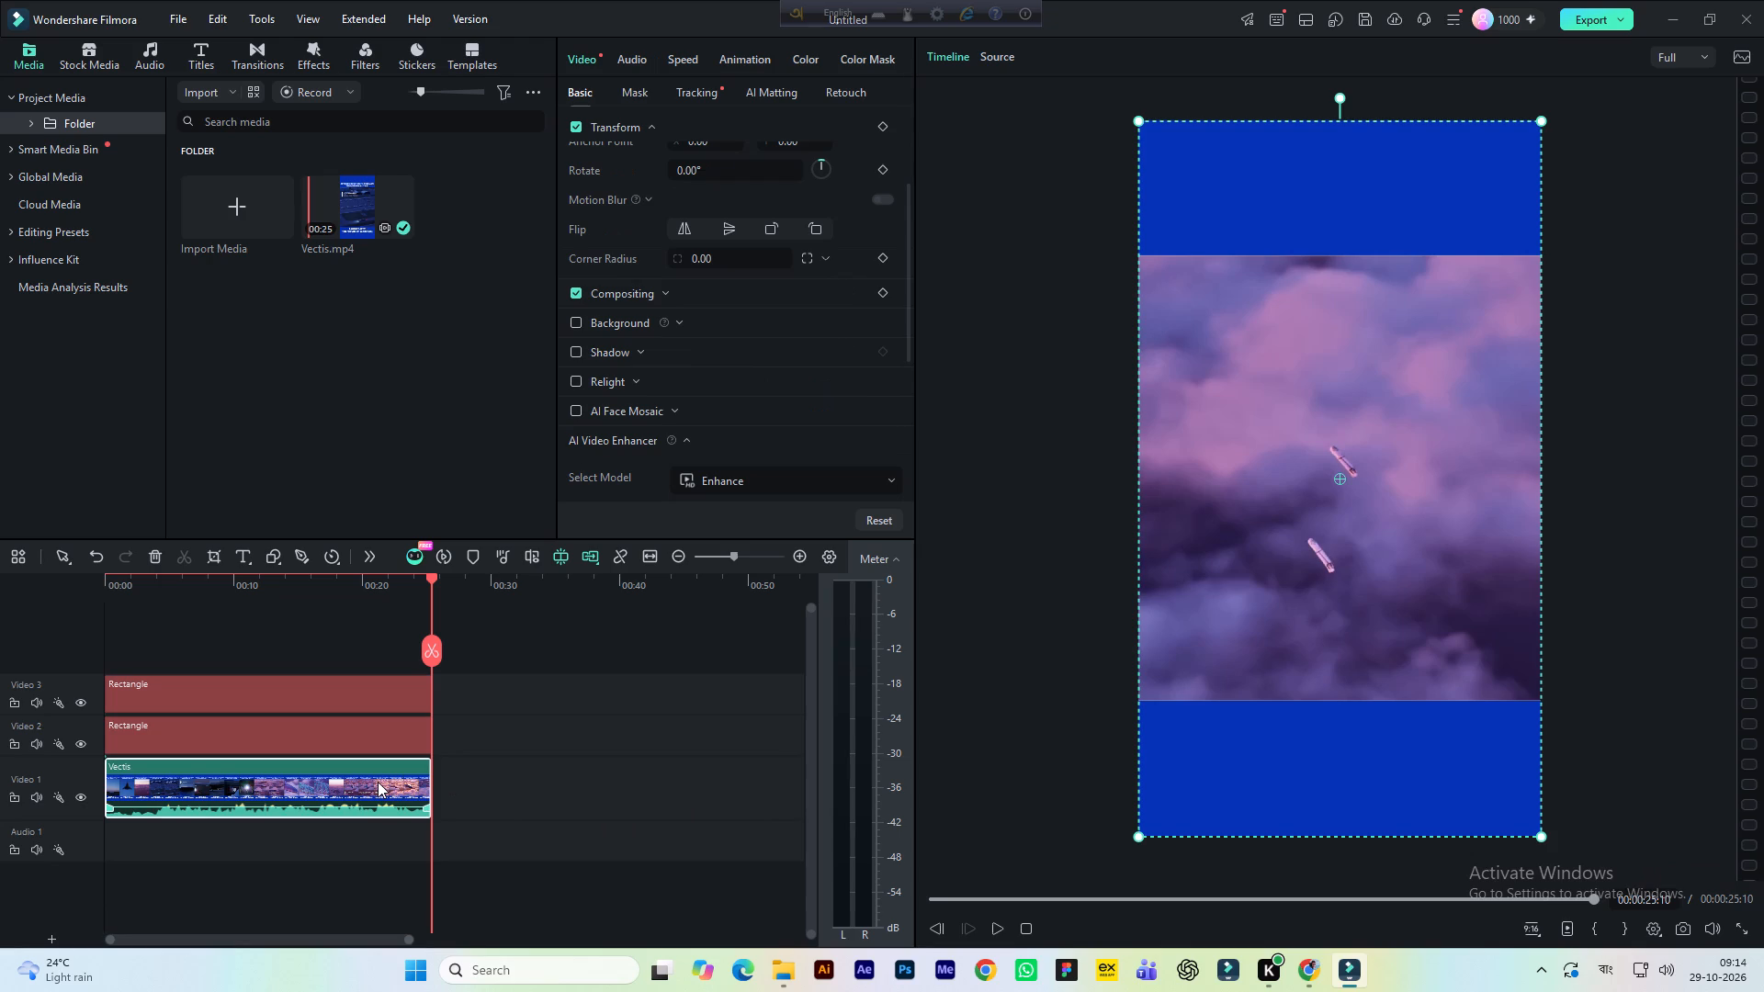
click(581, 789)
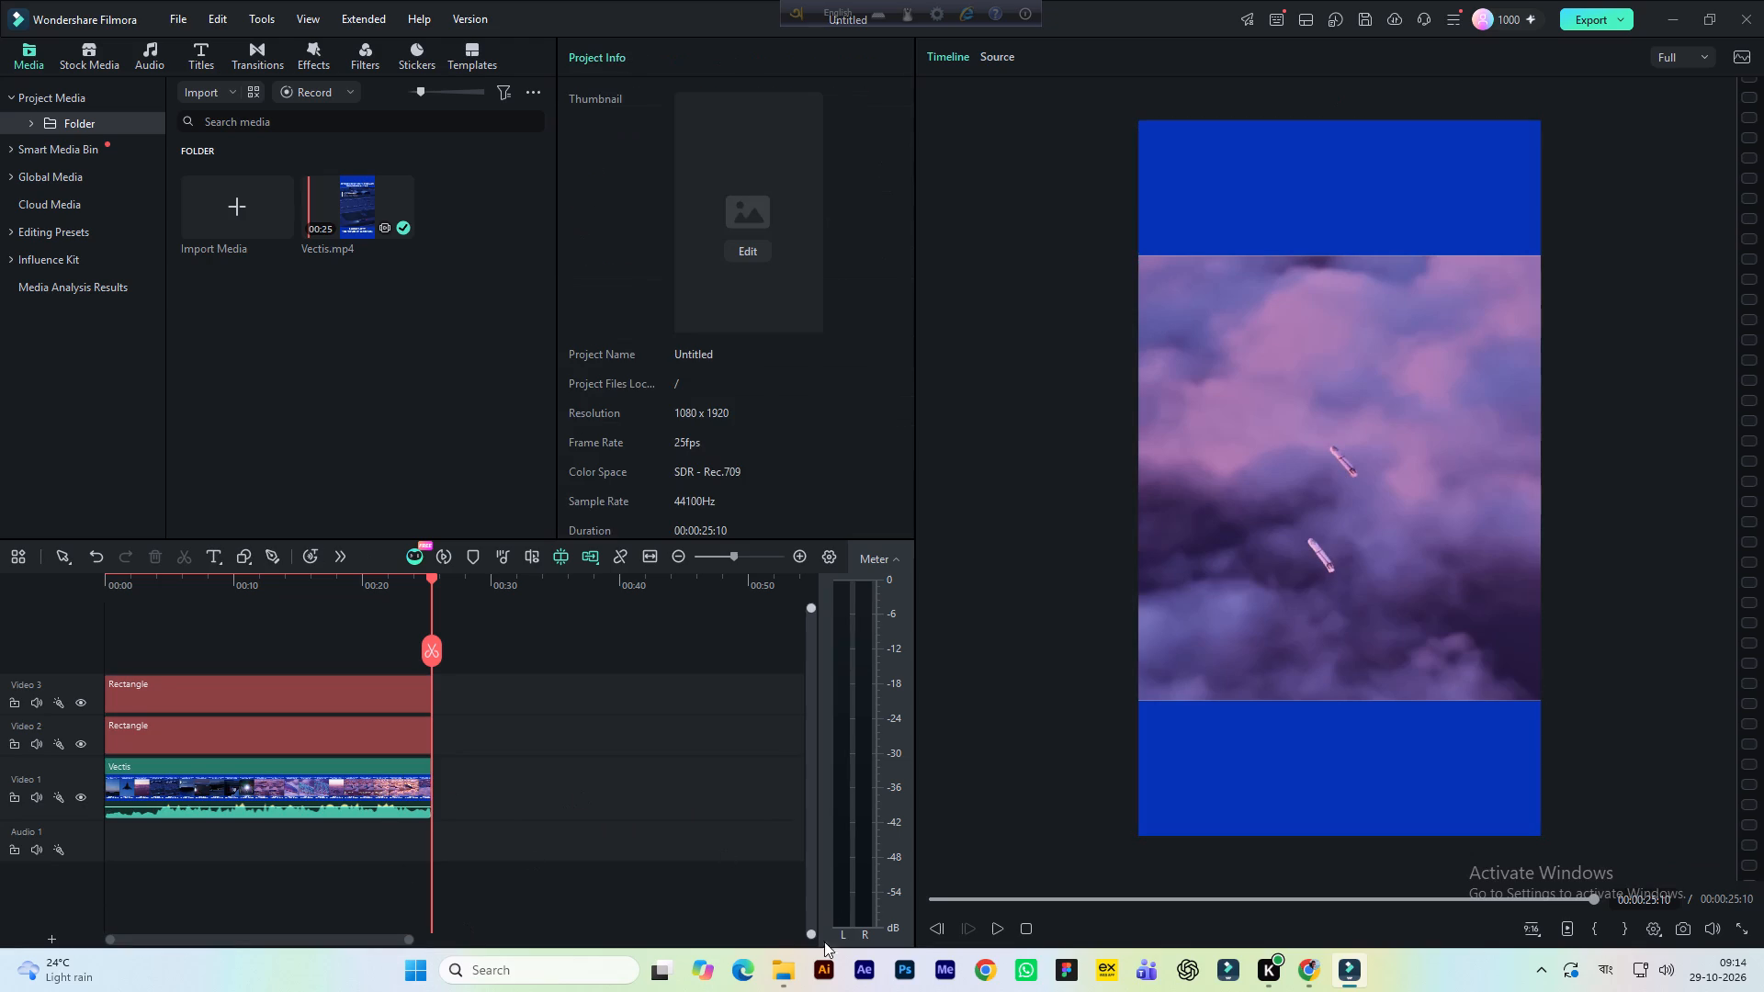
In File Explorer, delete the tech Defence video and the XXXX project and backup files from Downloads > AAAA, skipping the Vectis video.
click(777, 964)
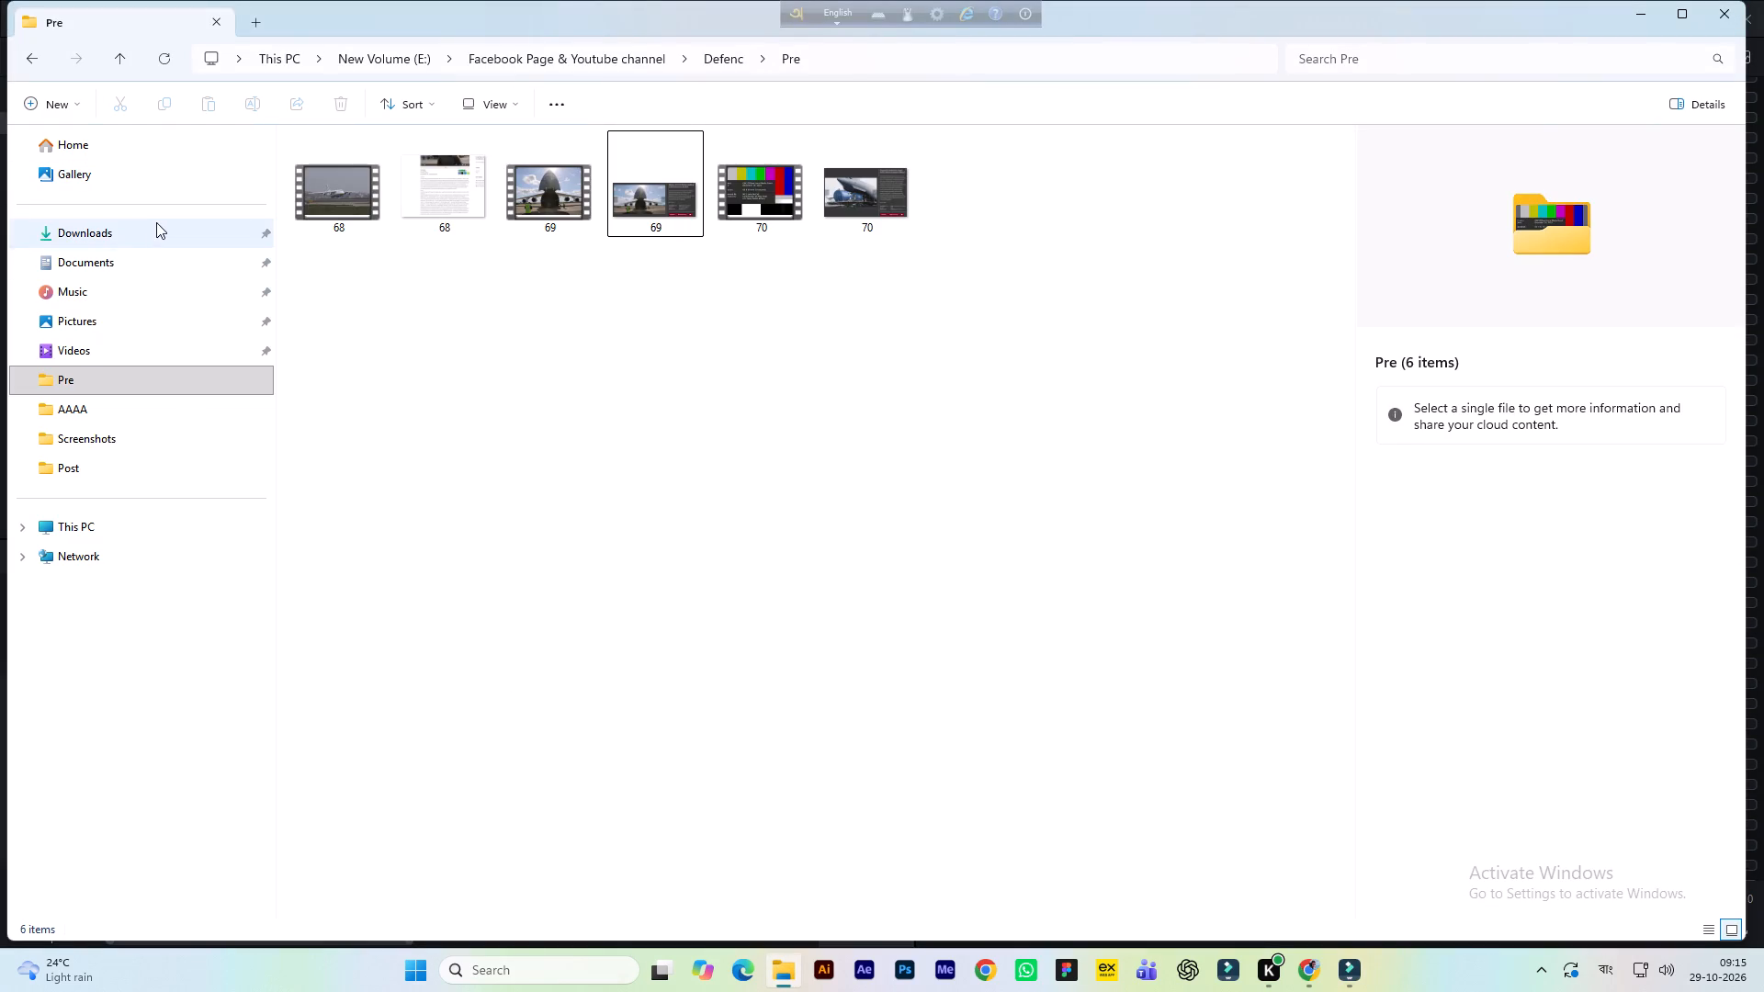
click(155, 225)
double_click(435, 216)
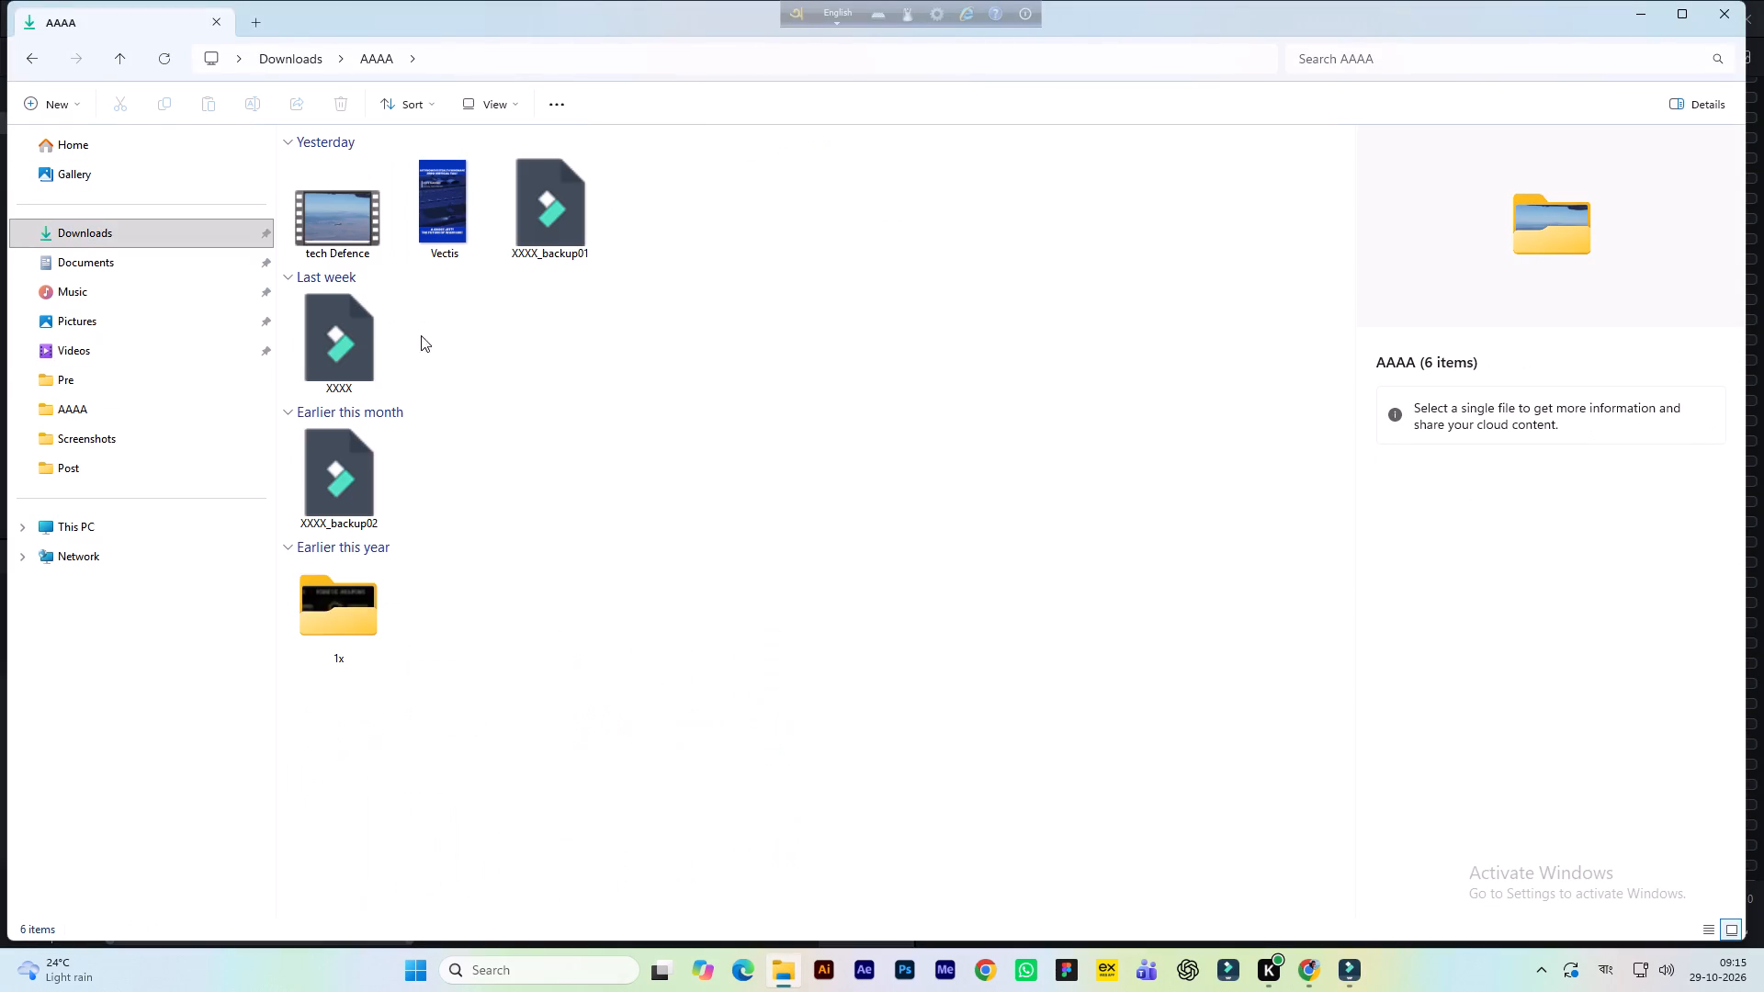
click(346, 237)
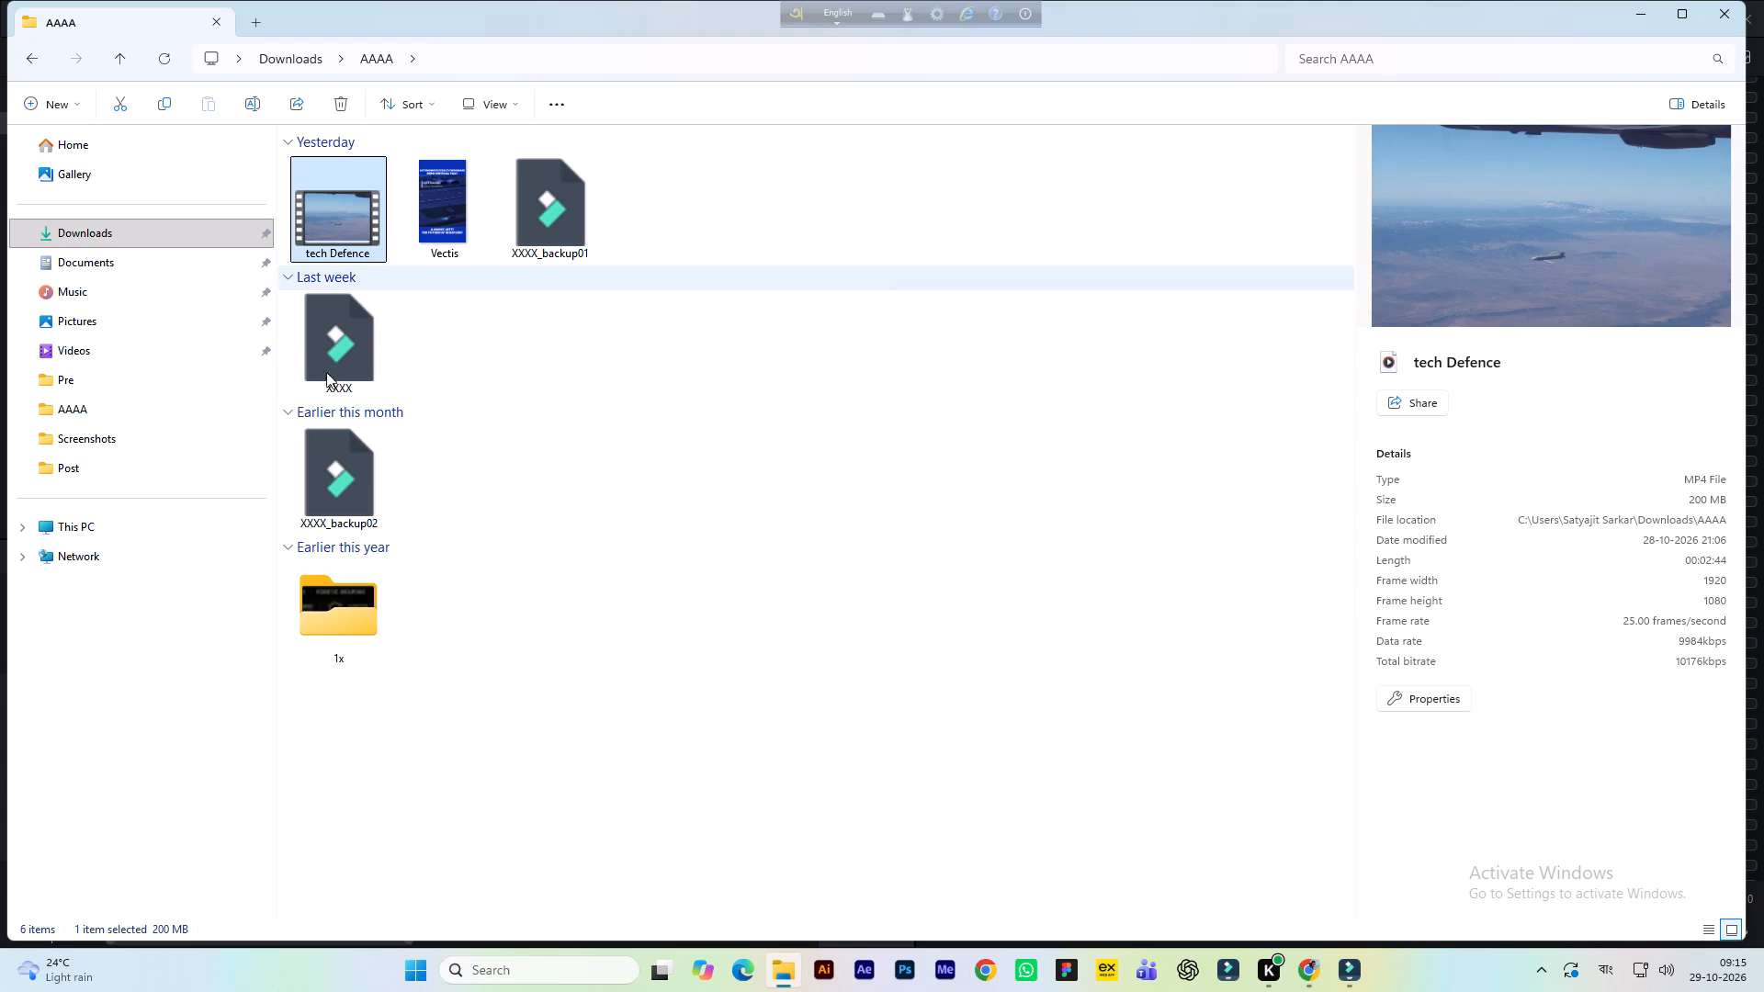
shift+click(324, 420)
shift+click(327, 448)
key(Delete)
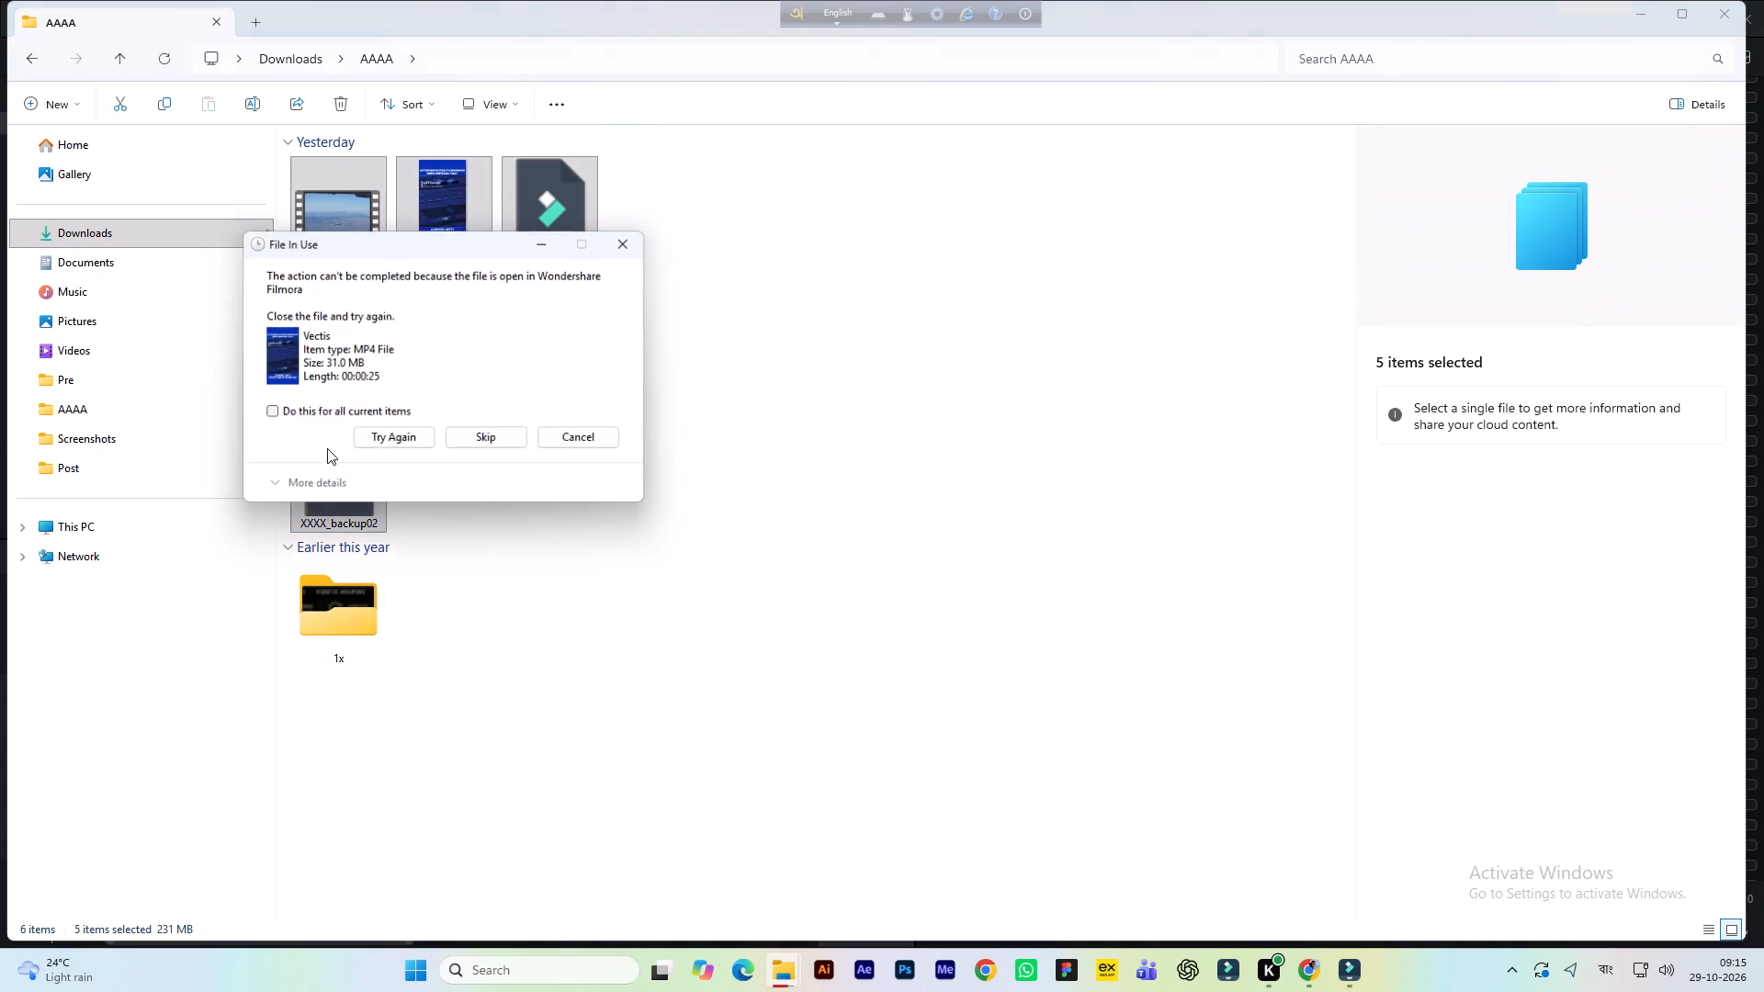
key(Return)
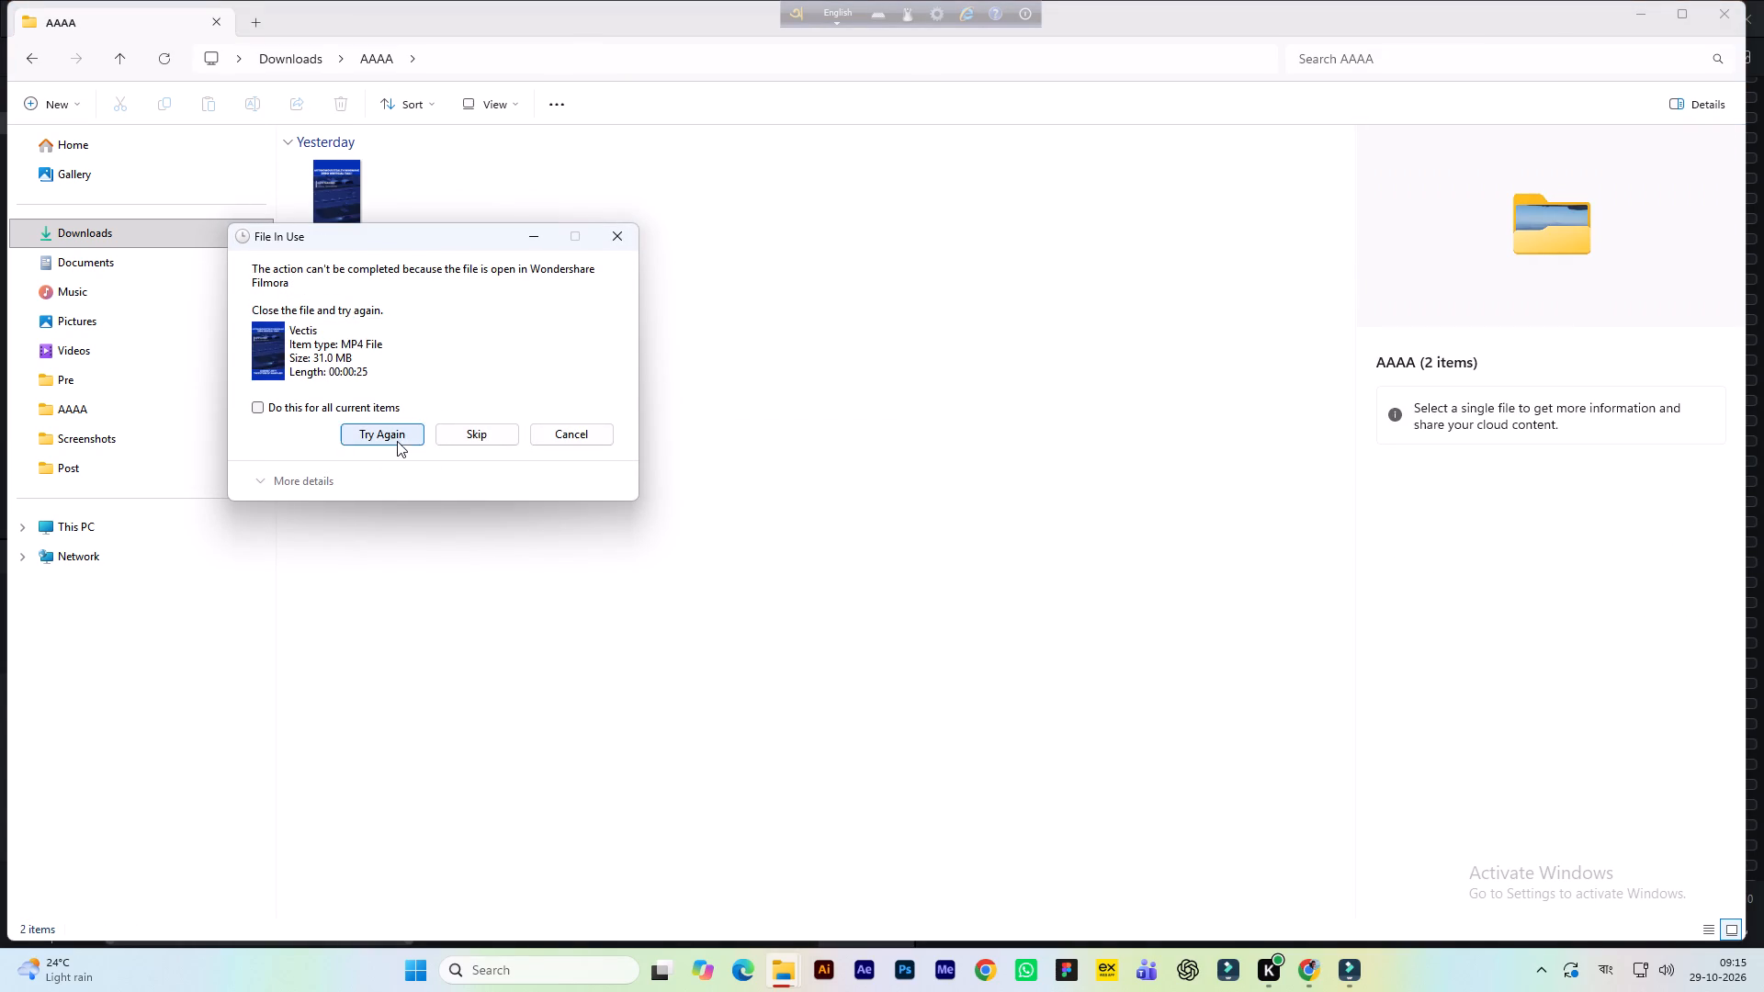
click(507, 437)
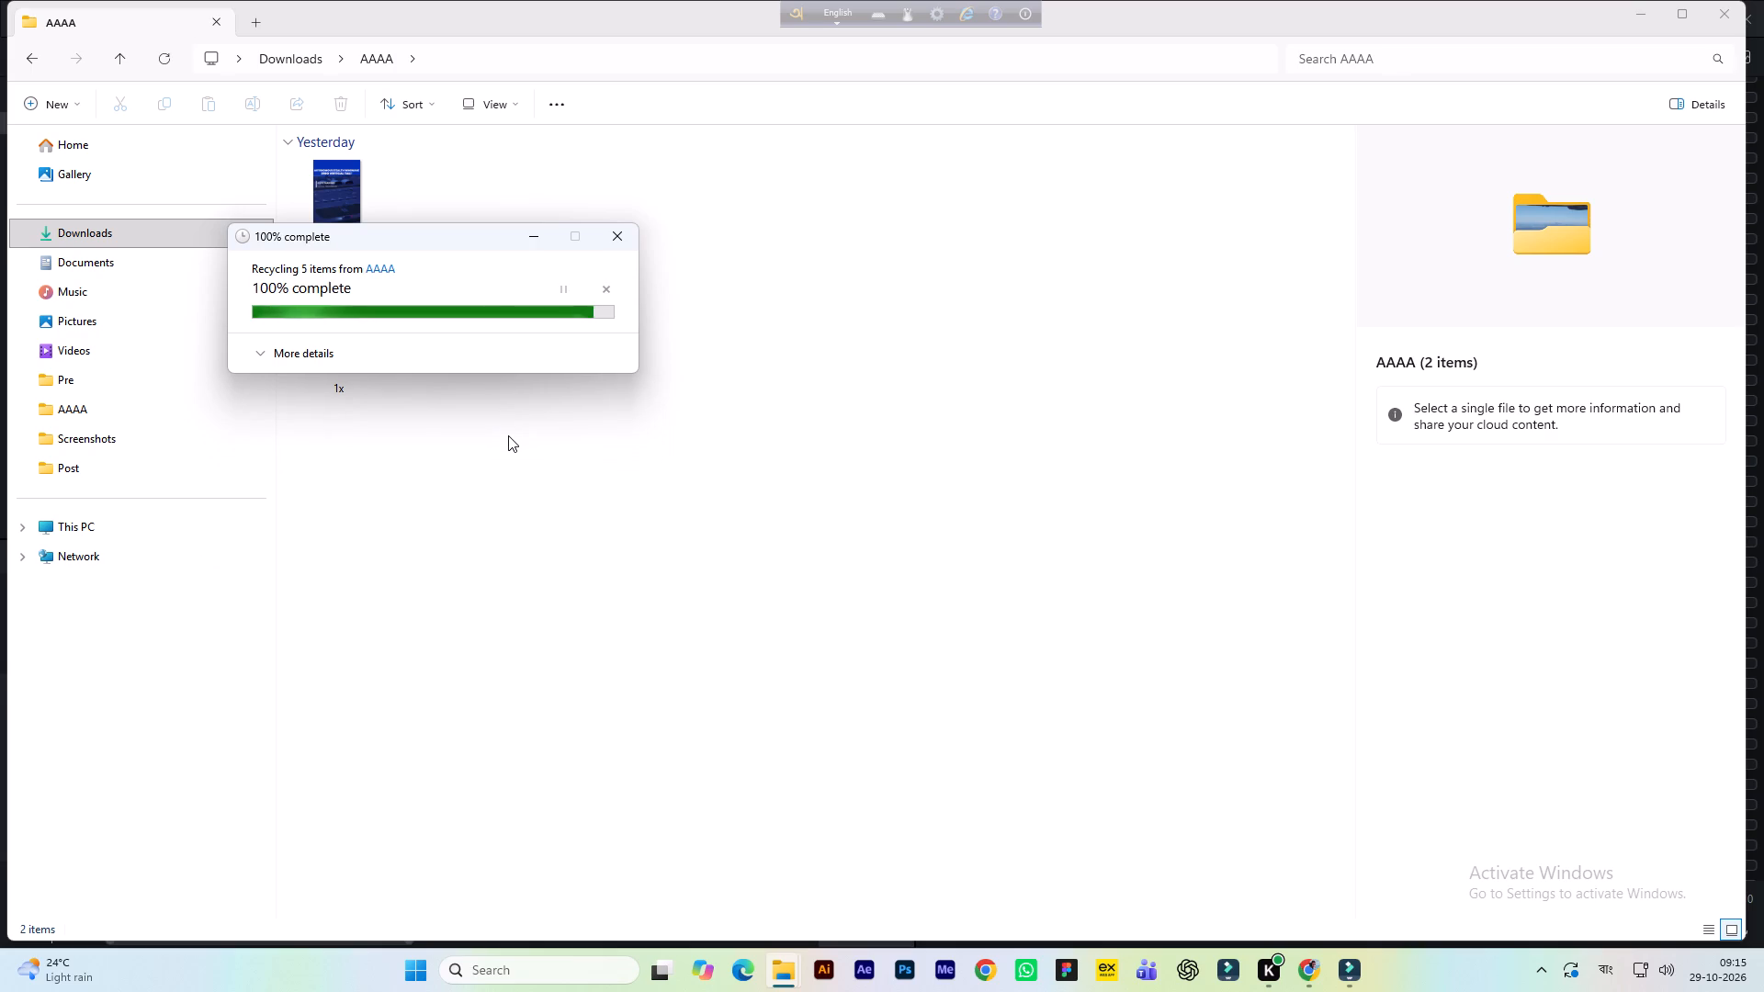
click(582, 225)
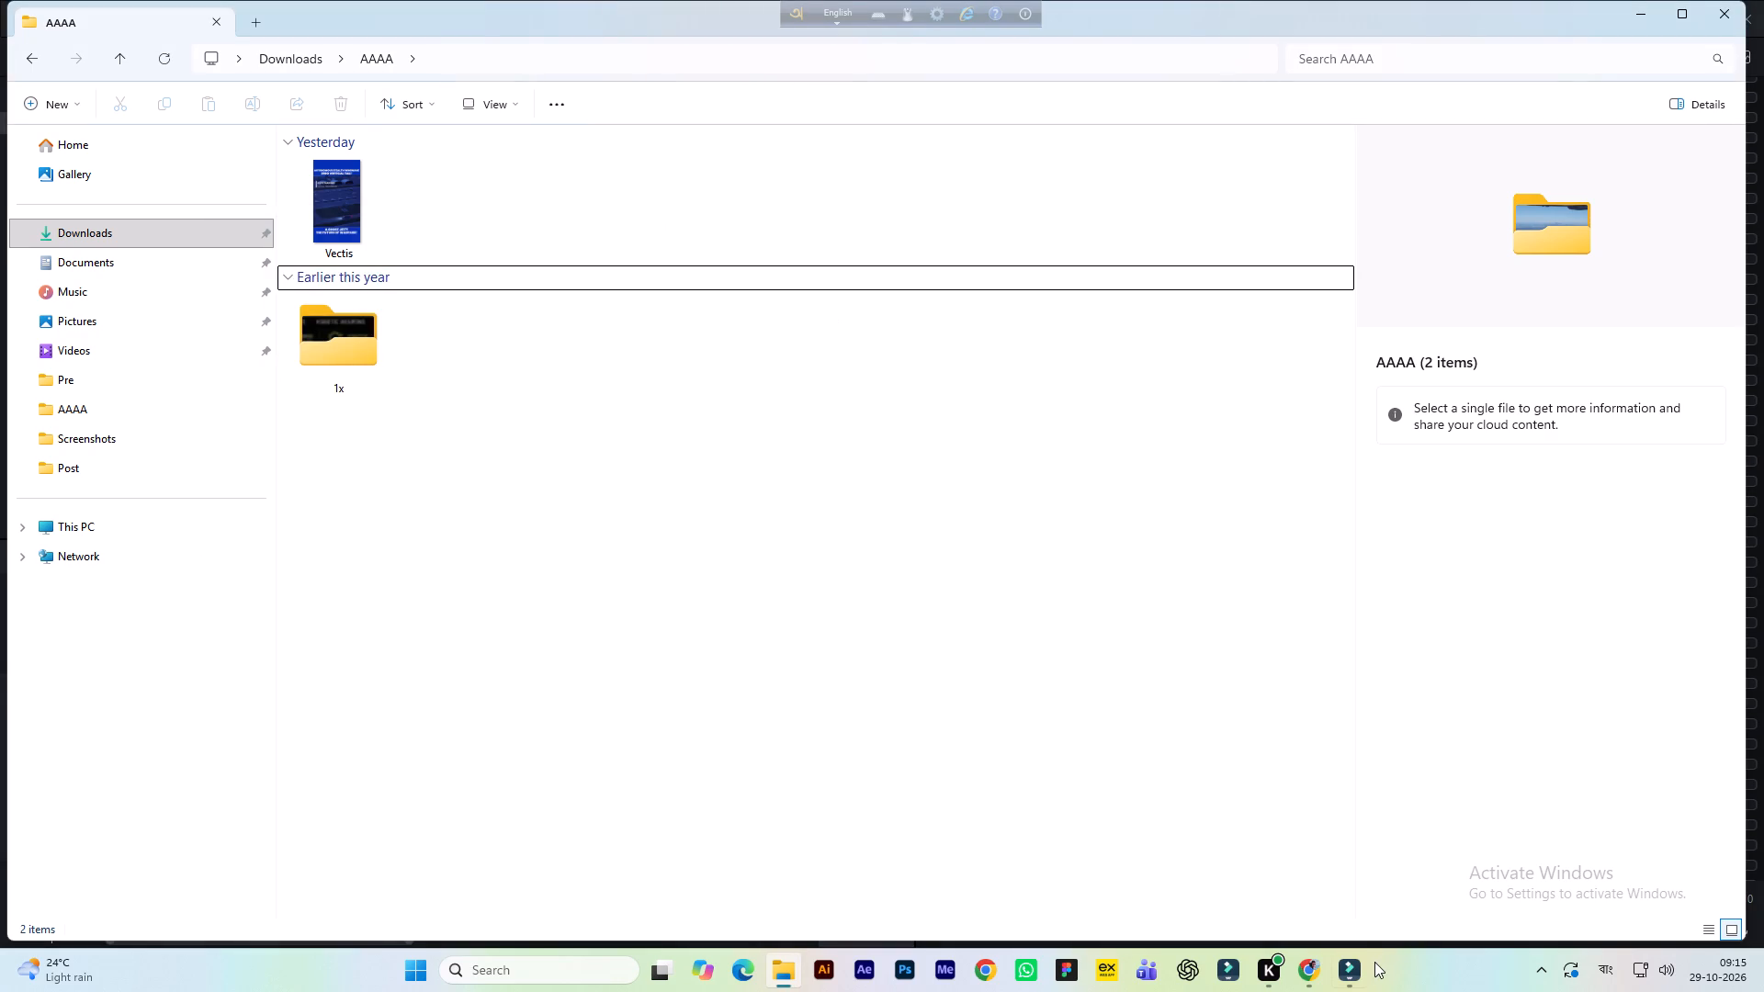
Switch to Filmora and save the project as AAAA in the Downloads > AAAA folder.
click(1357, 968)
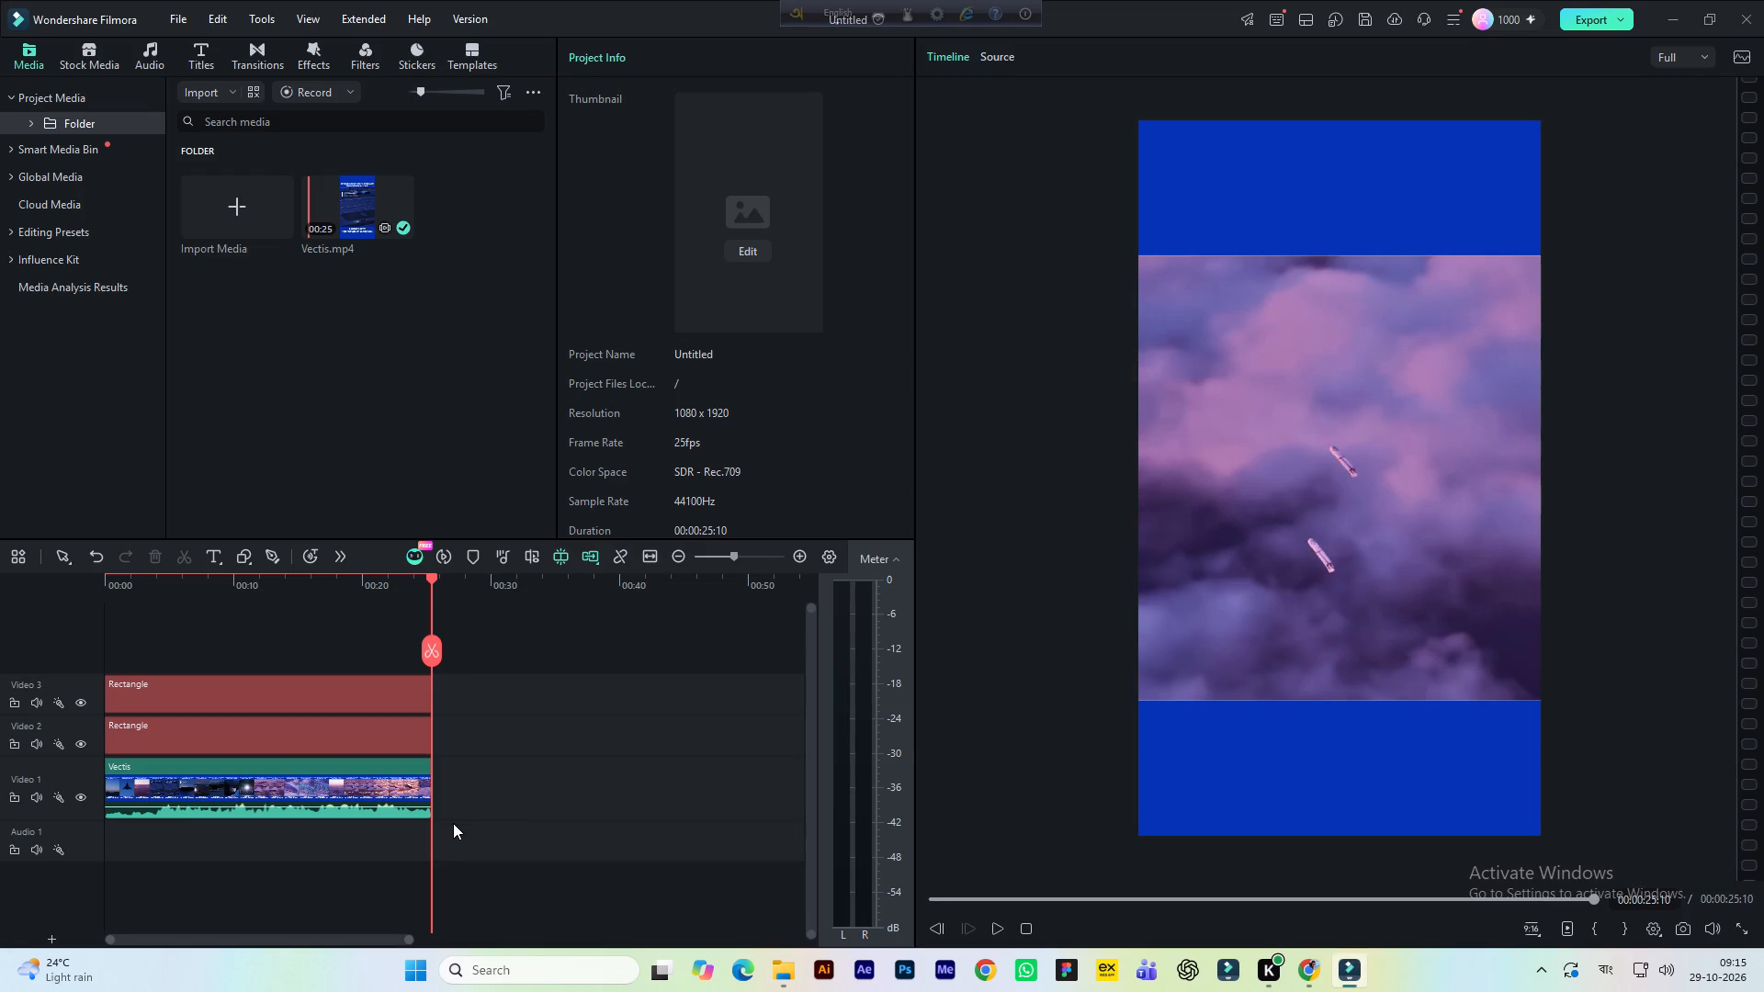
key(ctrl+e)
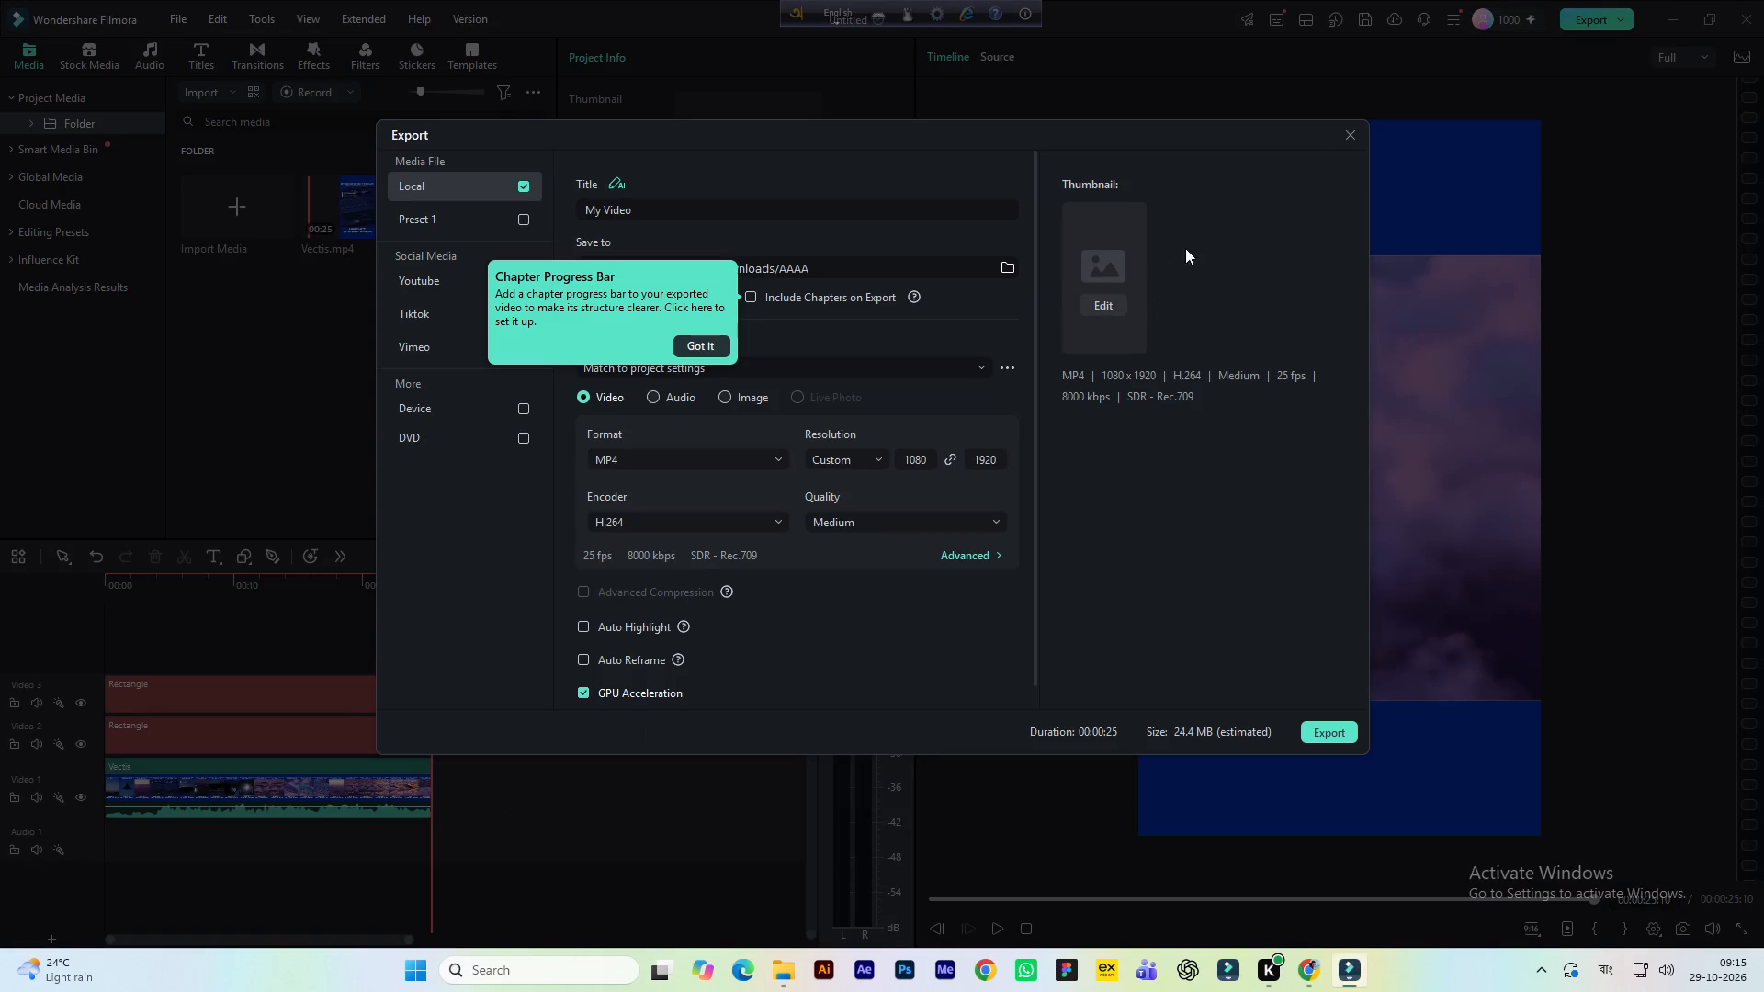
click(1348, 136)
key(ctrl+s)
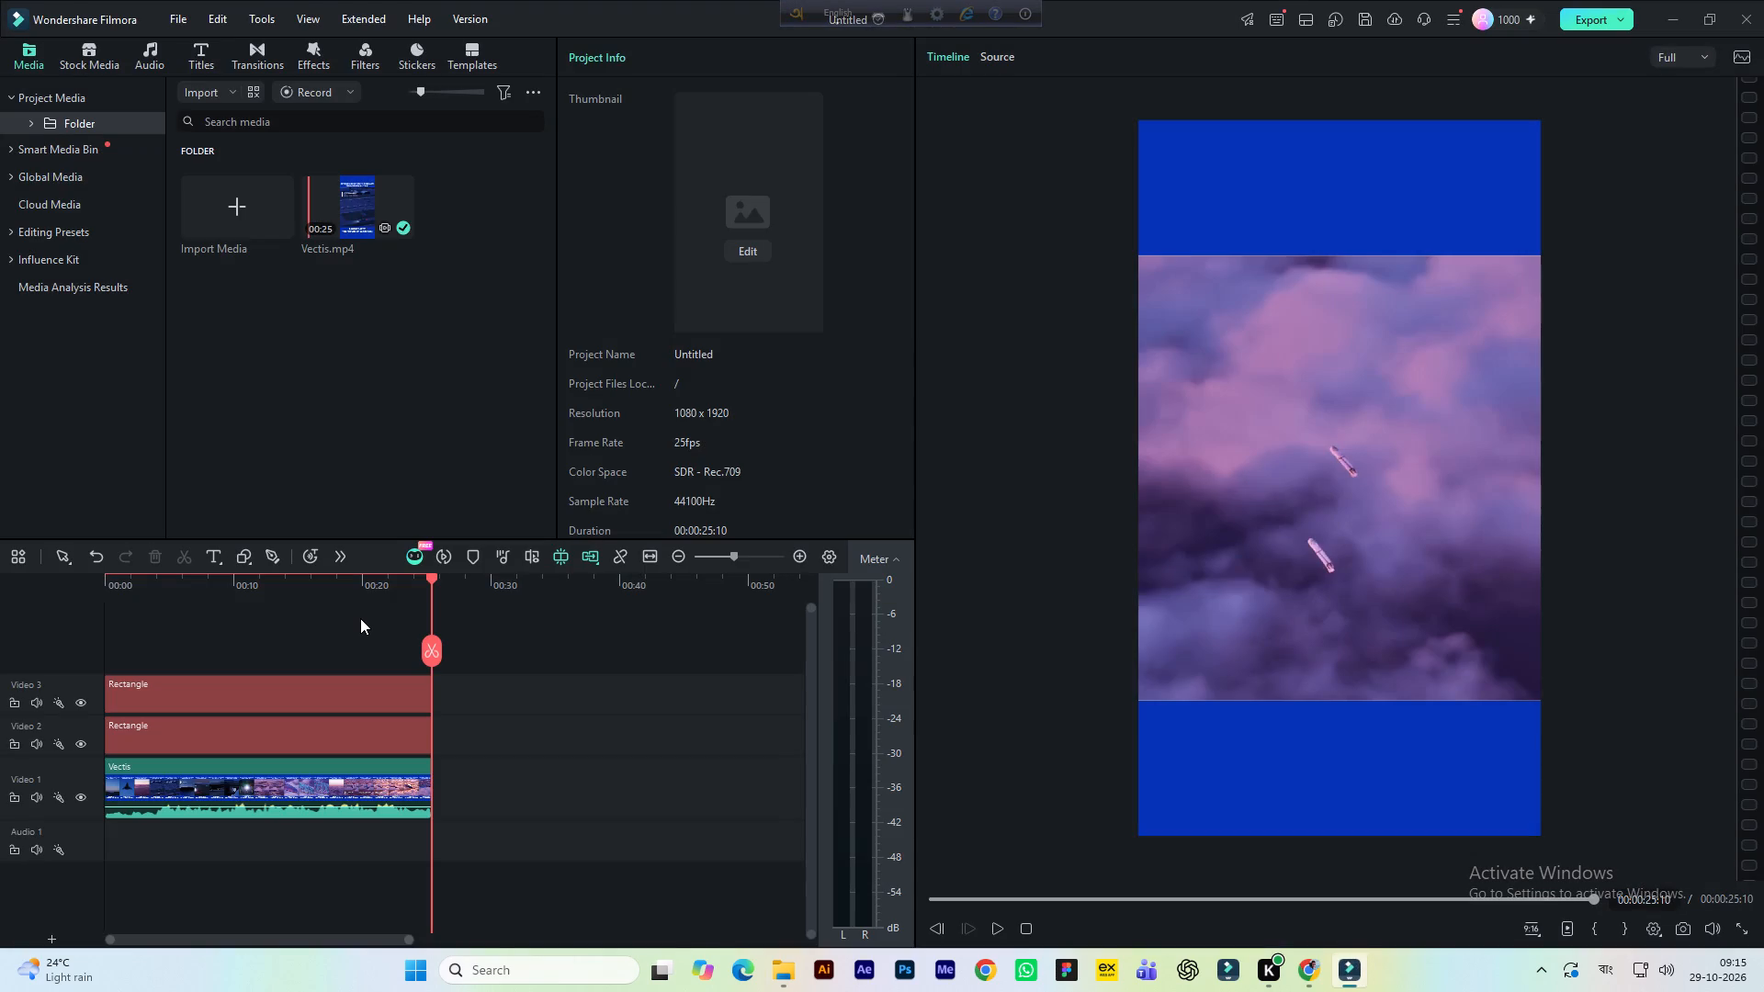
click(153, 221)
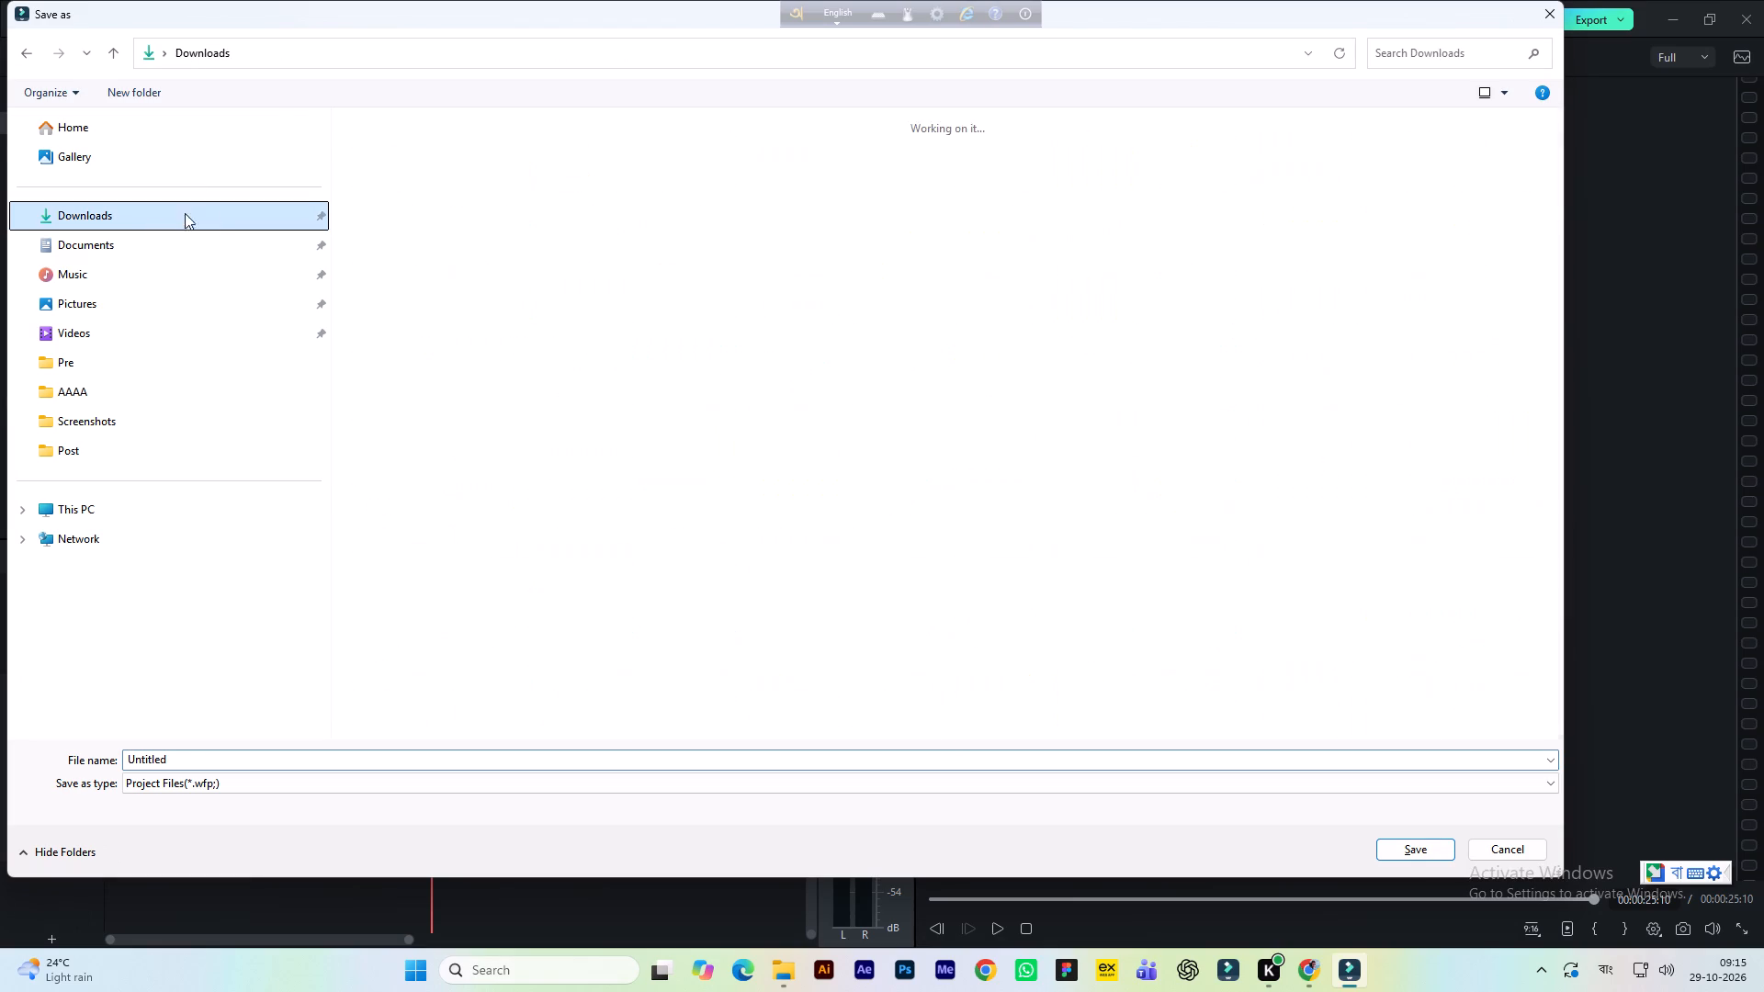
double_click(403, 191)
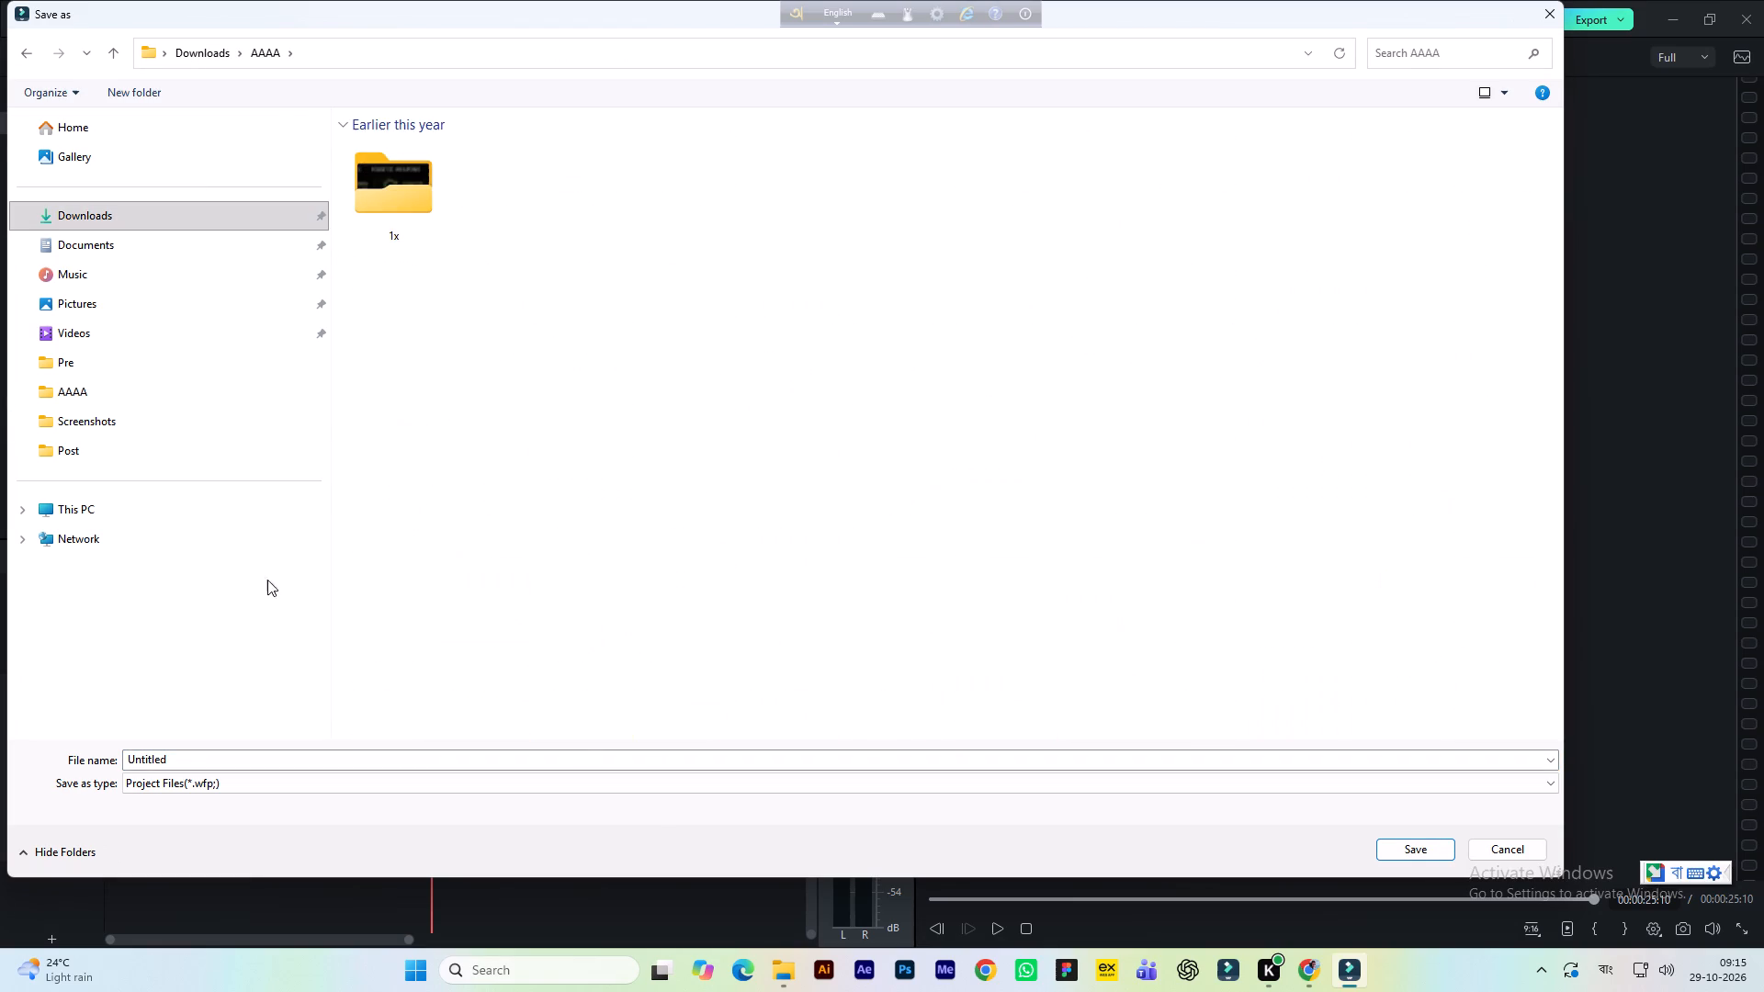
click(113, 42)
click(391, 194)
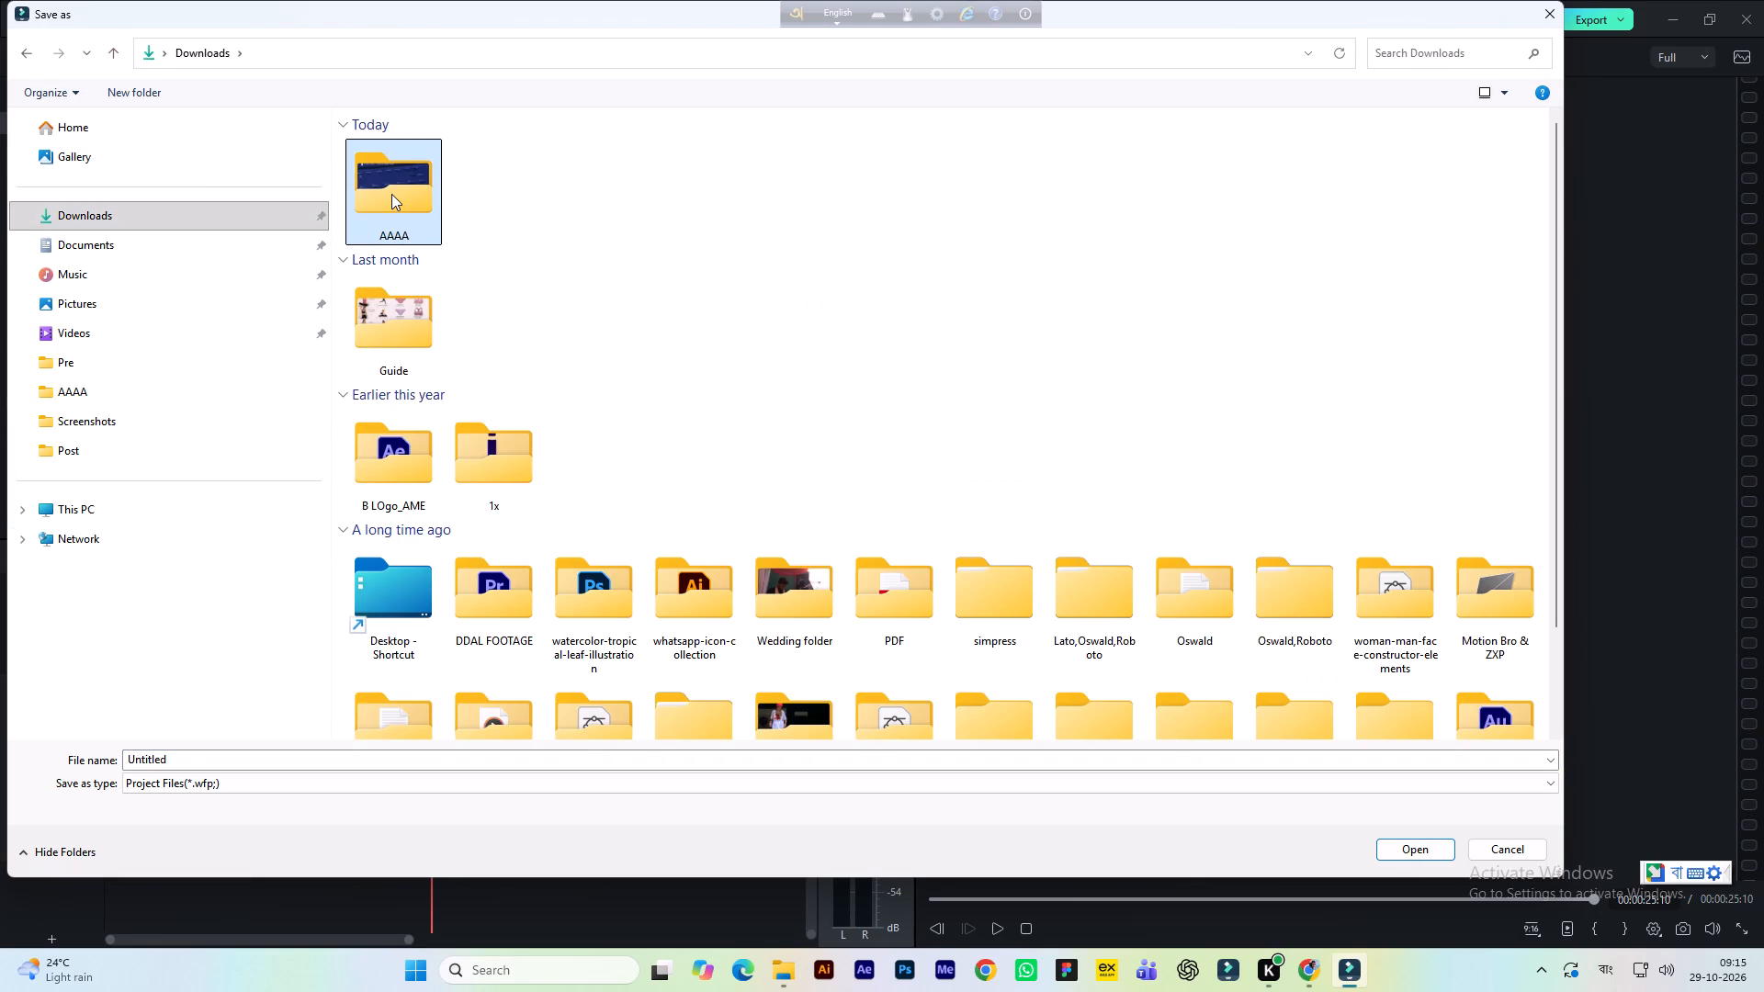
click(204, 753)
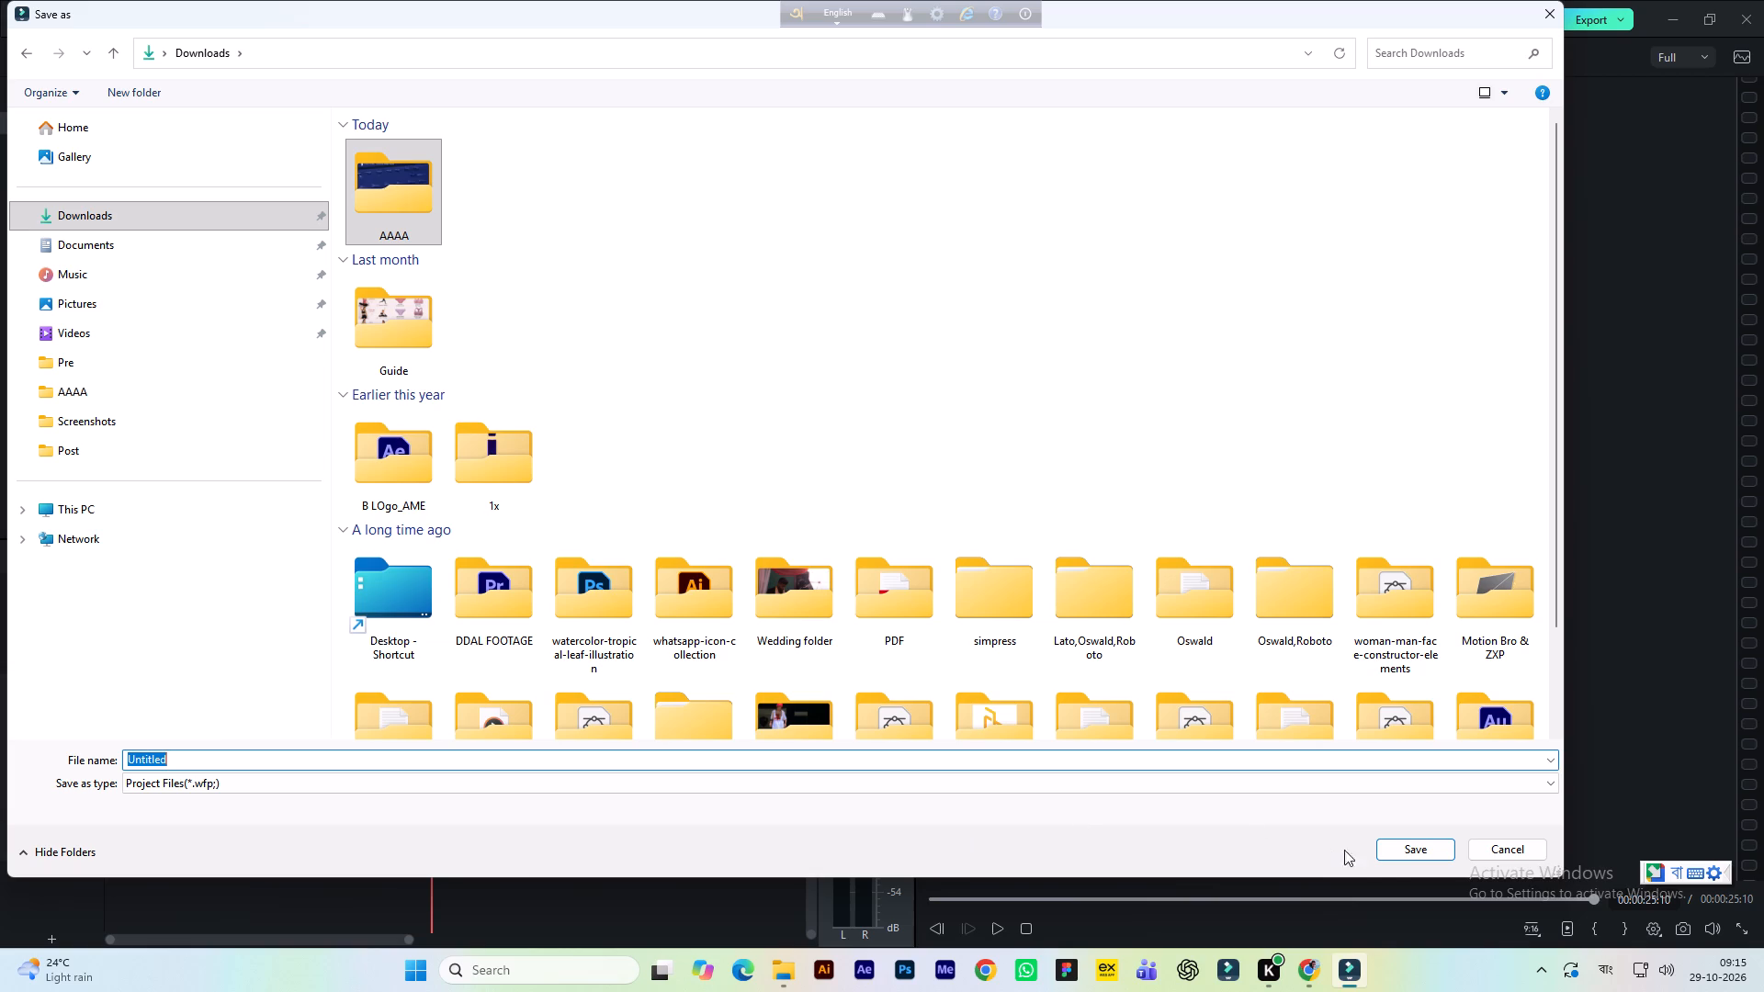
text(AAAA)
click(227, 881)
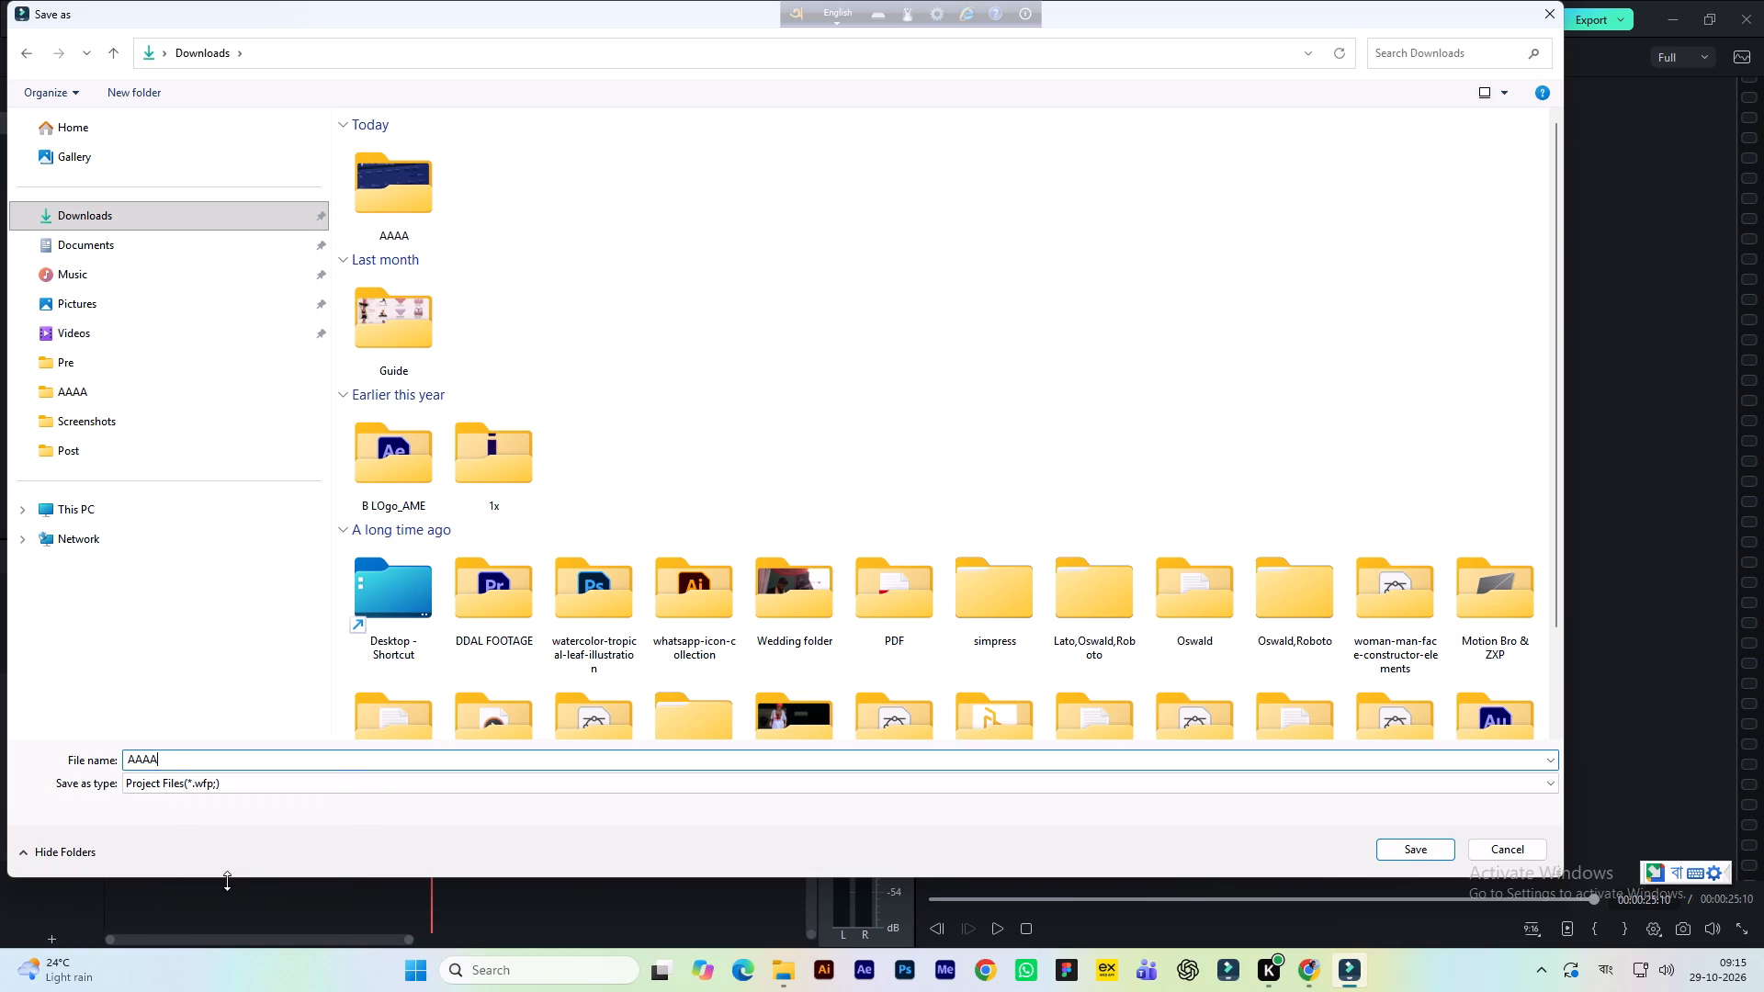
click(379, 189)
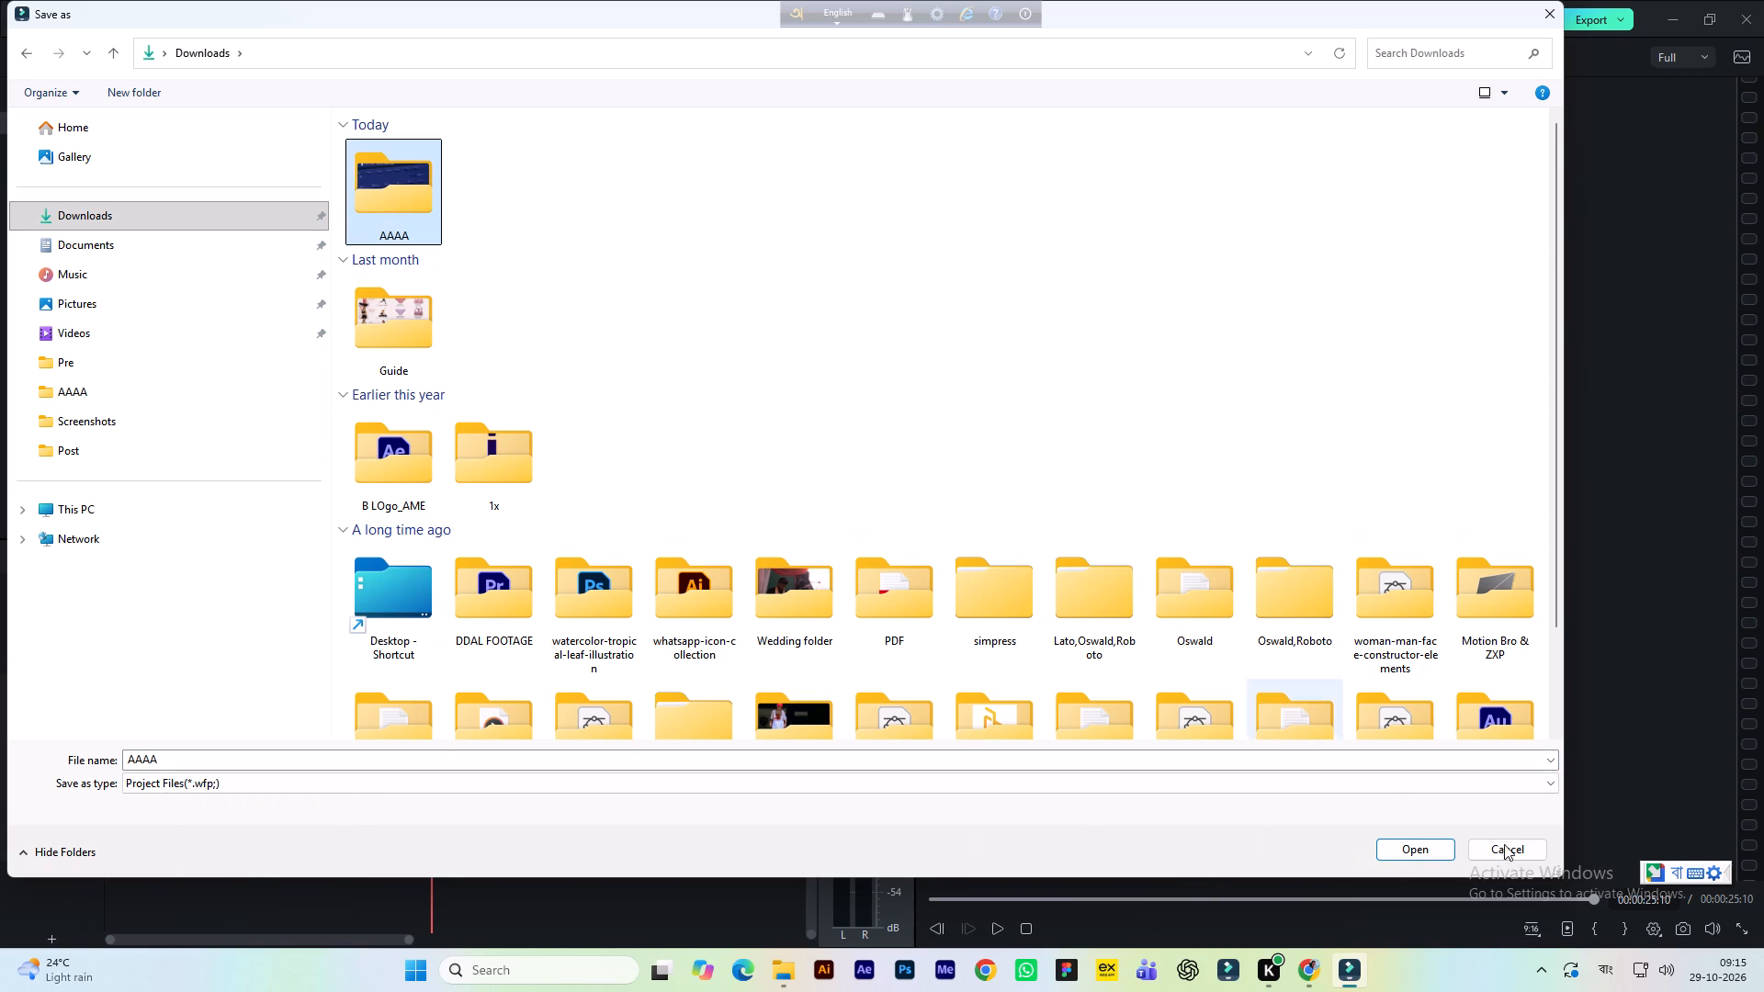
click(1428, 845)
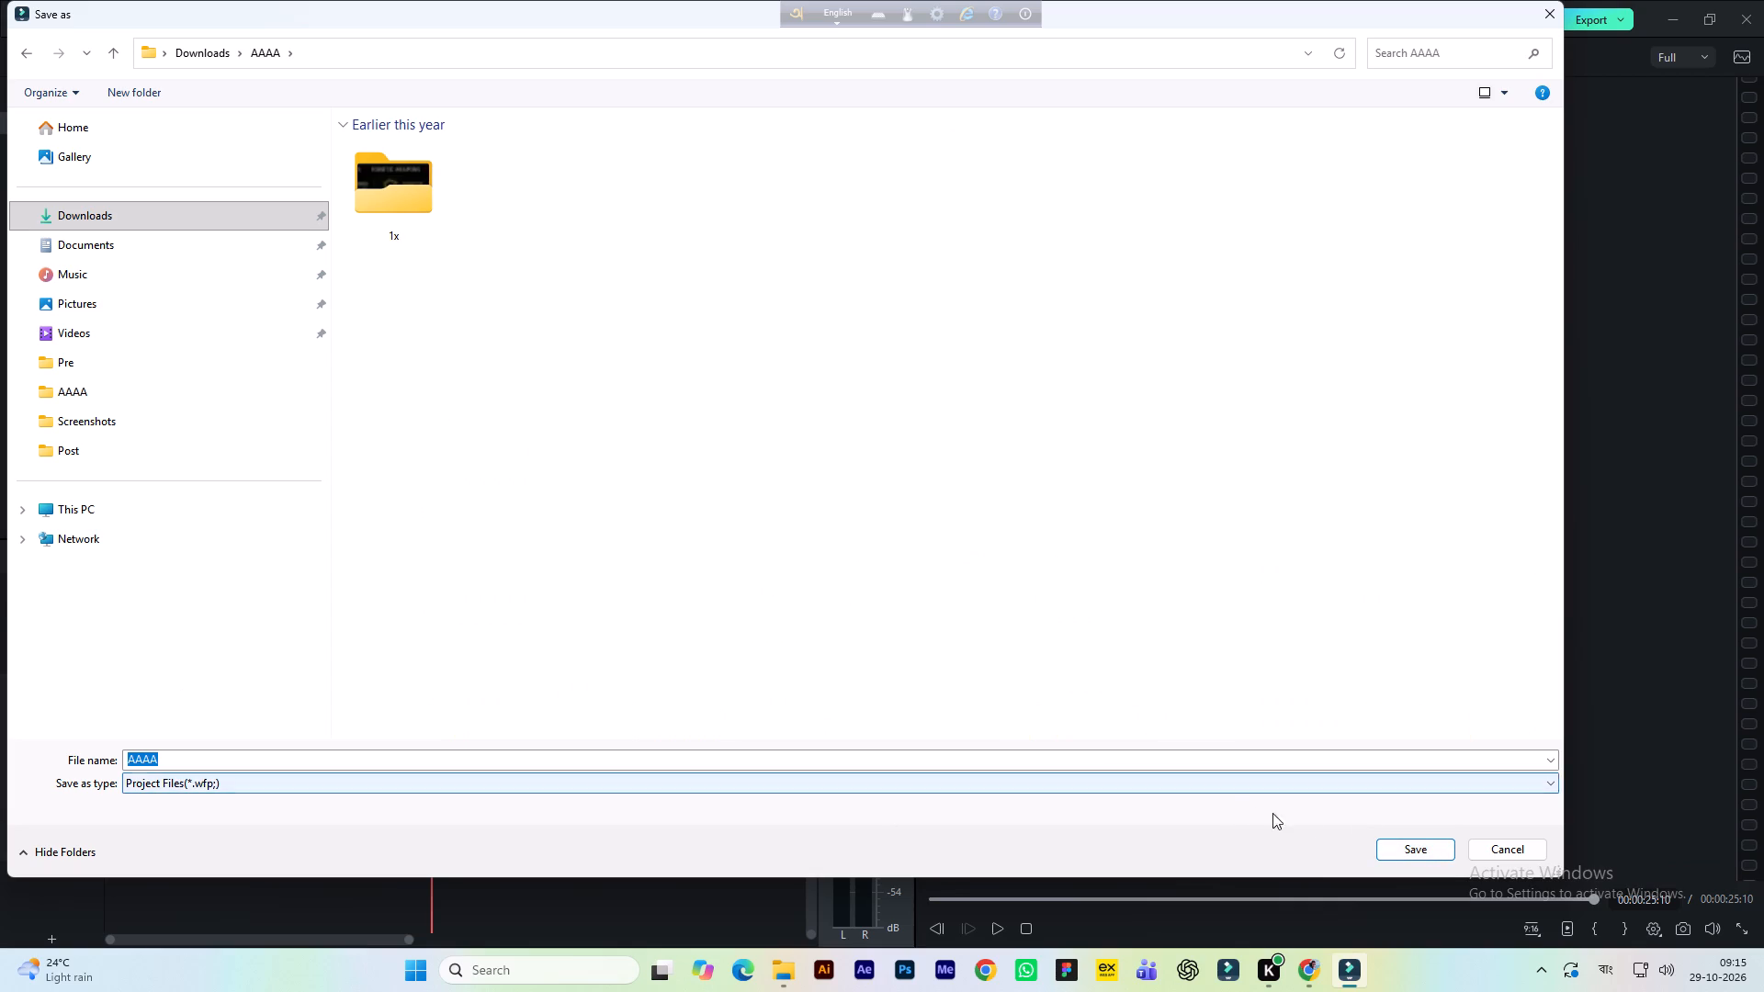
click(1410, 854)
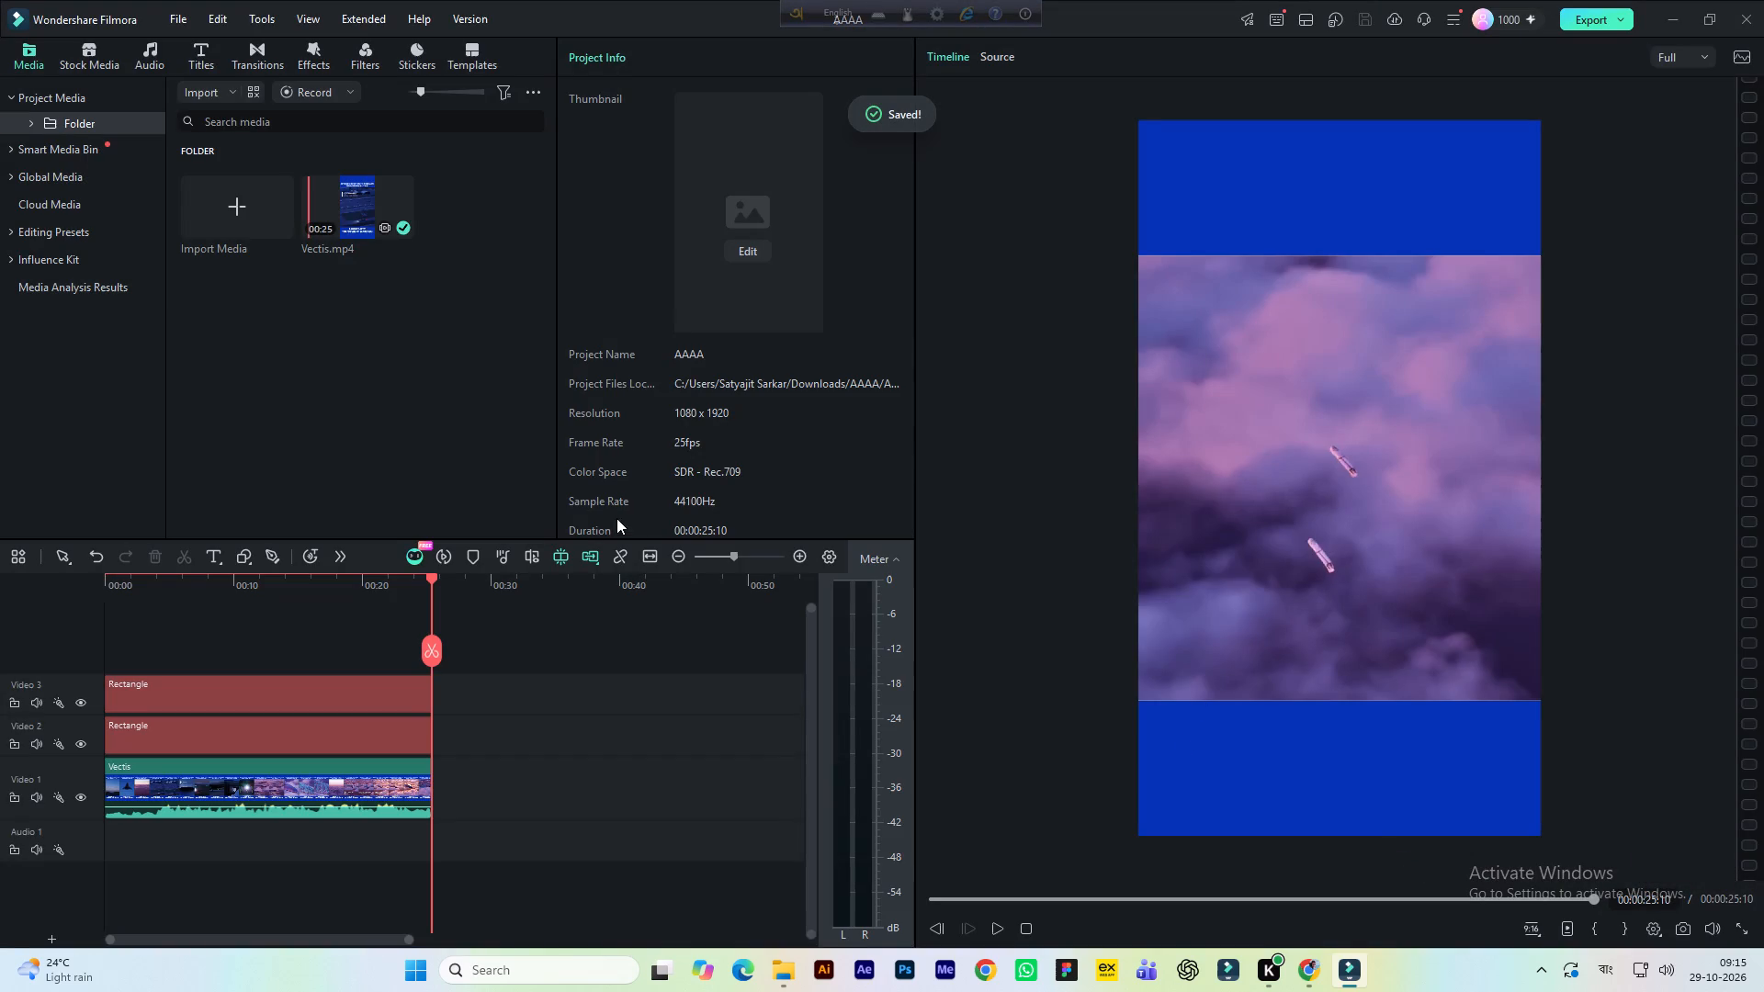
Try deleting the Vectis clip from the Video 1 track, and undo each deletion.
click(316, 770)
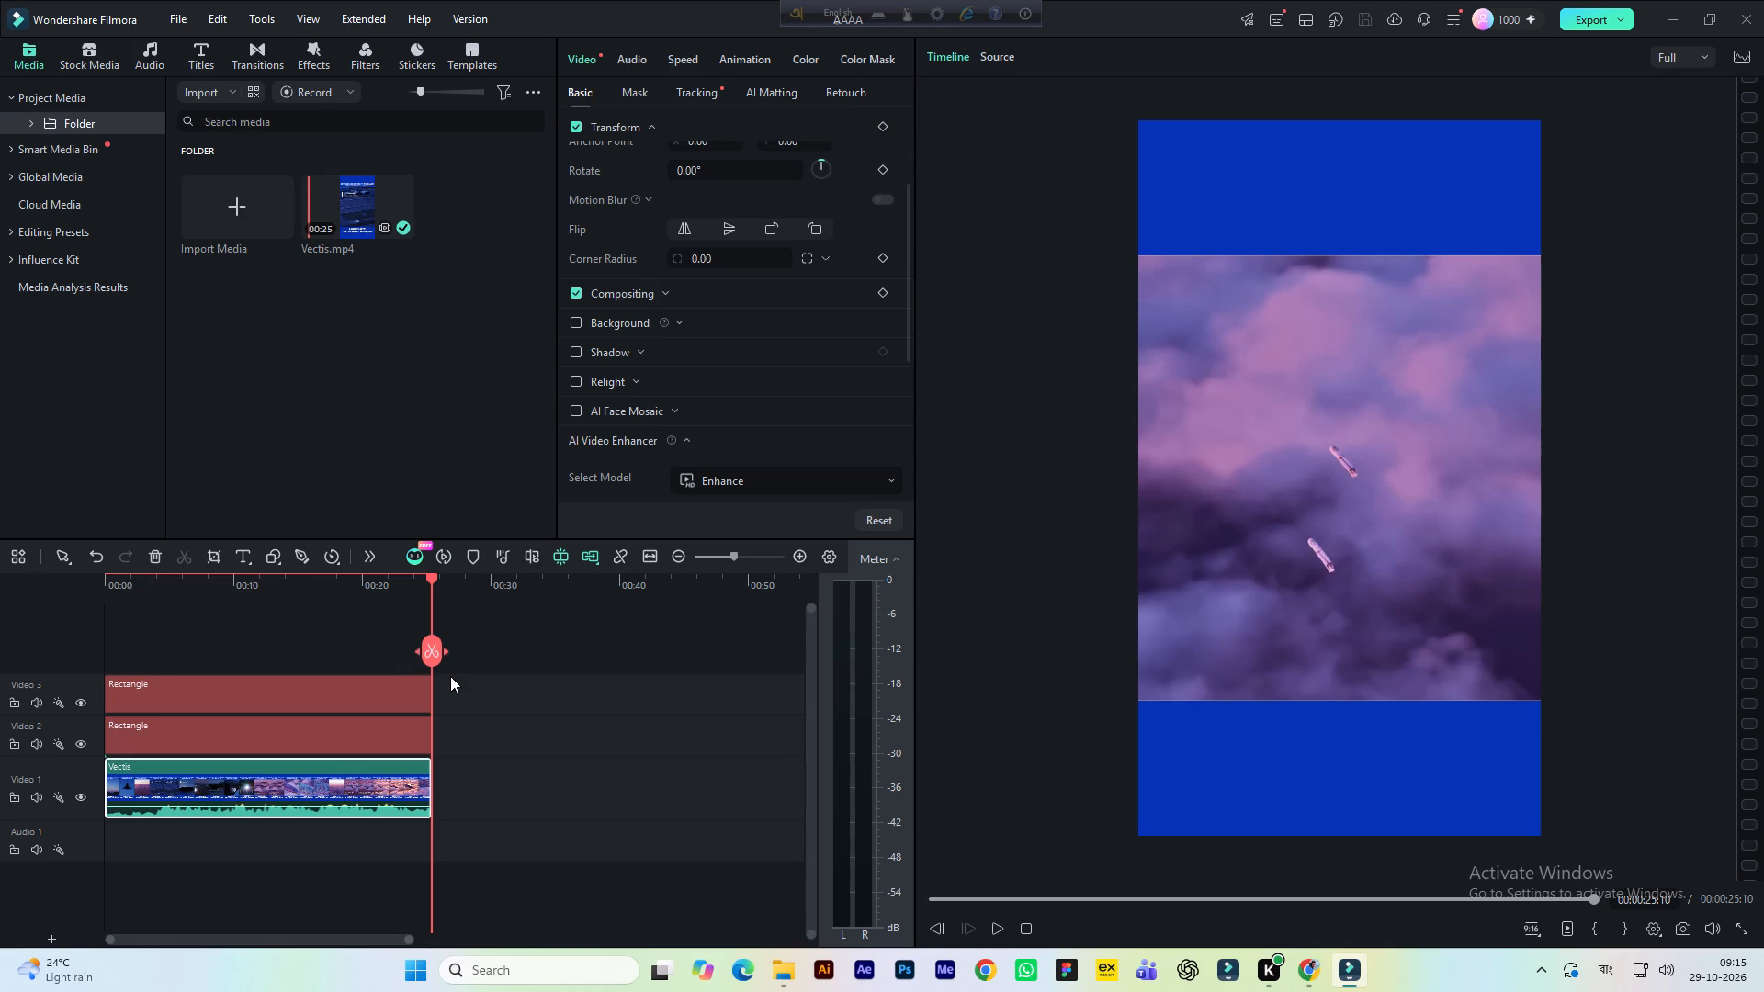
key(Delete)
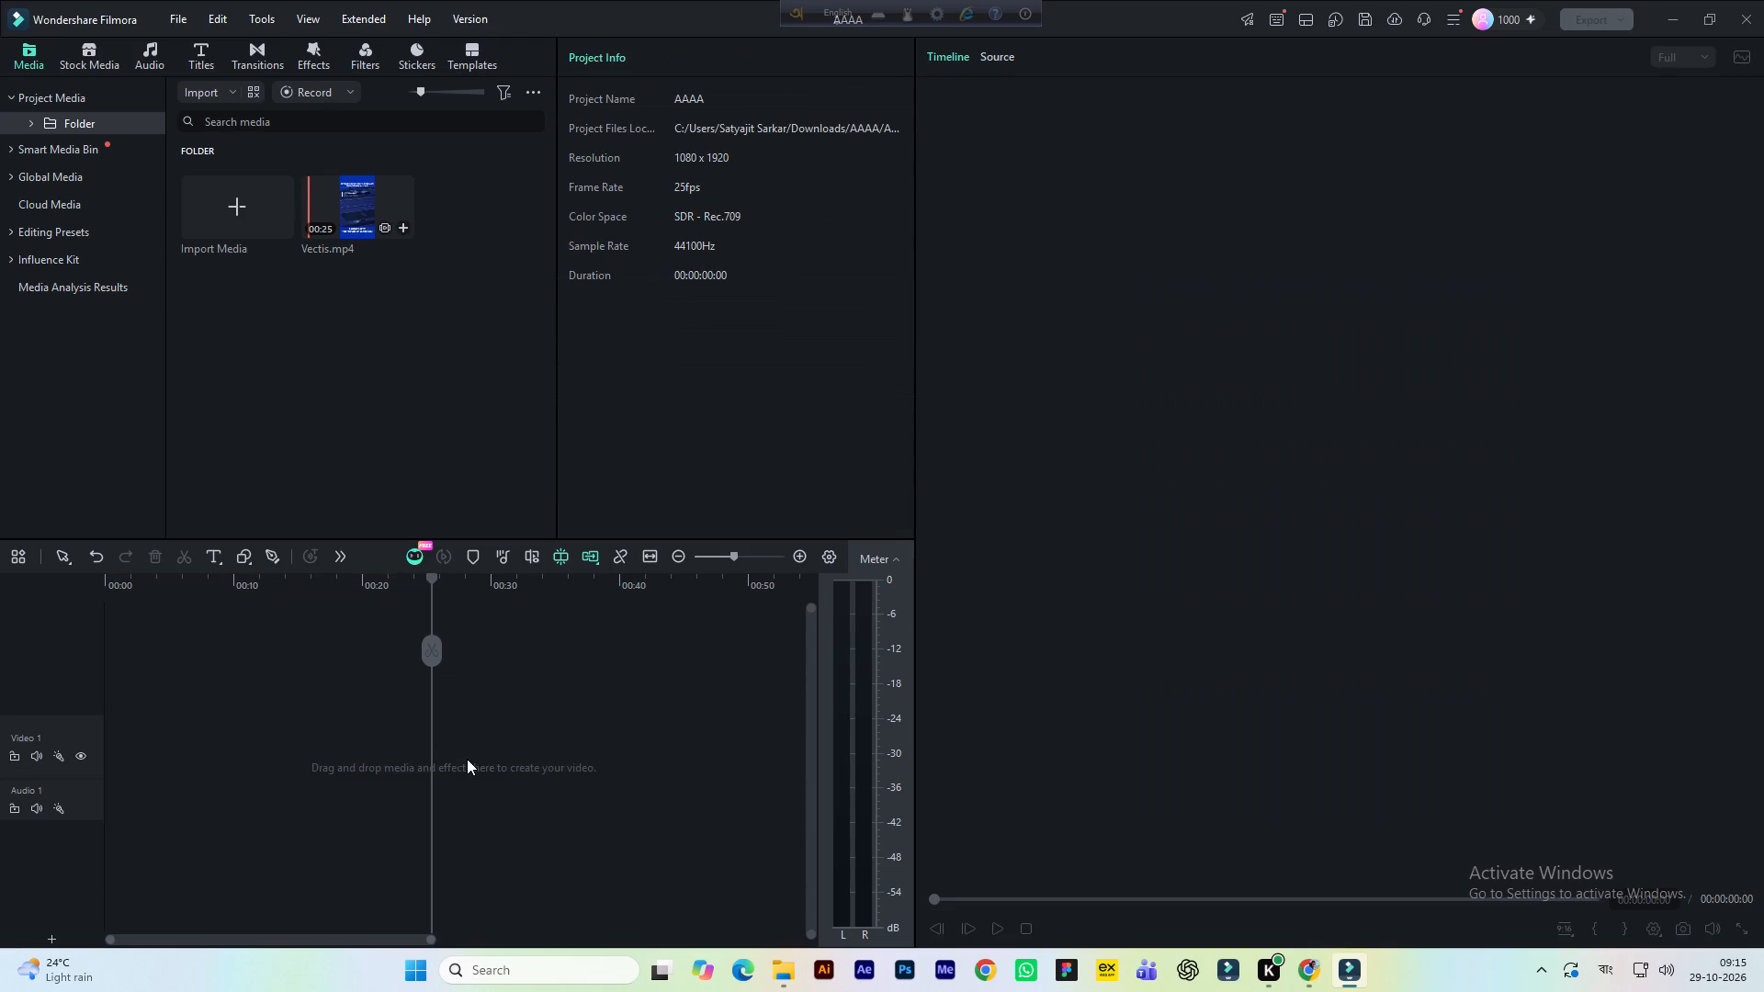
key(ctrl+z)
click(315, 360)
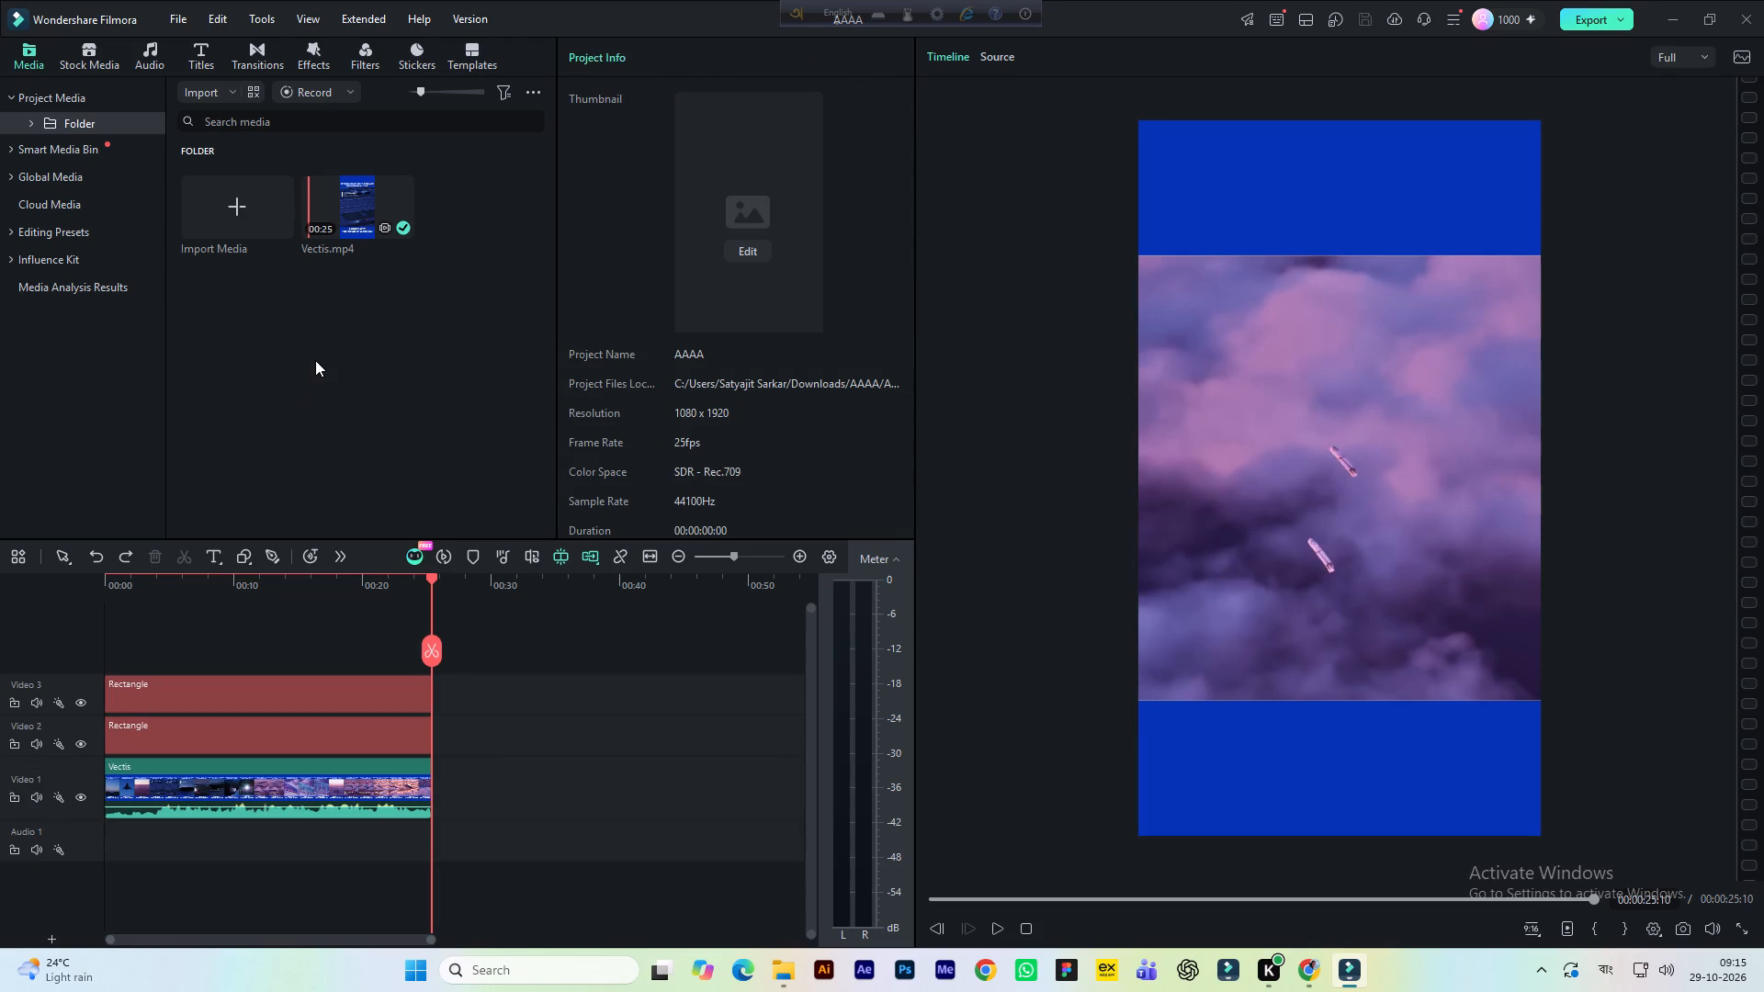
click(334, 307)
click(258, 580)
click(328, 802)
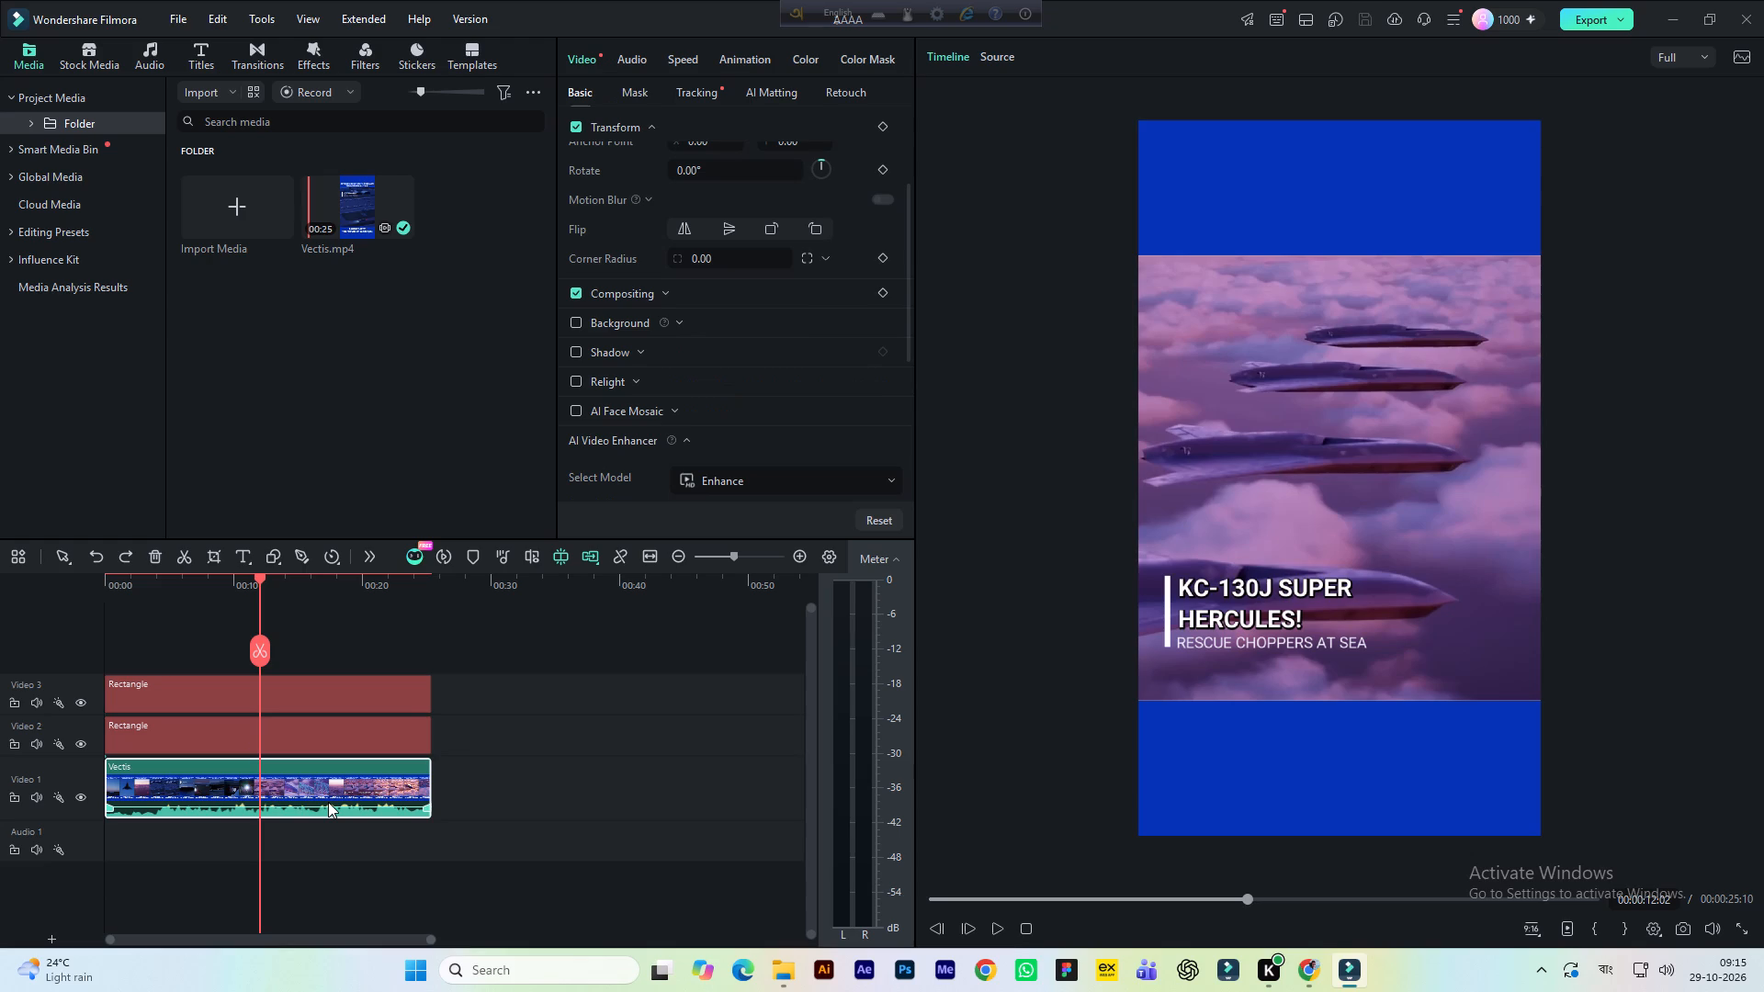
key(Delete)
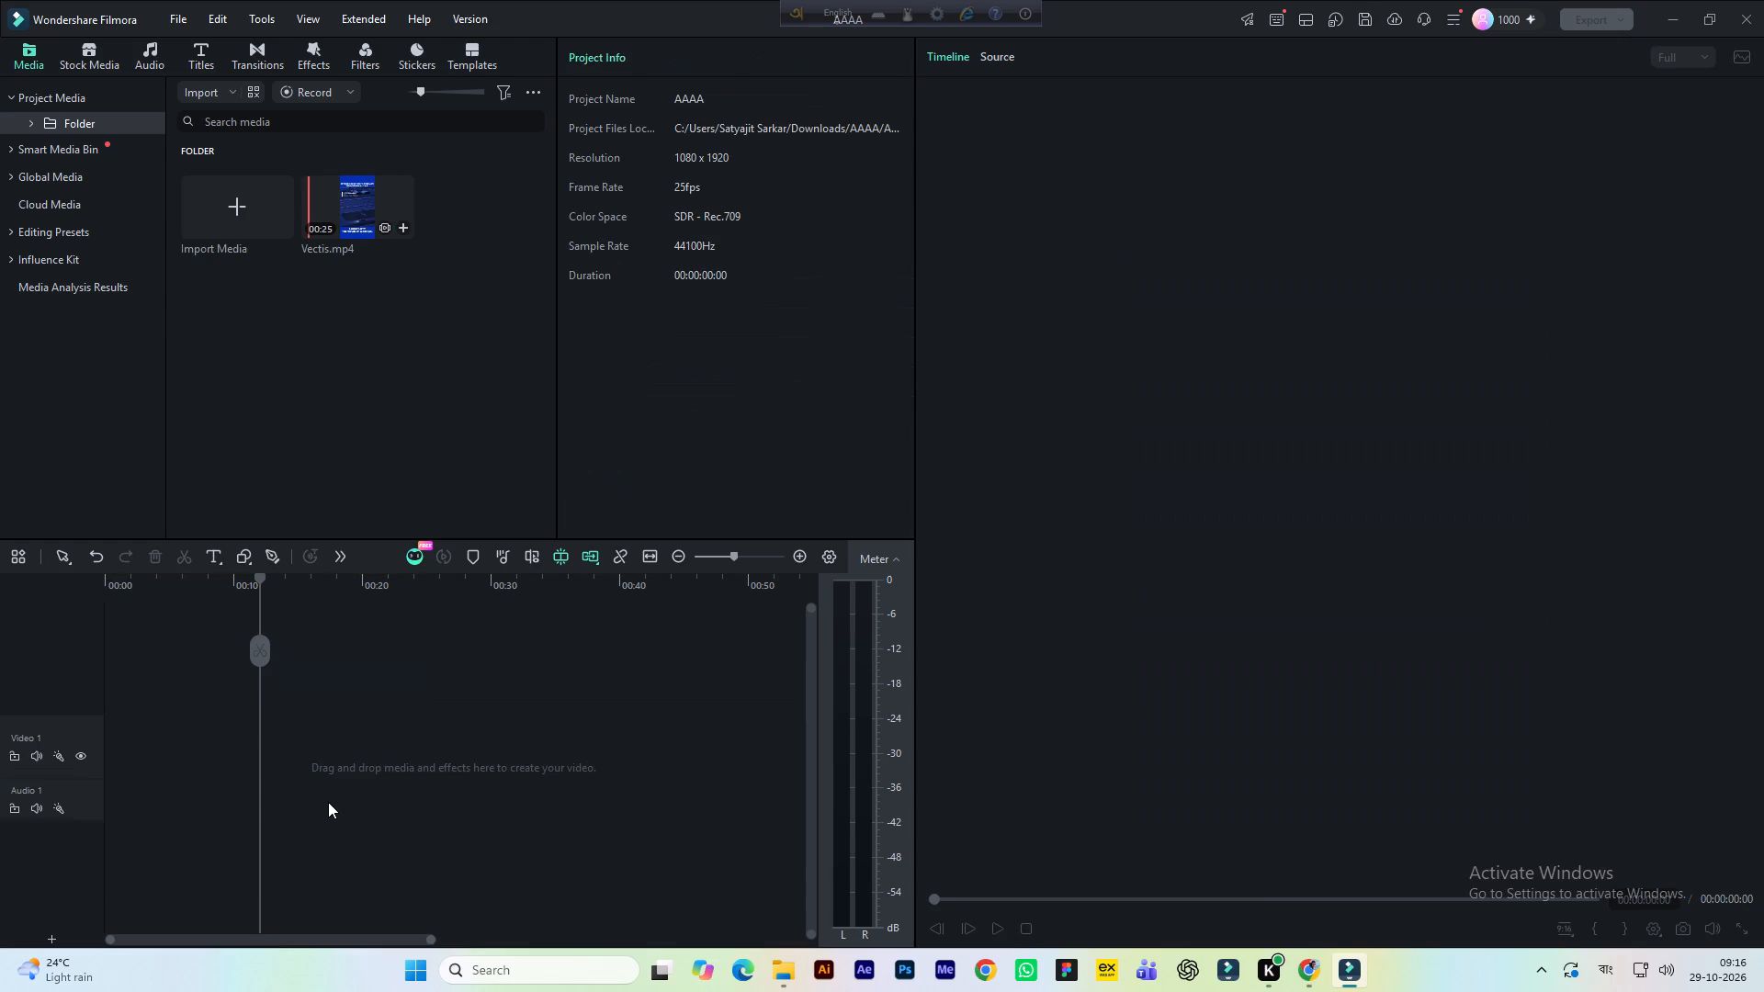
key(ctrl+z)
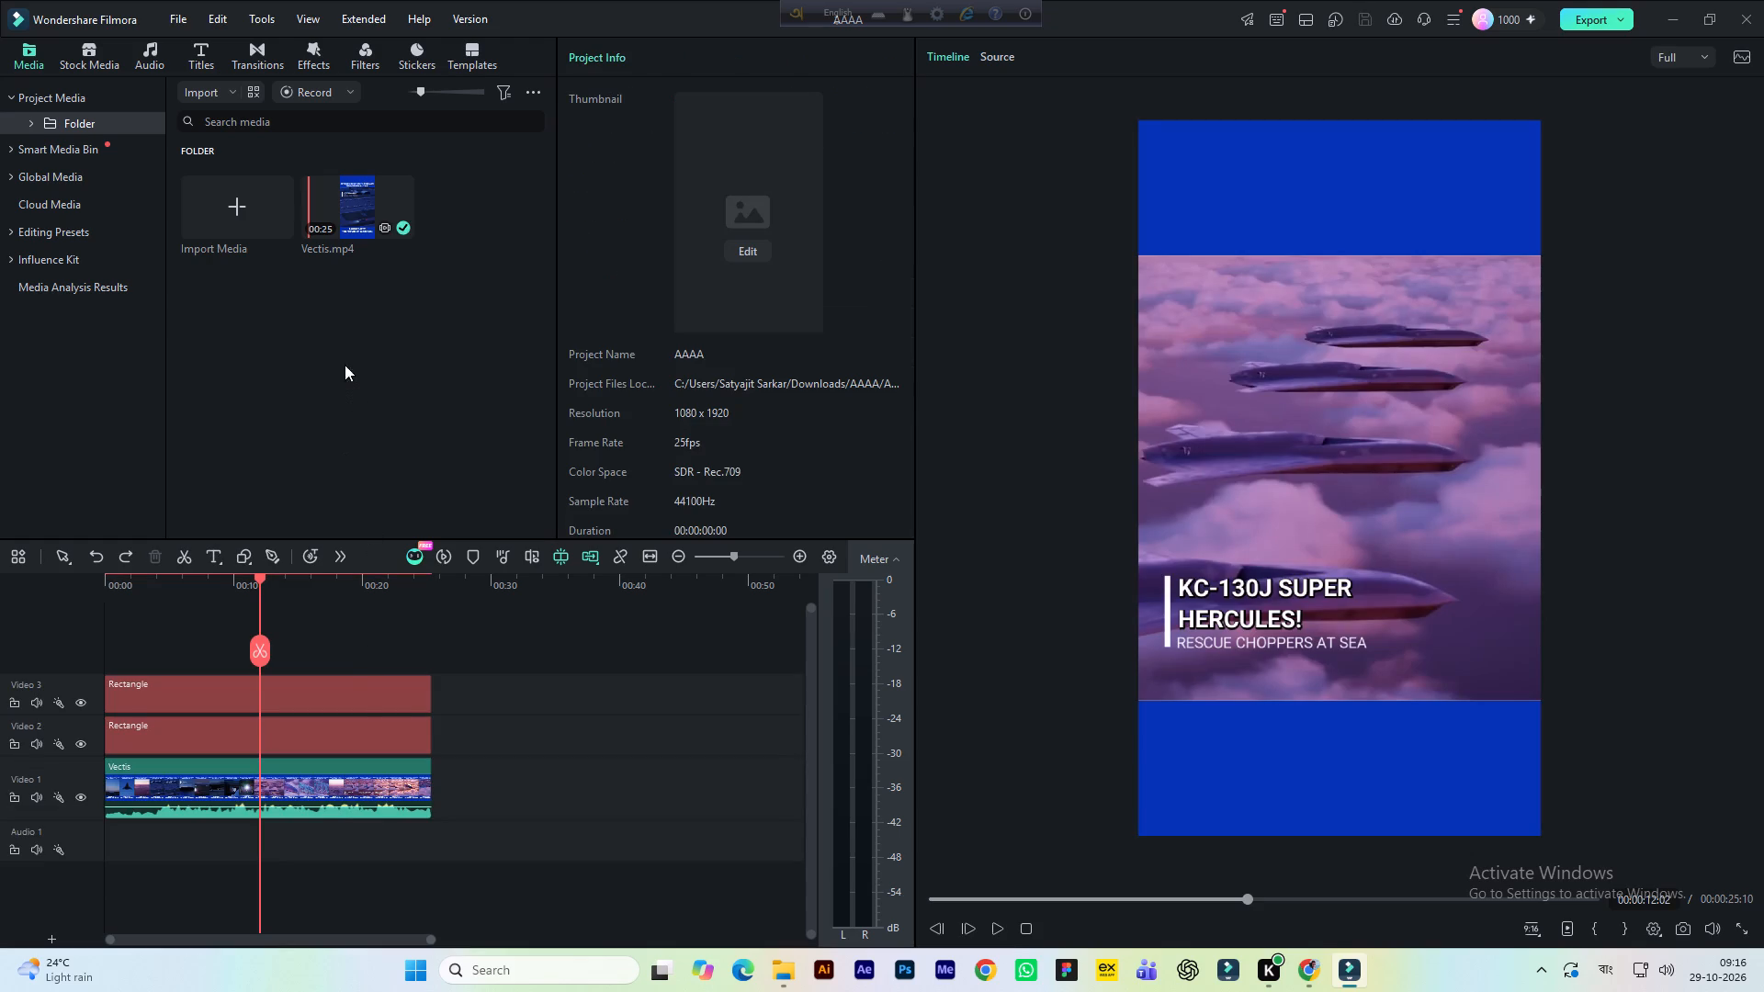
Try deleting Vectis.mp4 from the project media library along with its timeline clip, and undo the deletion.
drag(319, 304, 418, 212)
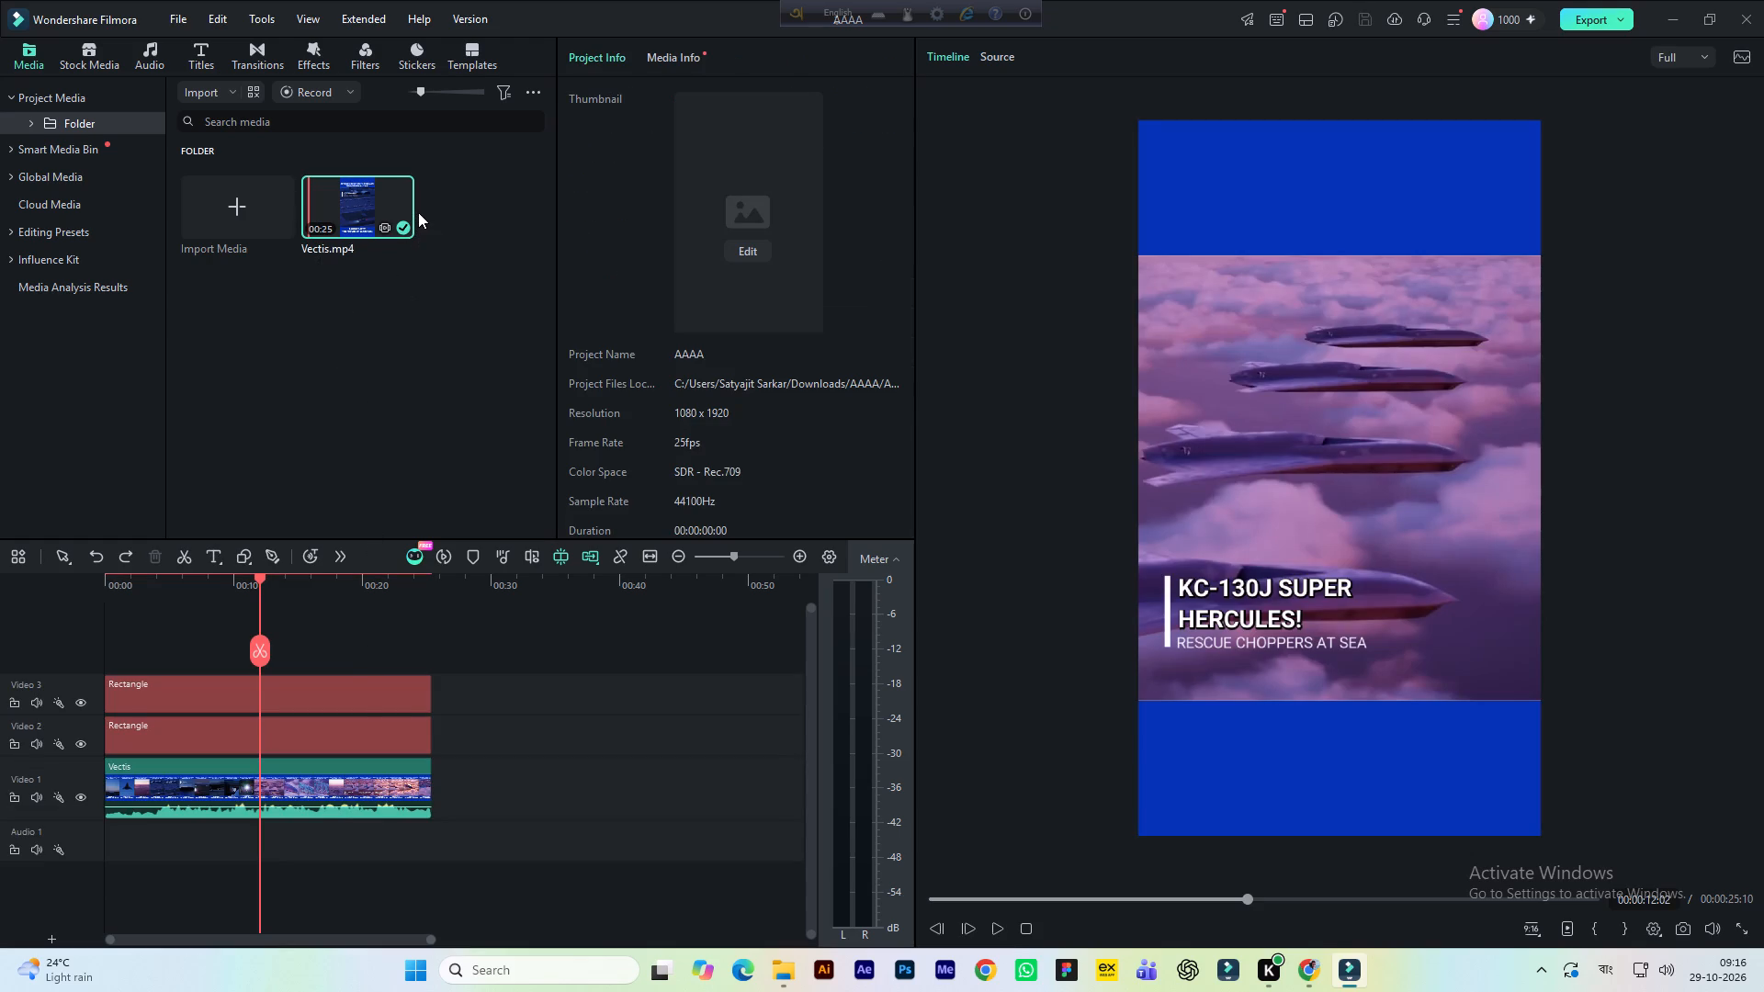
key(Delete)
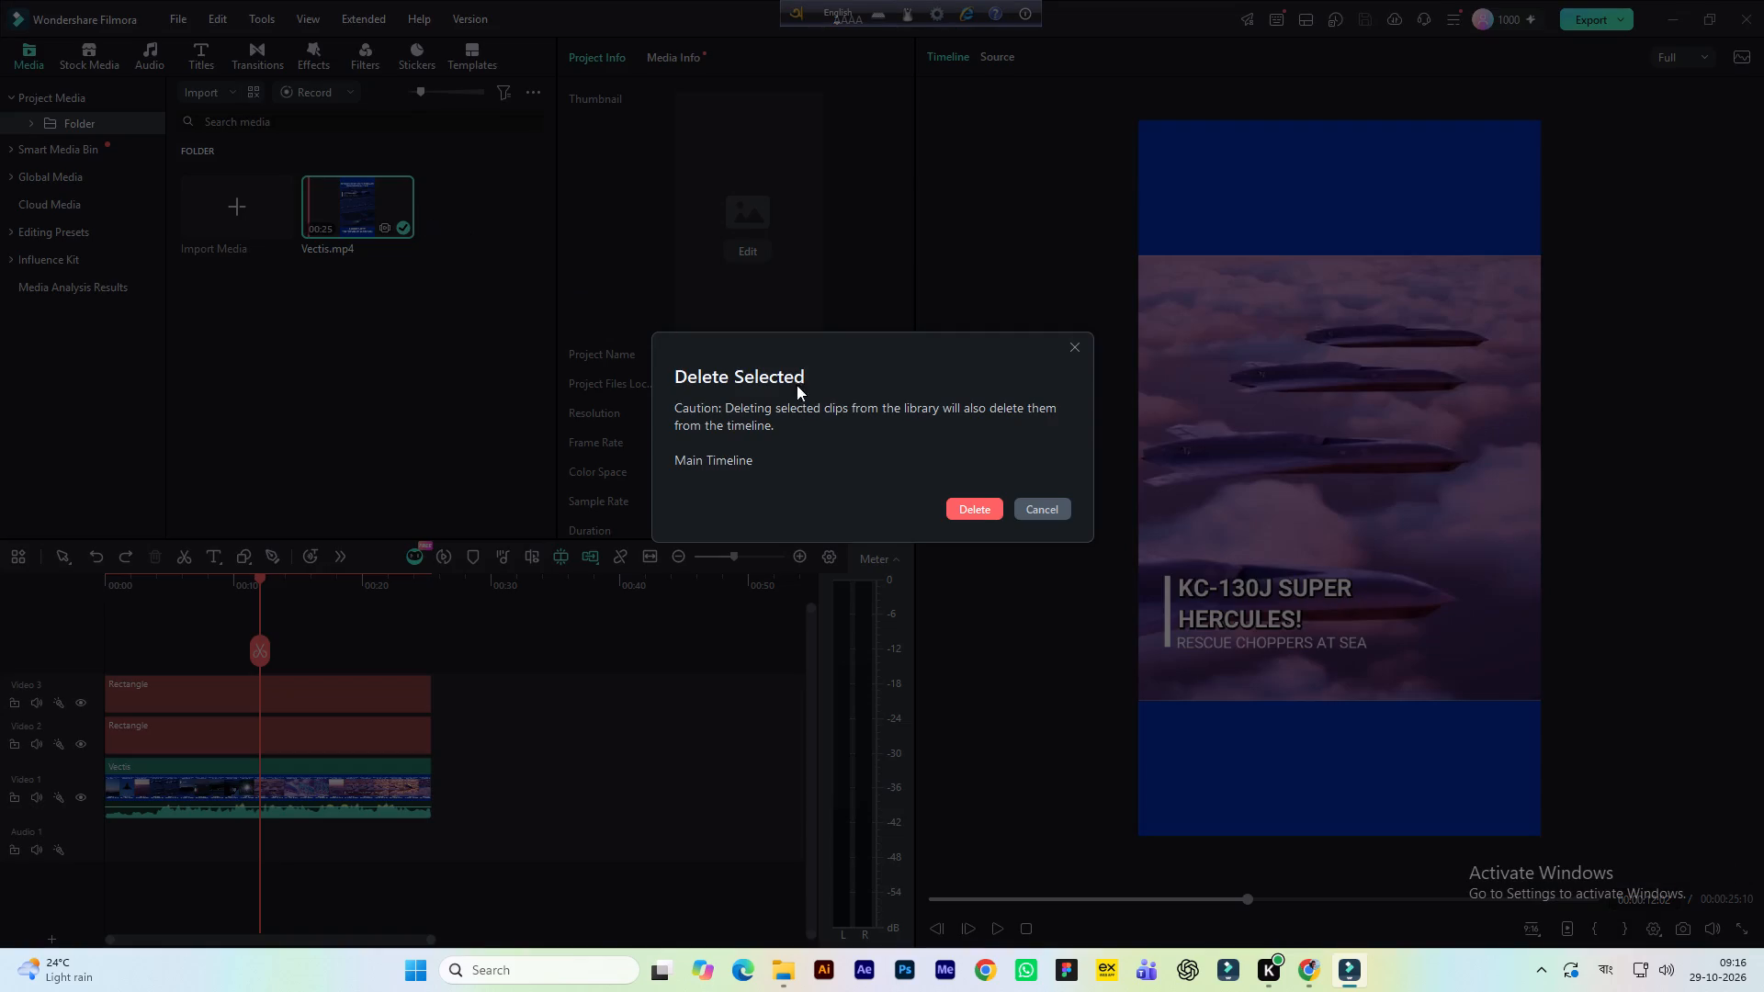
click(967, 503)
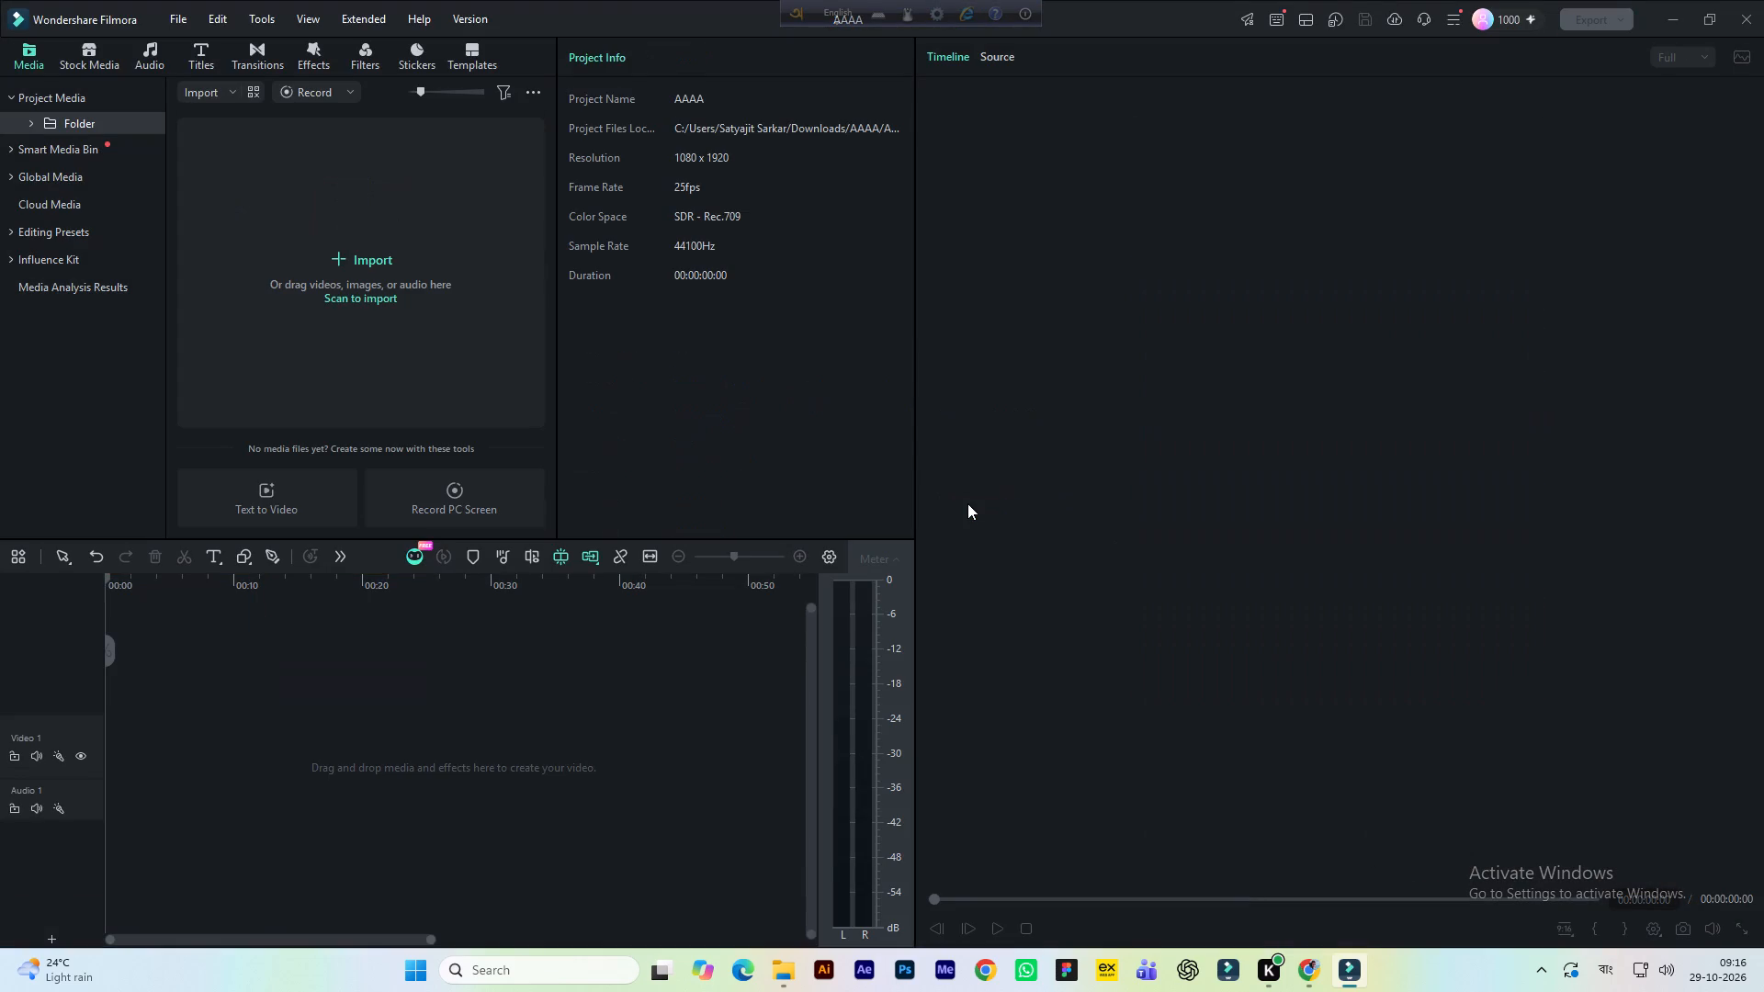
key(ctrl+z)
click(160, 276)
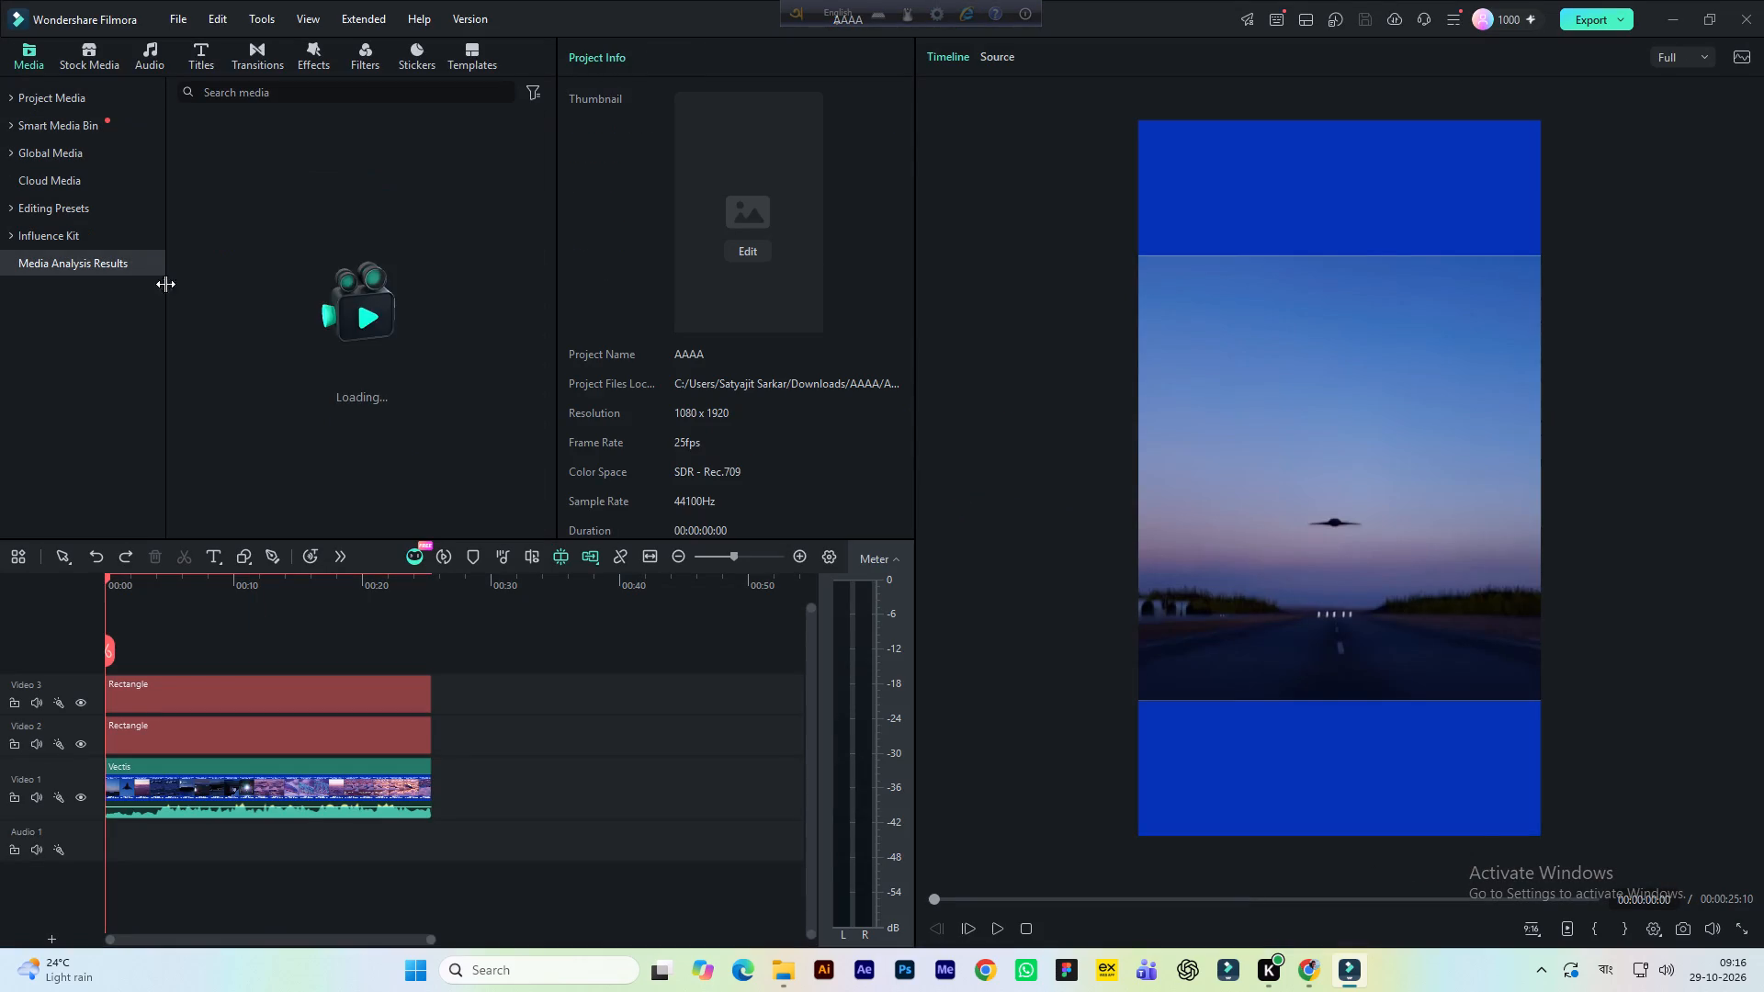
Import the videos 68 and 69 from the Defenc > Pre folder into the project media.
click(81, 51)
click(19, 56)
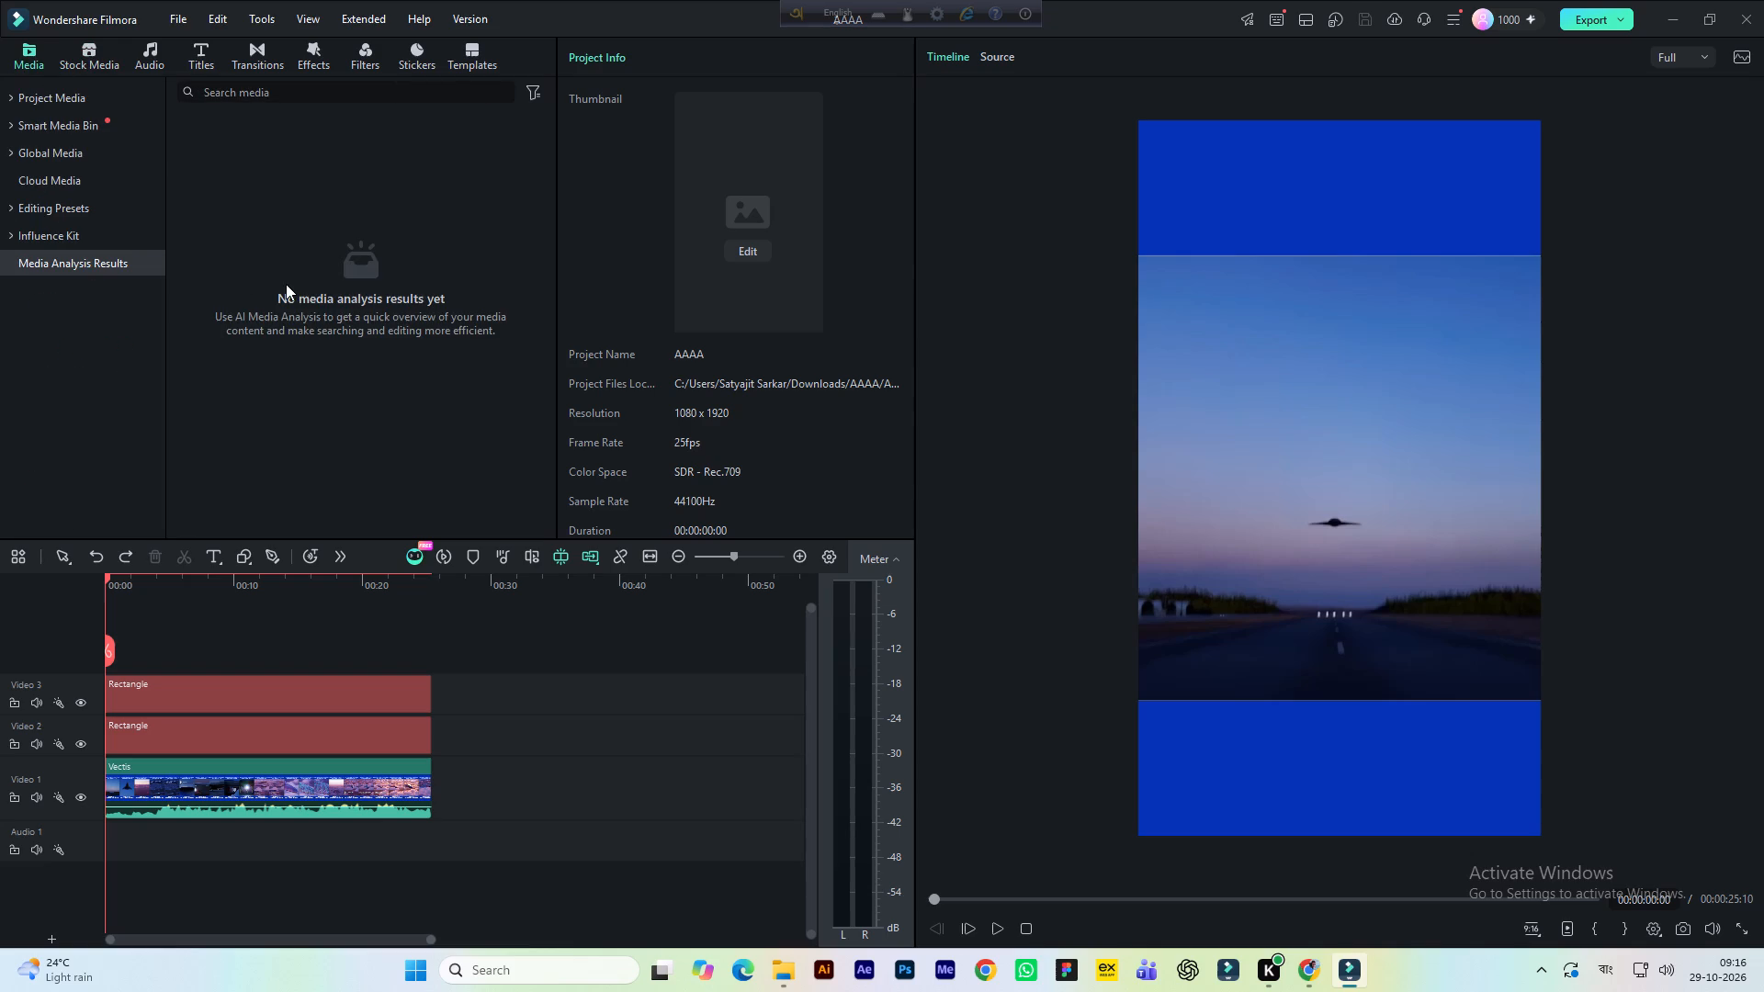
scroll(286, 284, up, 3)
click(57, 100)
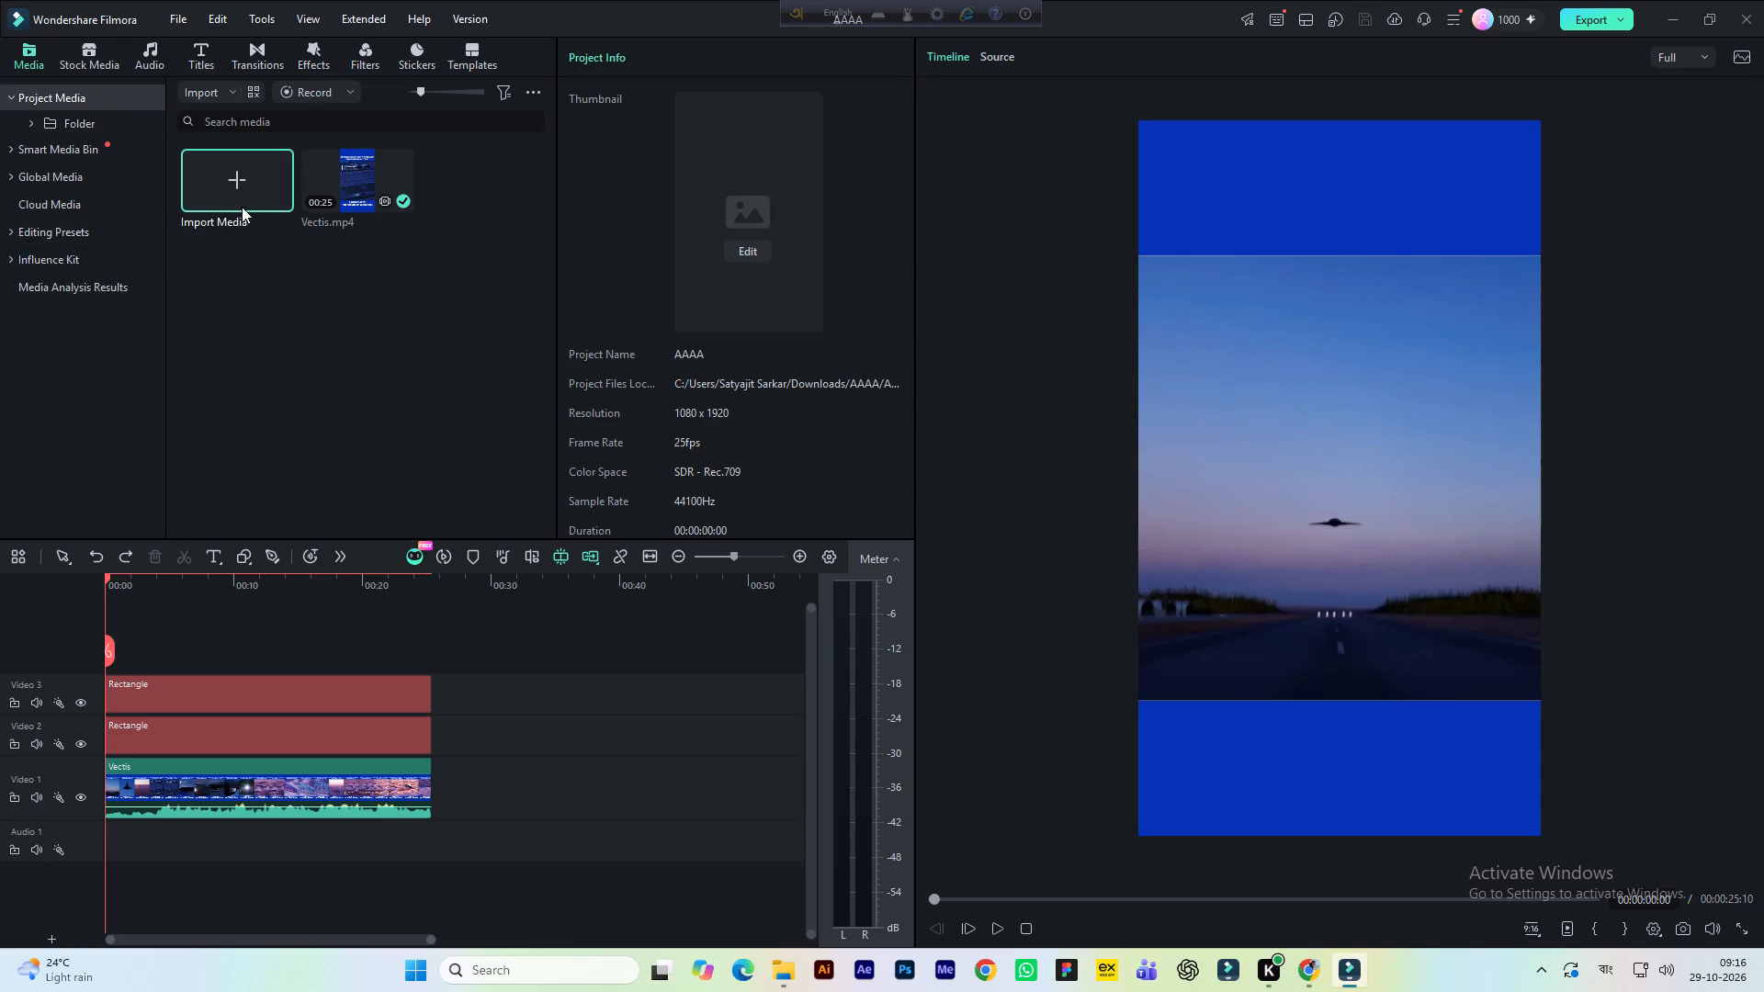
click(250, 192)
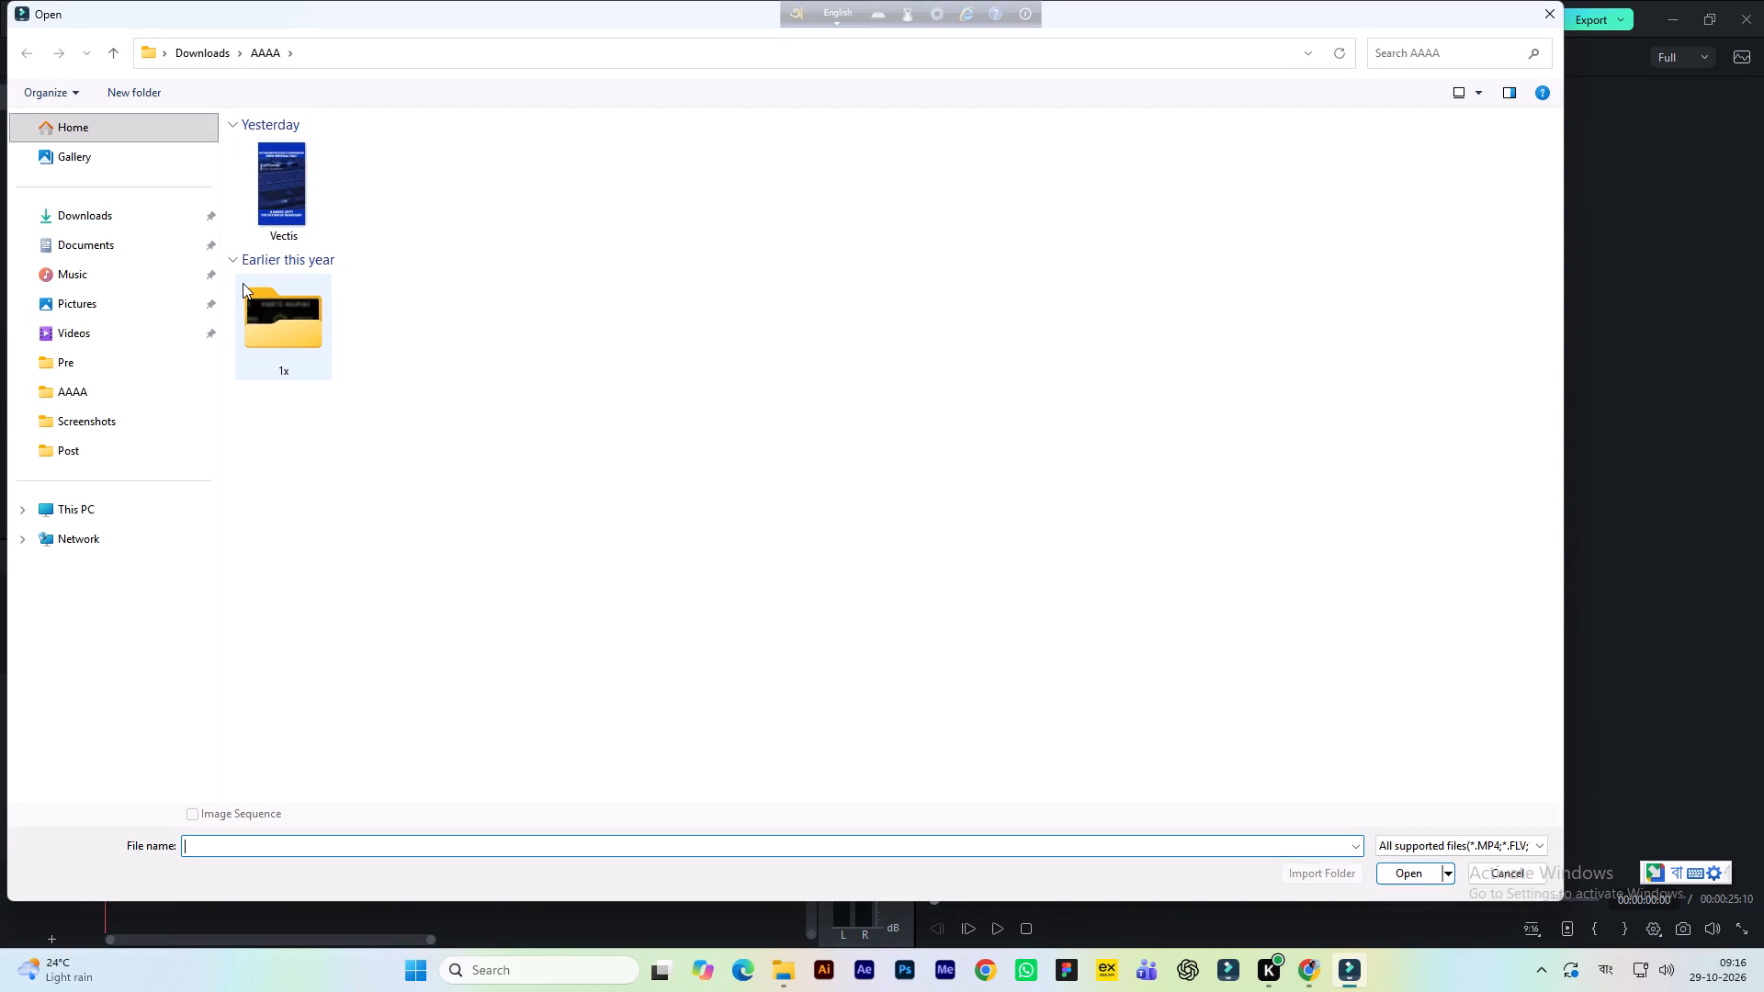
click(88, 351)
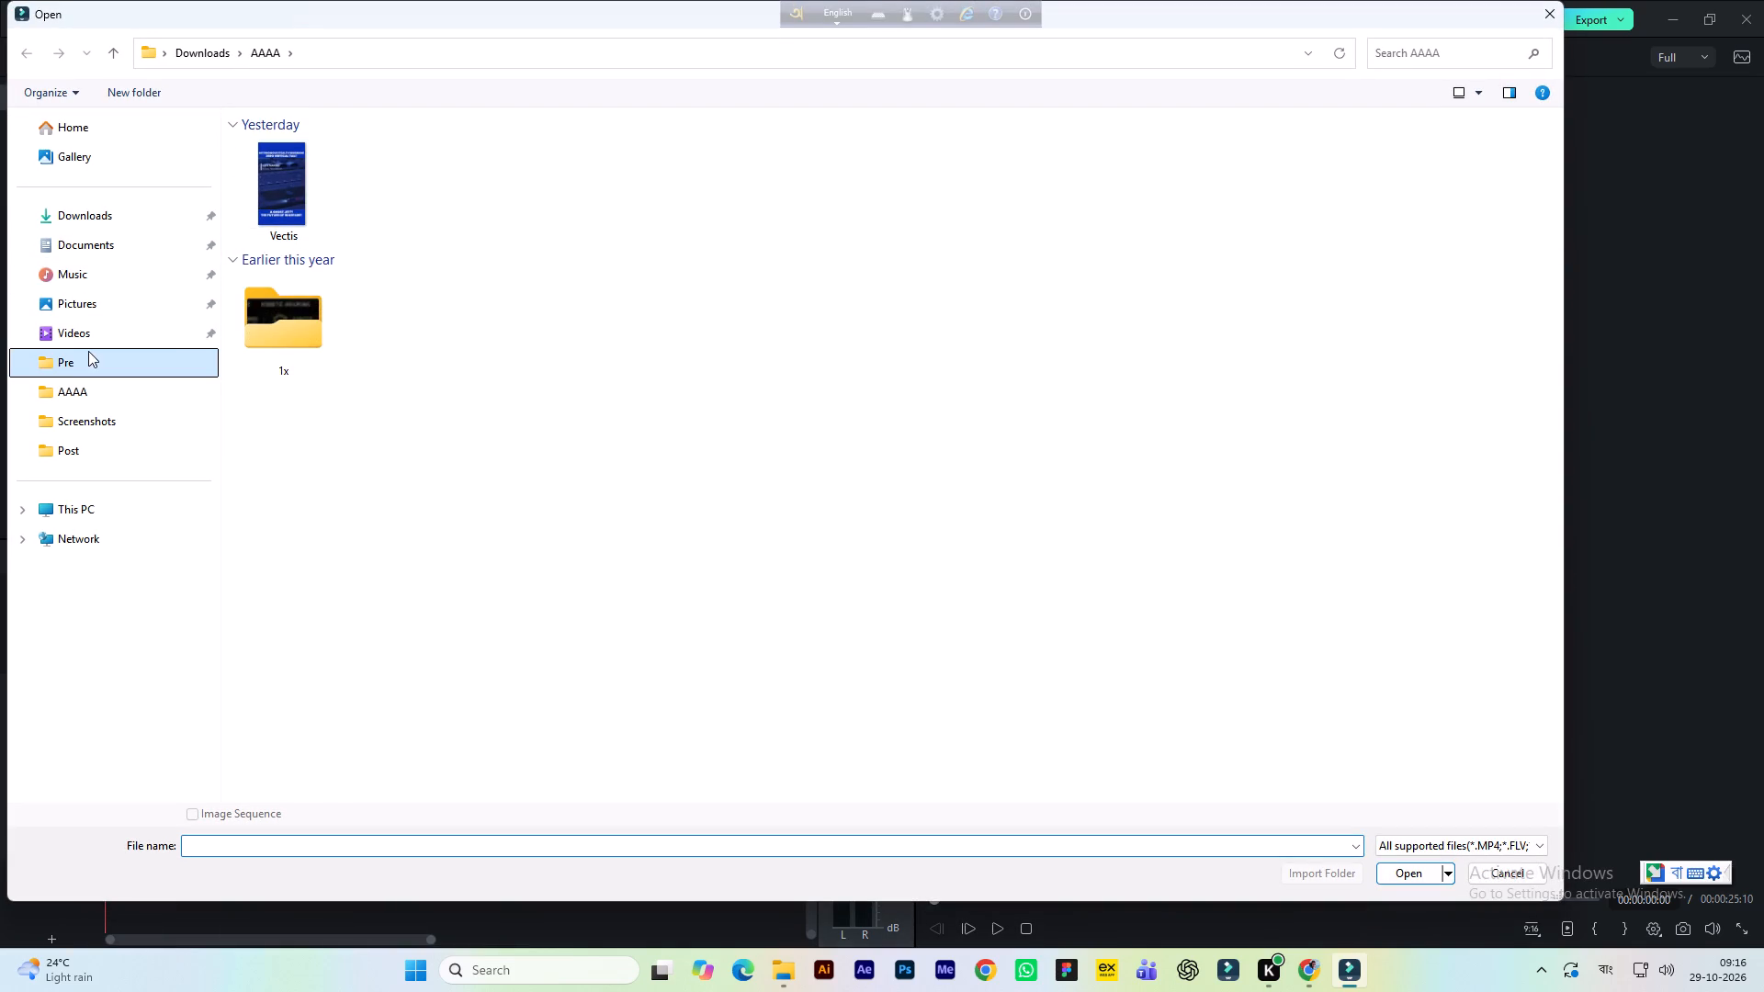
click(288, 191)
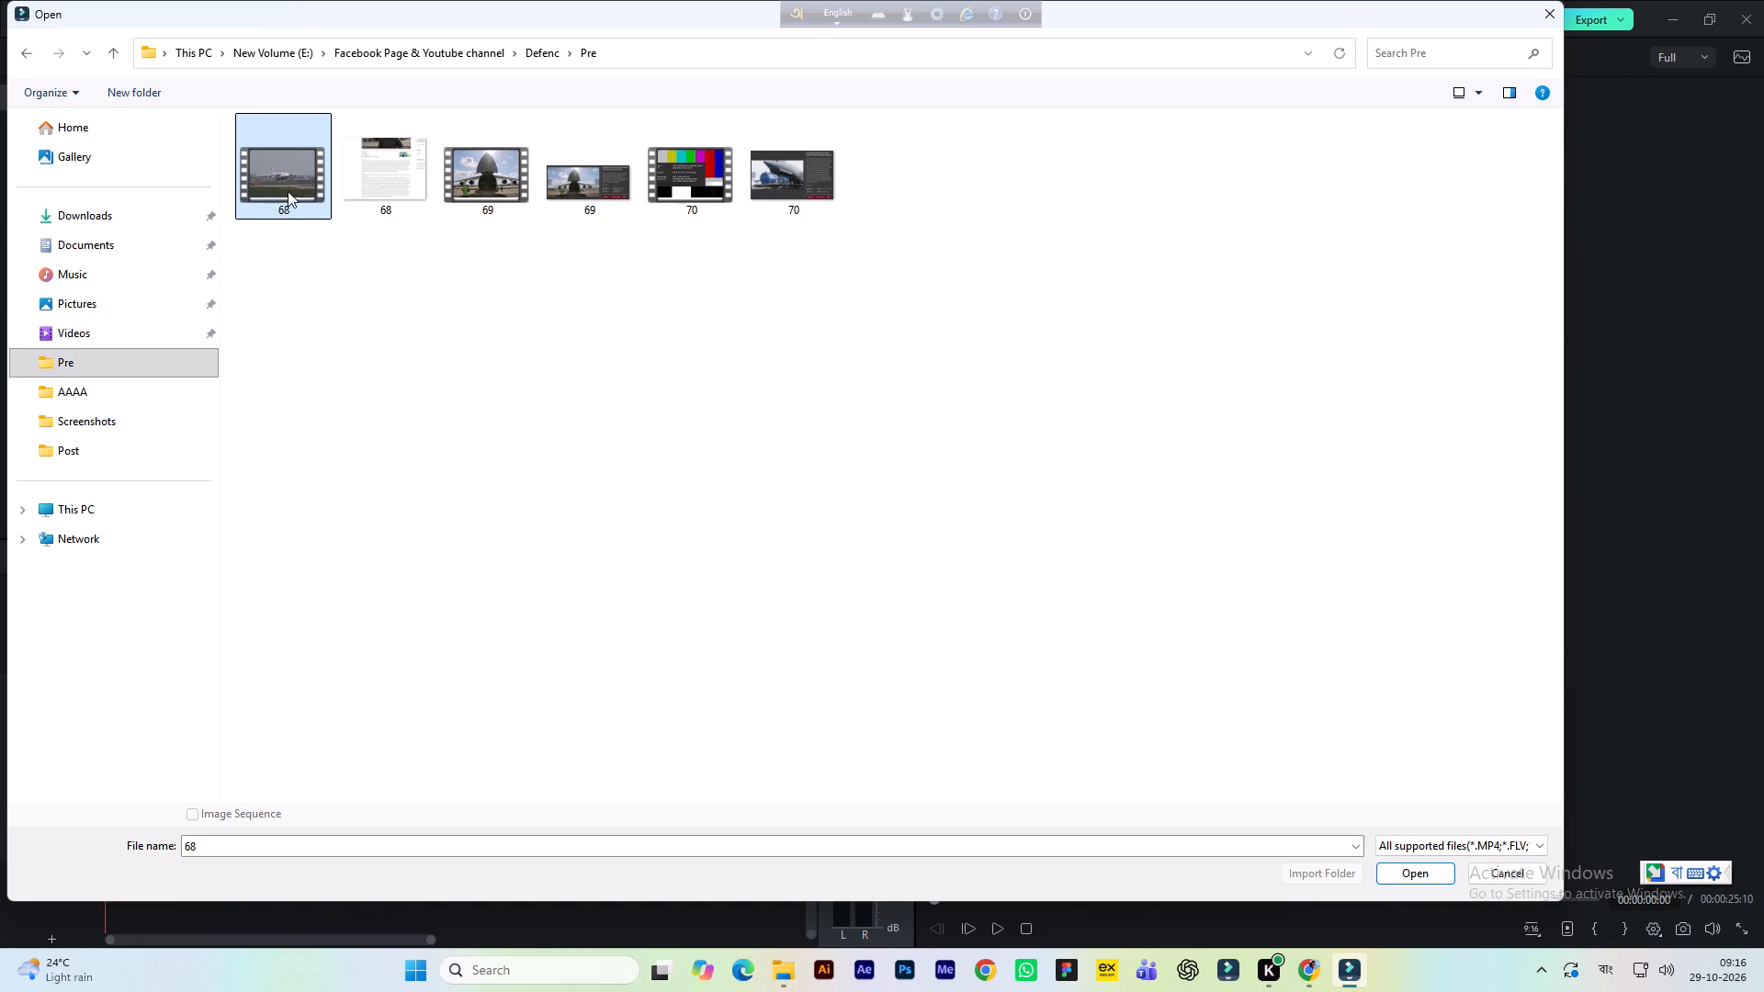
ctrl+click(478, 191)
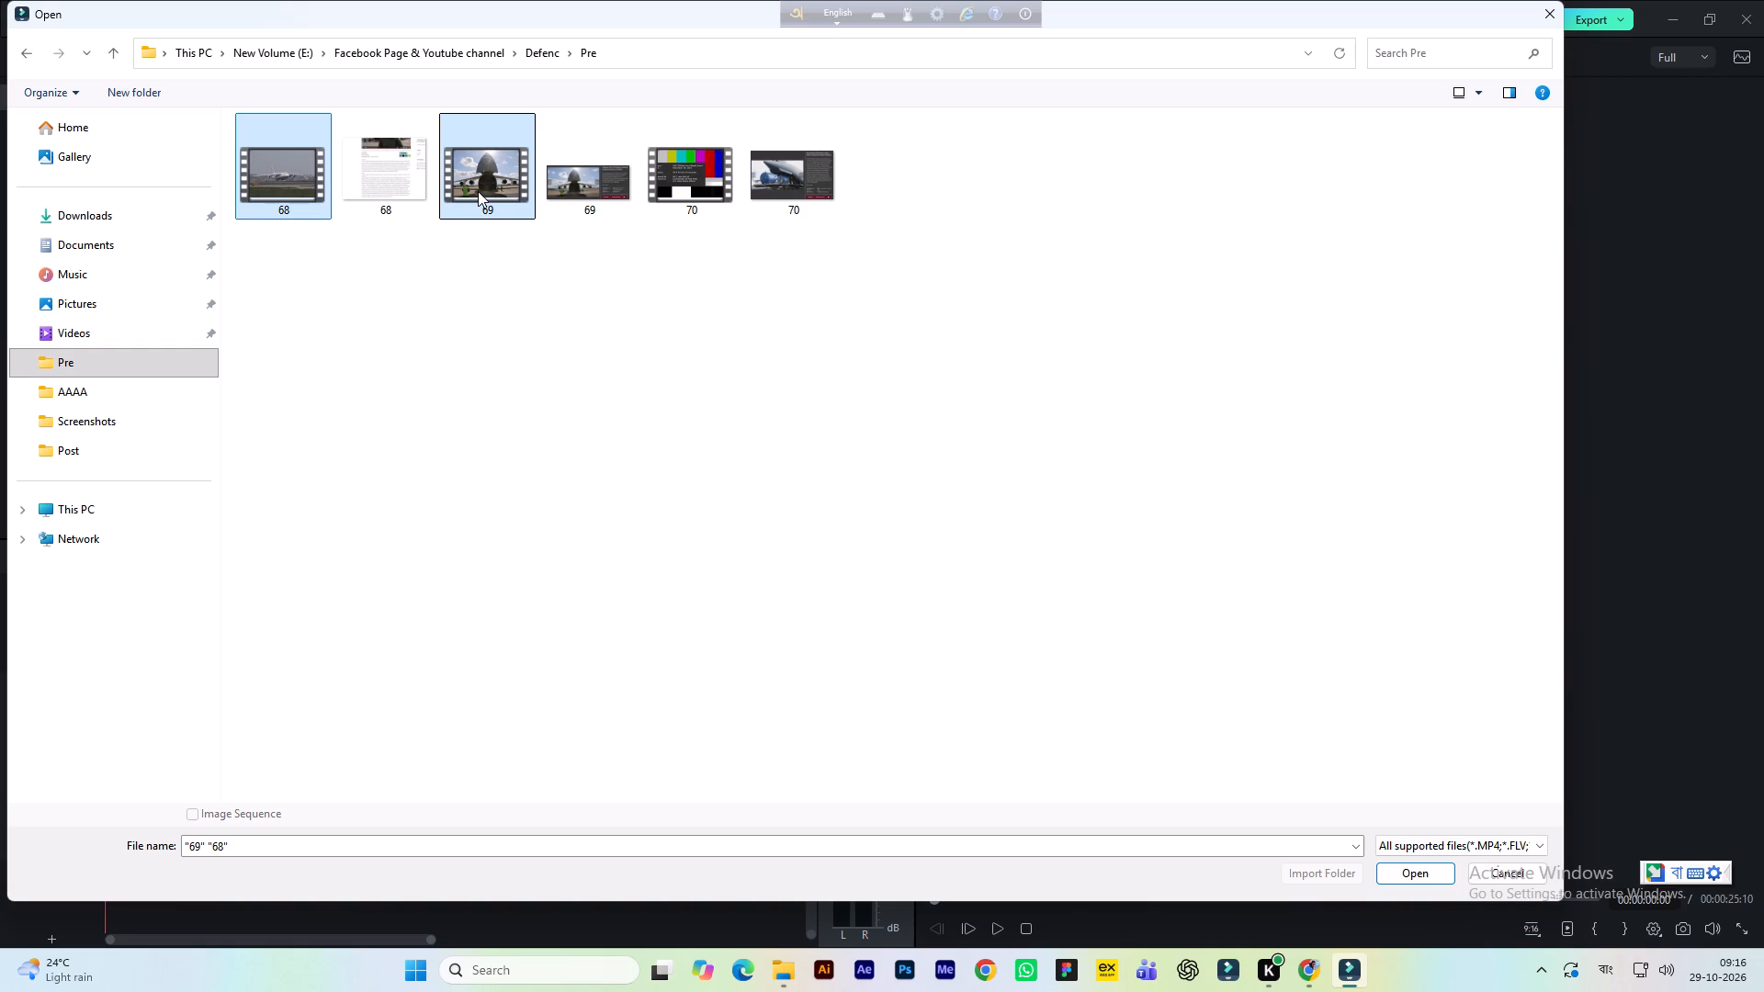
click(1431, 869)
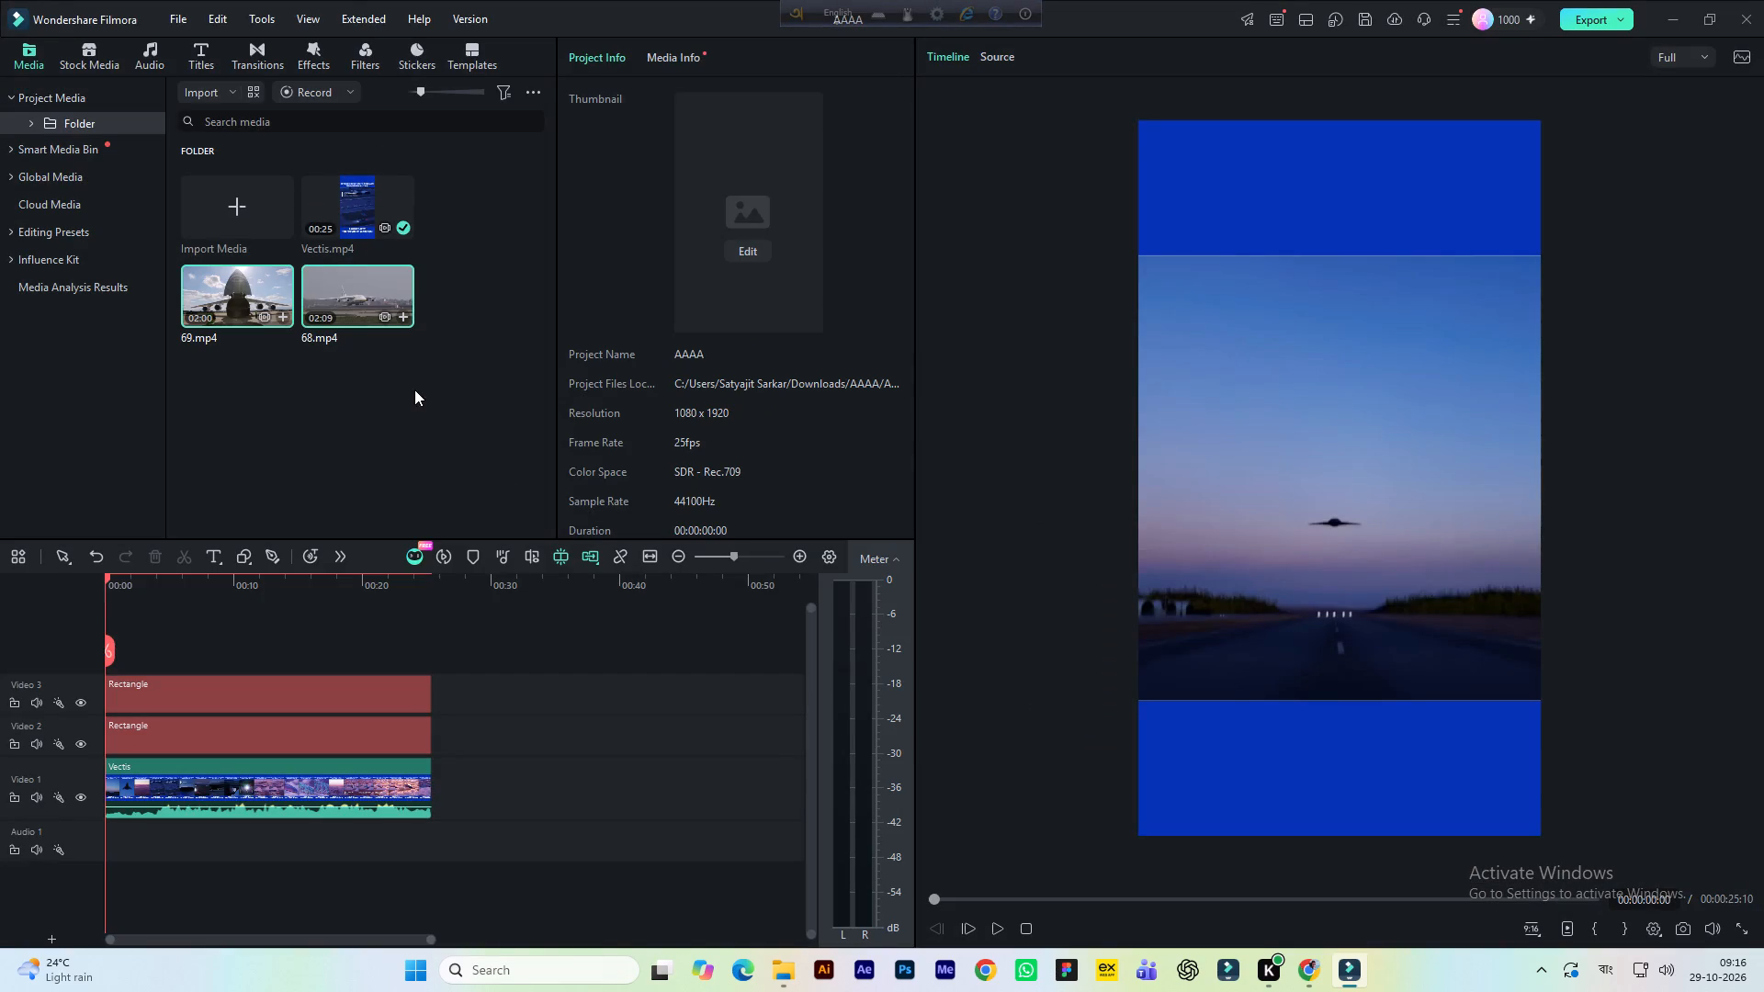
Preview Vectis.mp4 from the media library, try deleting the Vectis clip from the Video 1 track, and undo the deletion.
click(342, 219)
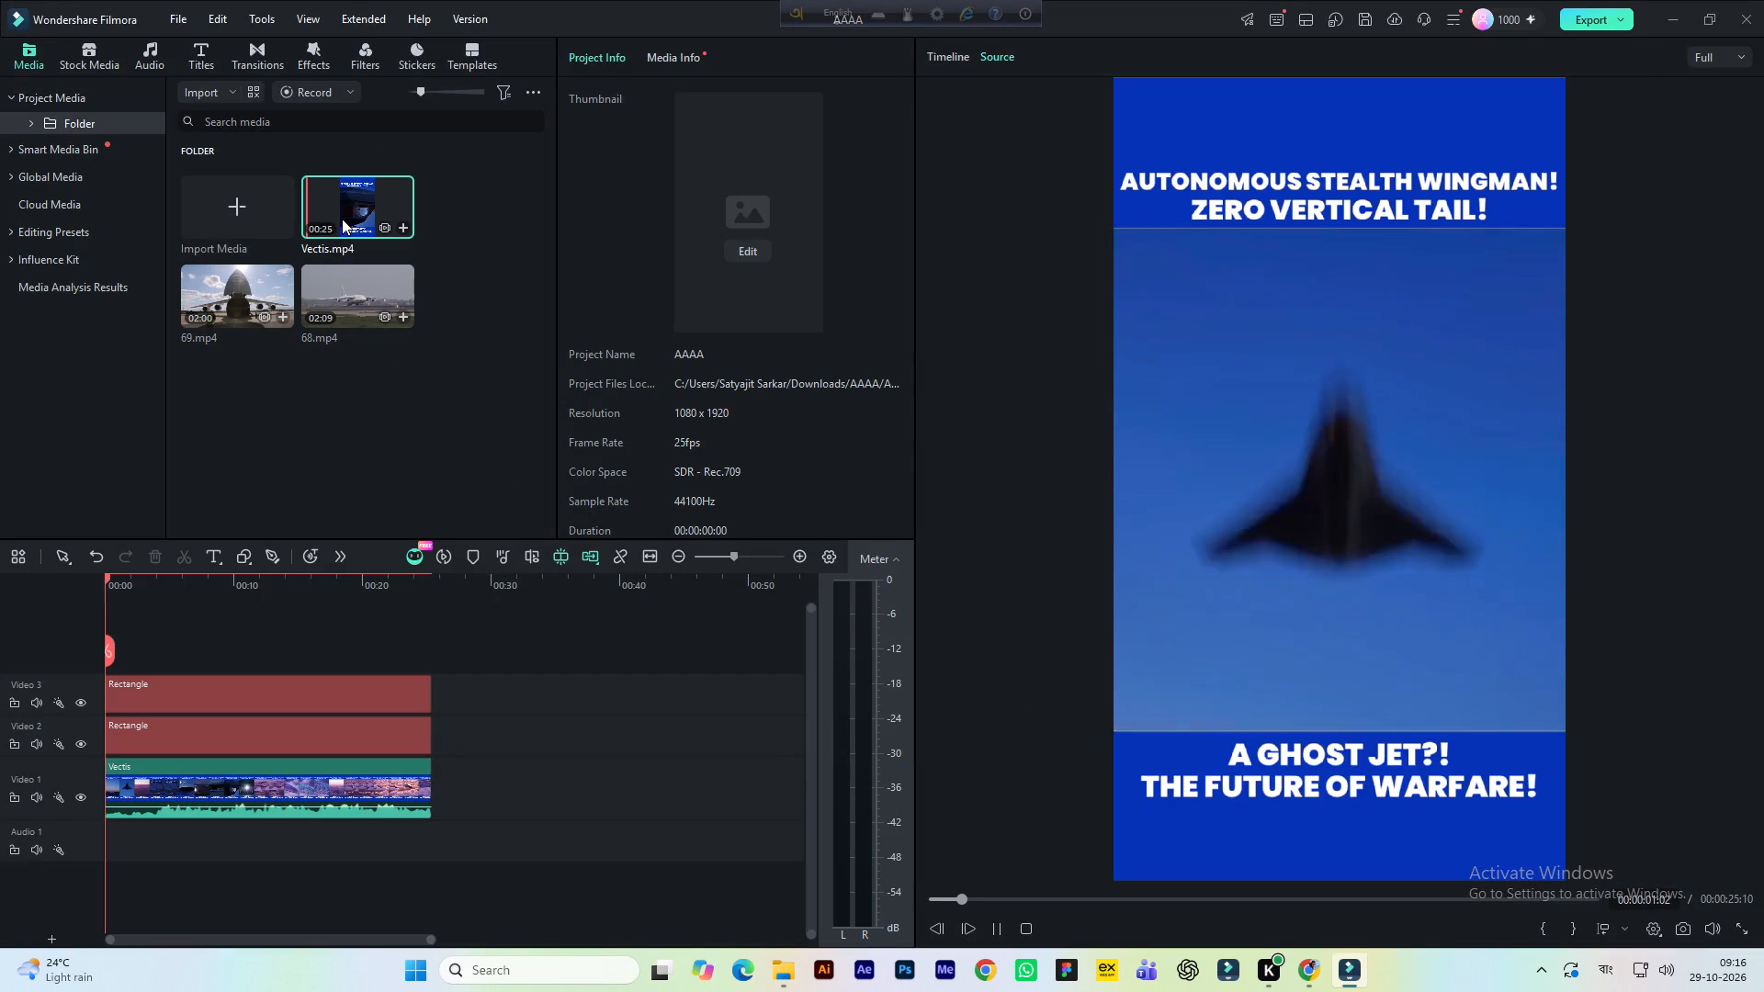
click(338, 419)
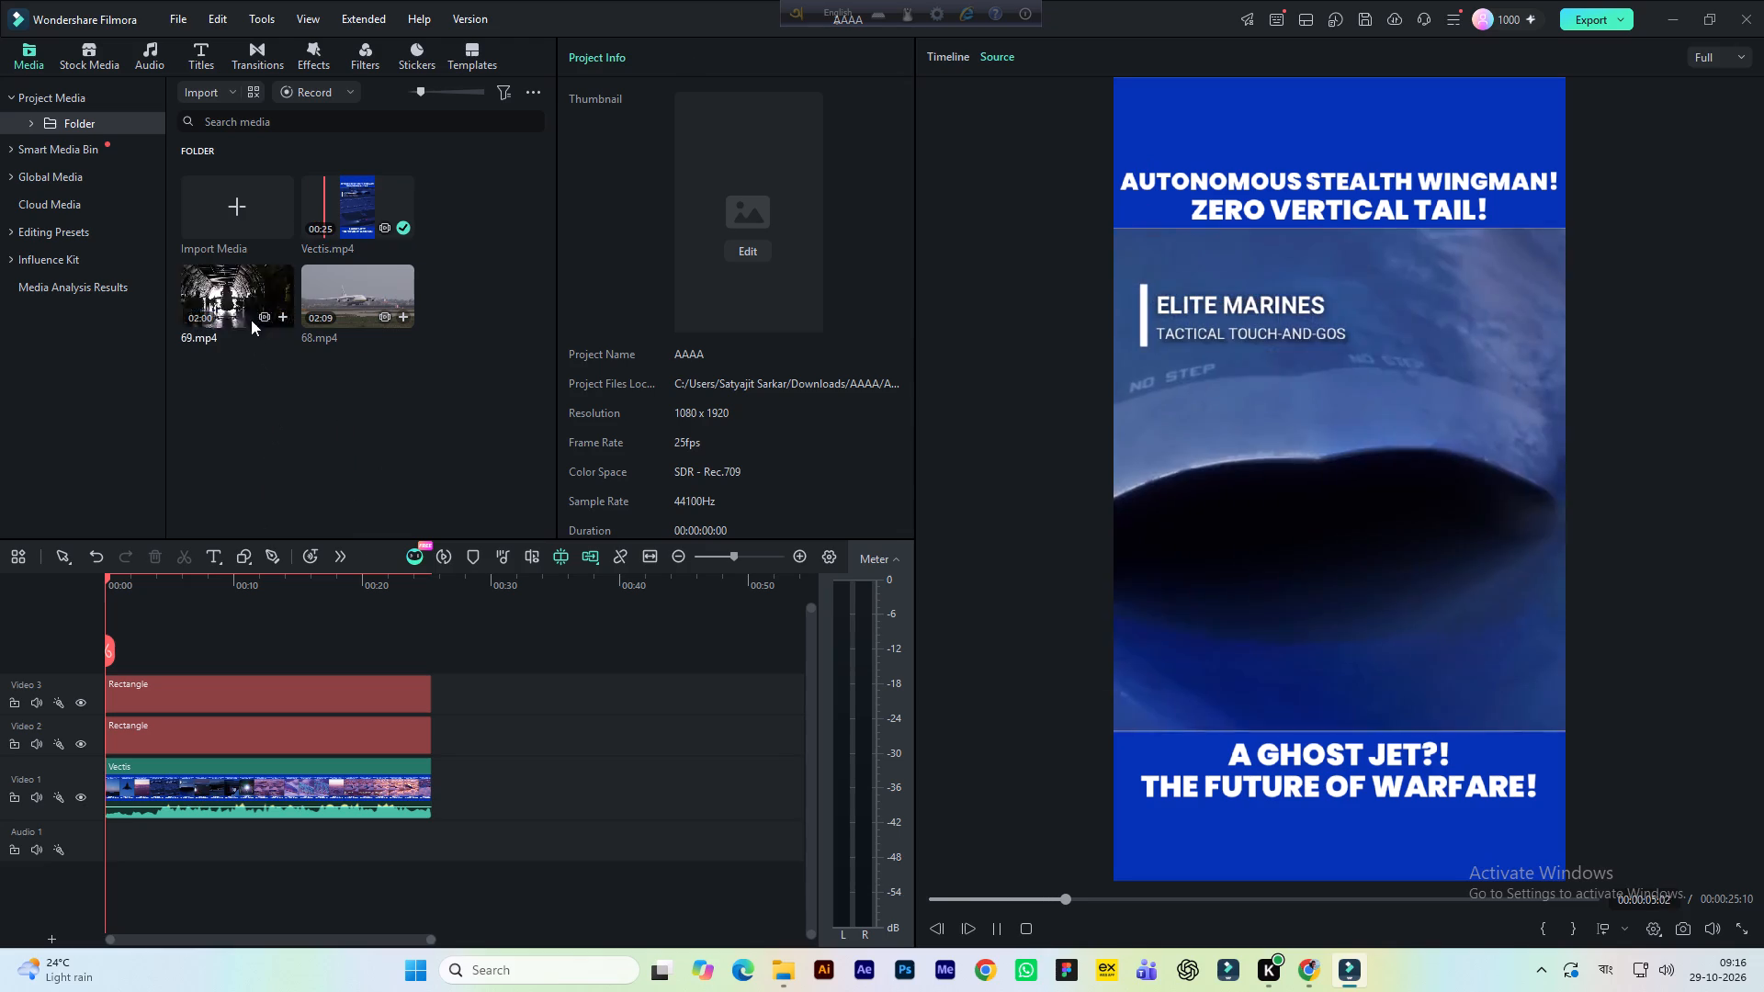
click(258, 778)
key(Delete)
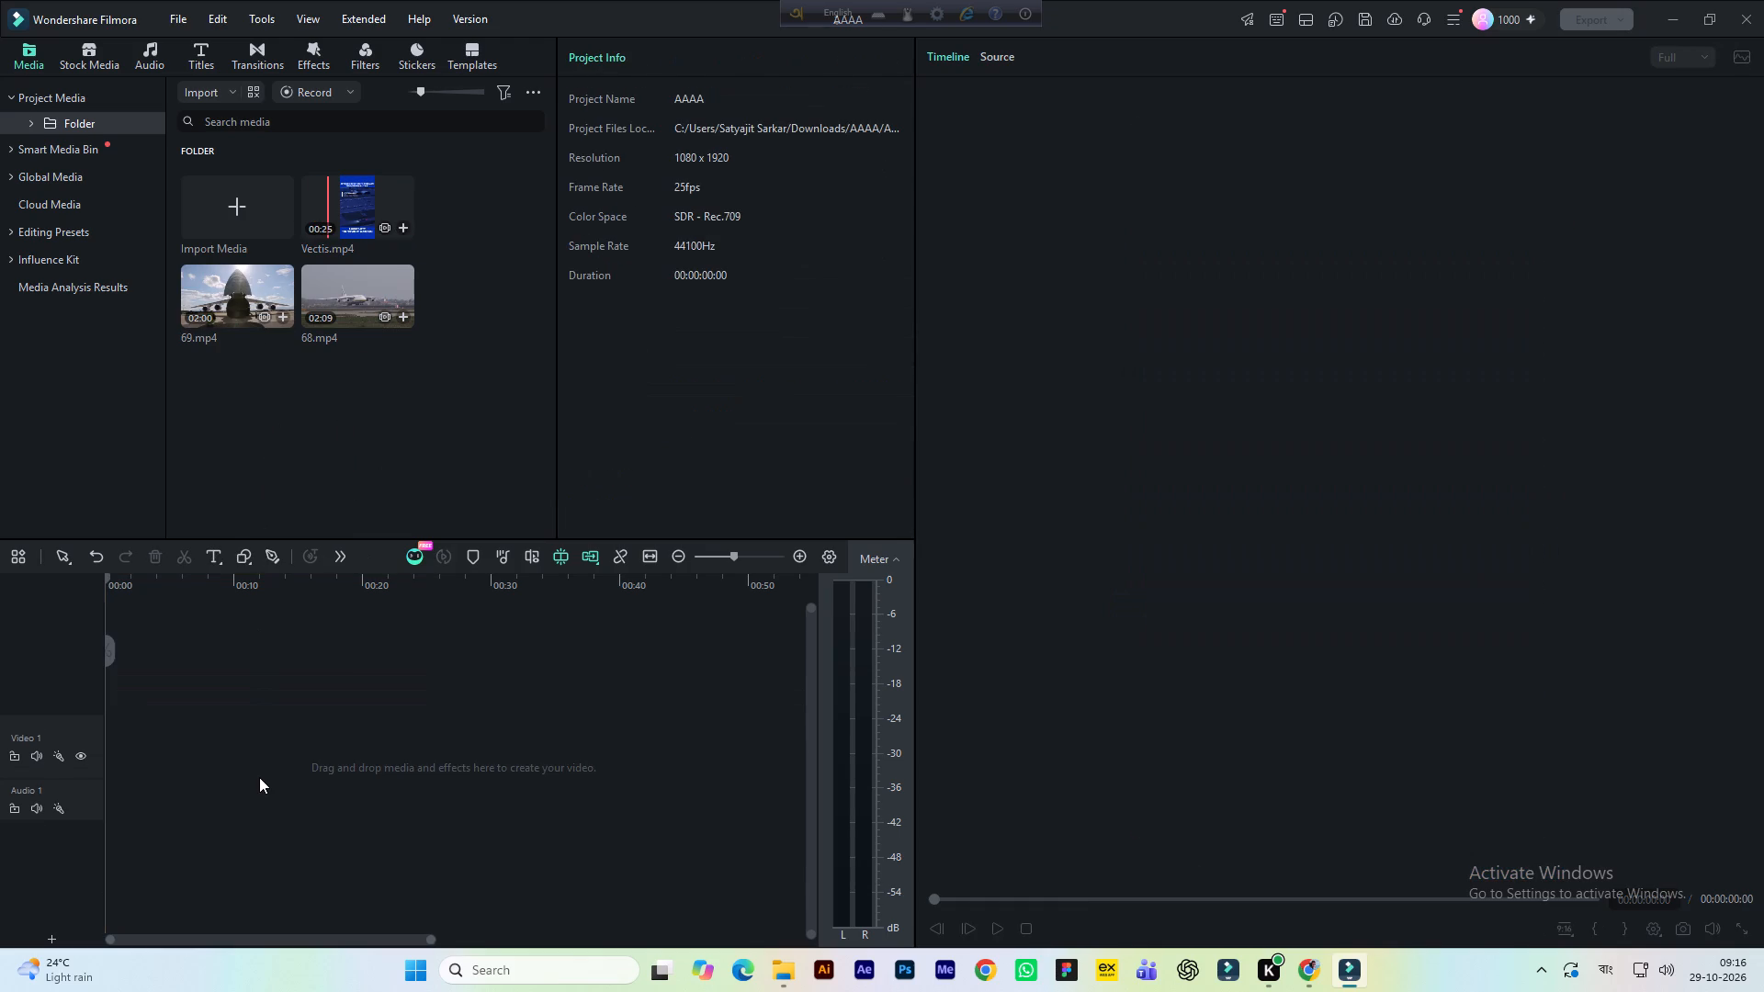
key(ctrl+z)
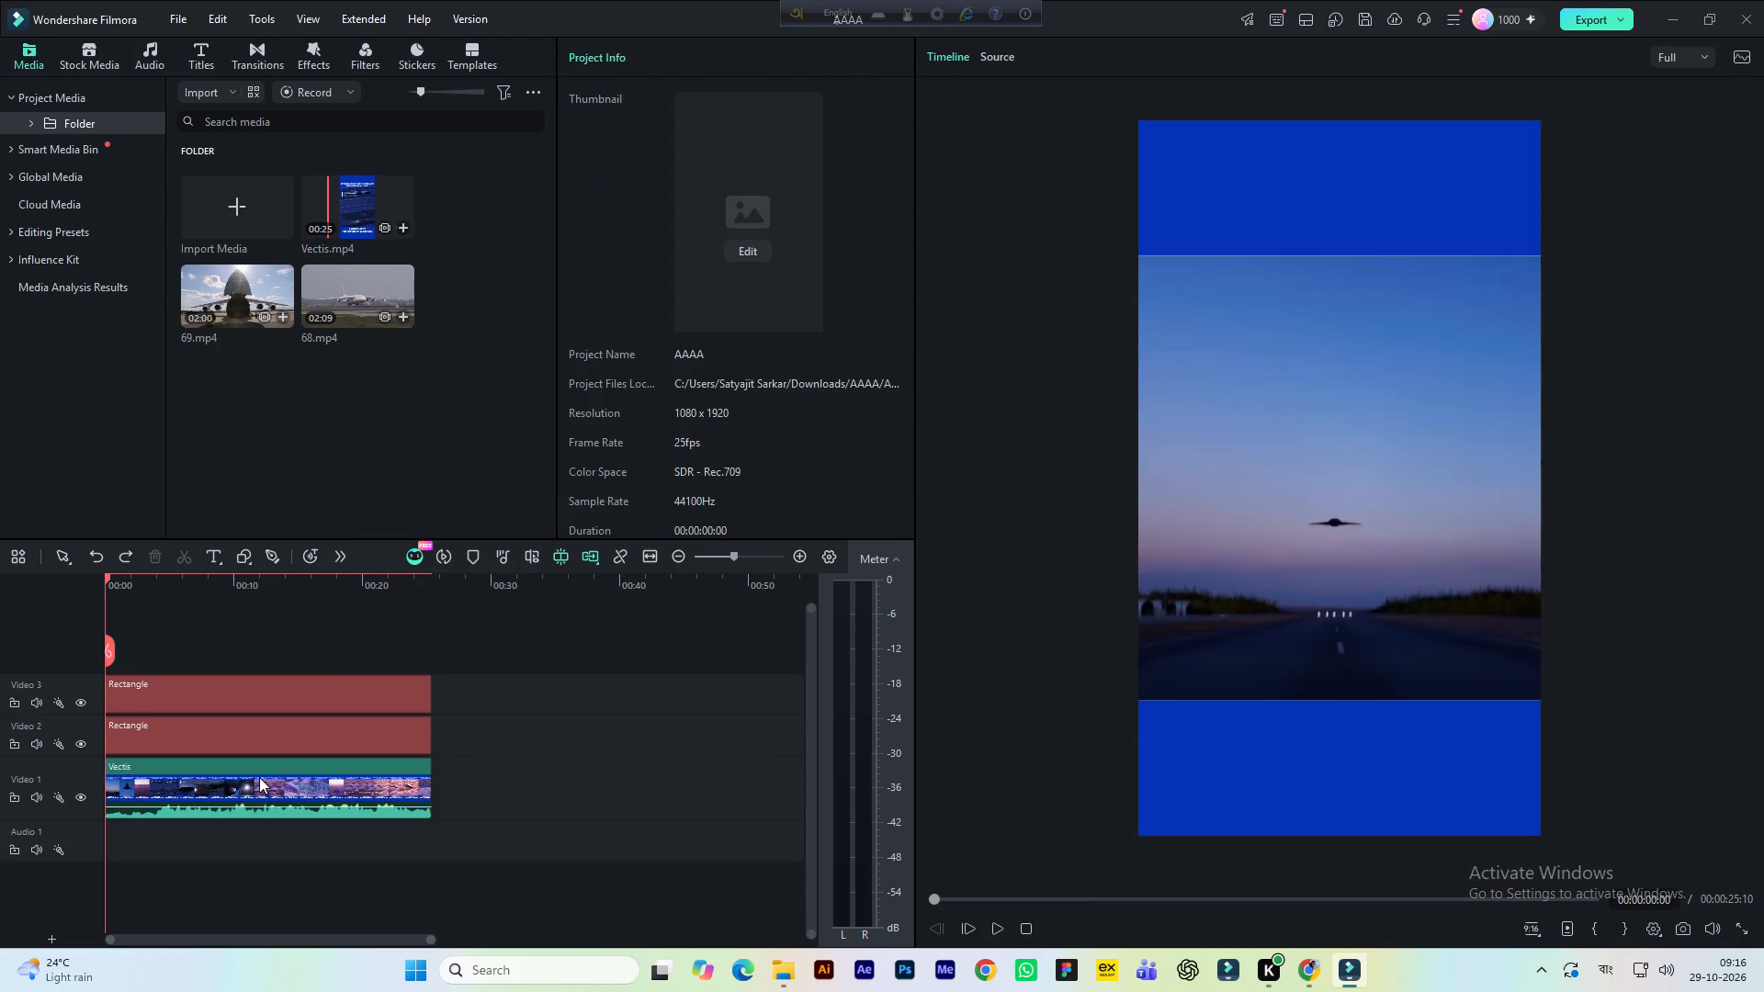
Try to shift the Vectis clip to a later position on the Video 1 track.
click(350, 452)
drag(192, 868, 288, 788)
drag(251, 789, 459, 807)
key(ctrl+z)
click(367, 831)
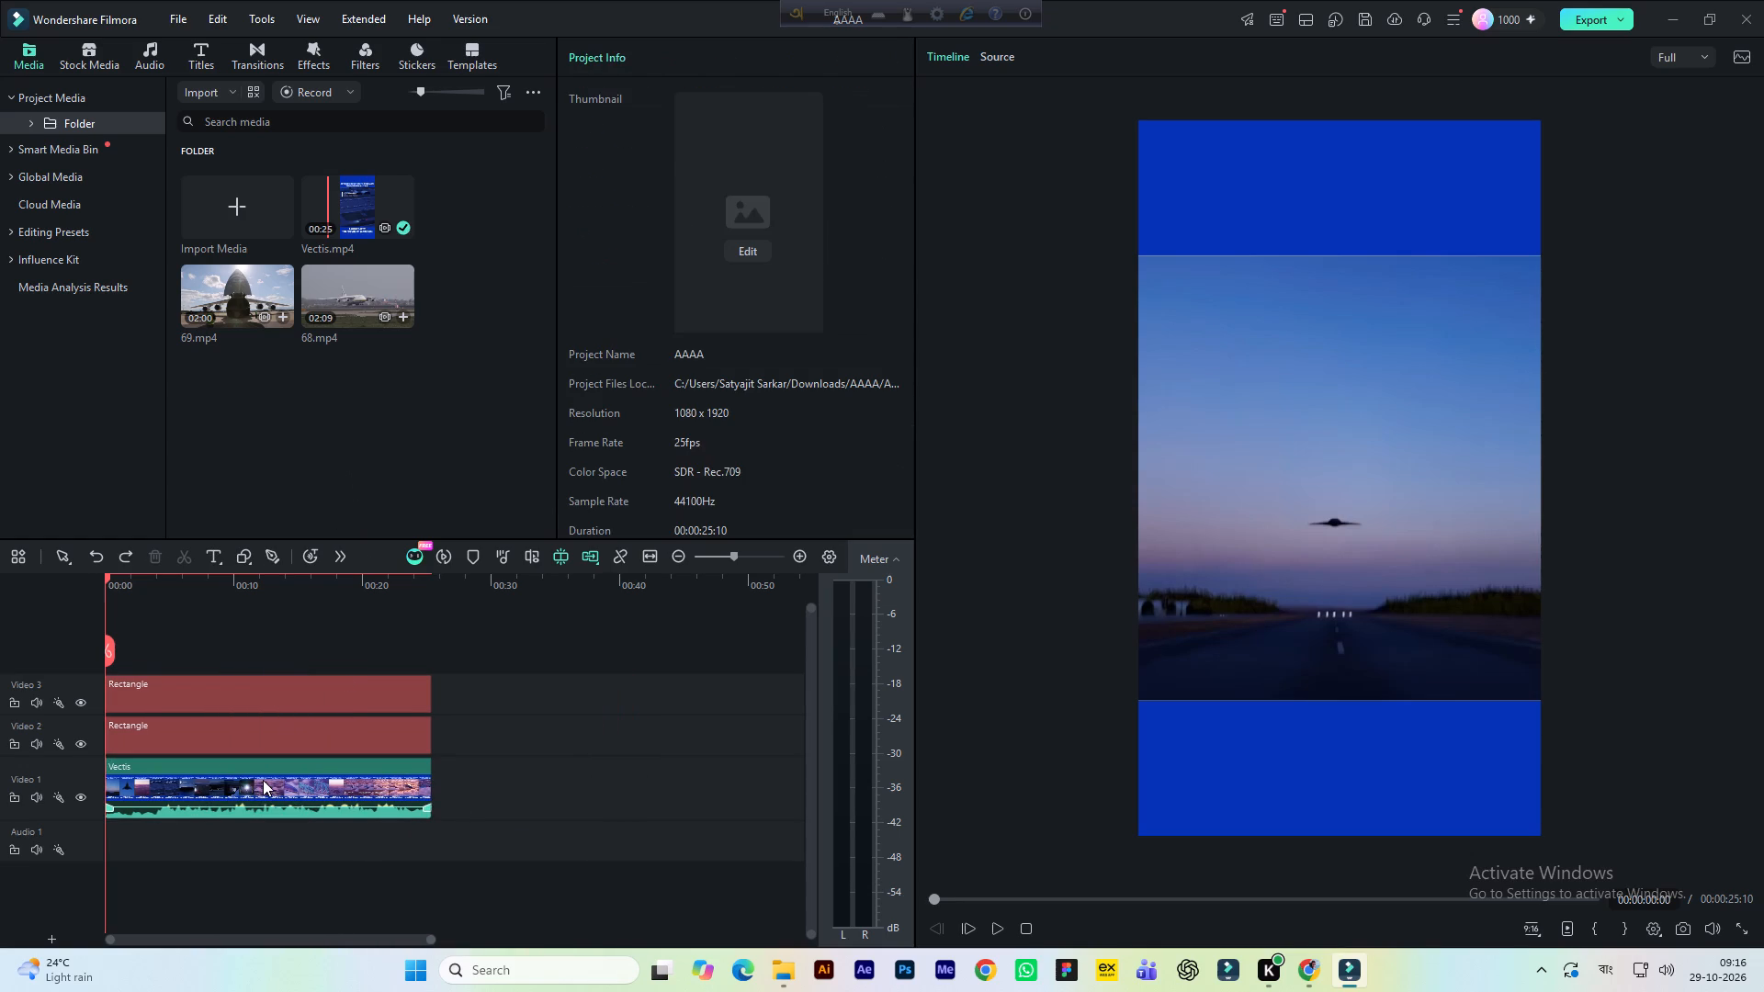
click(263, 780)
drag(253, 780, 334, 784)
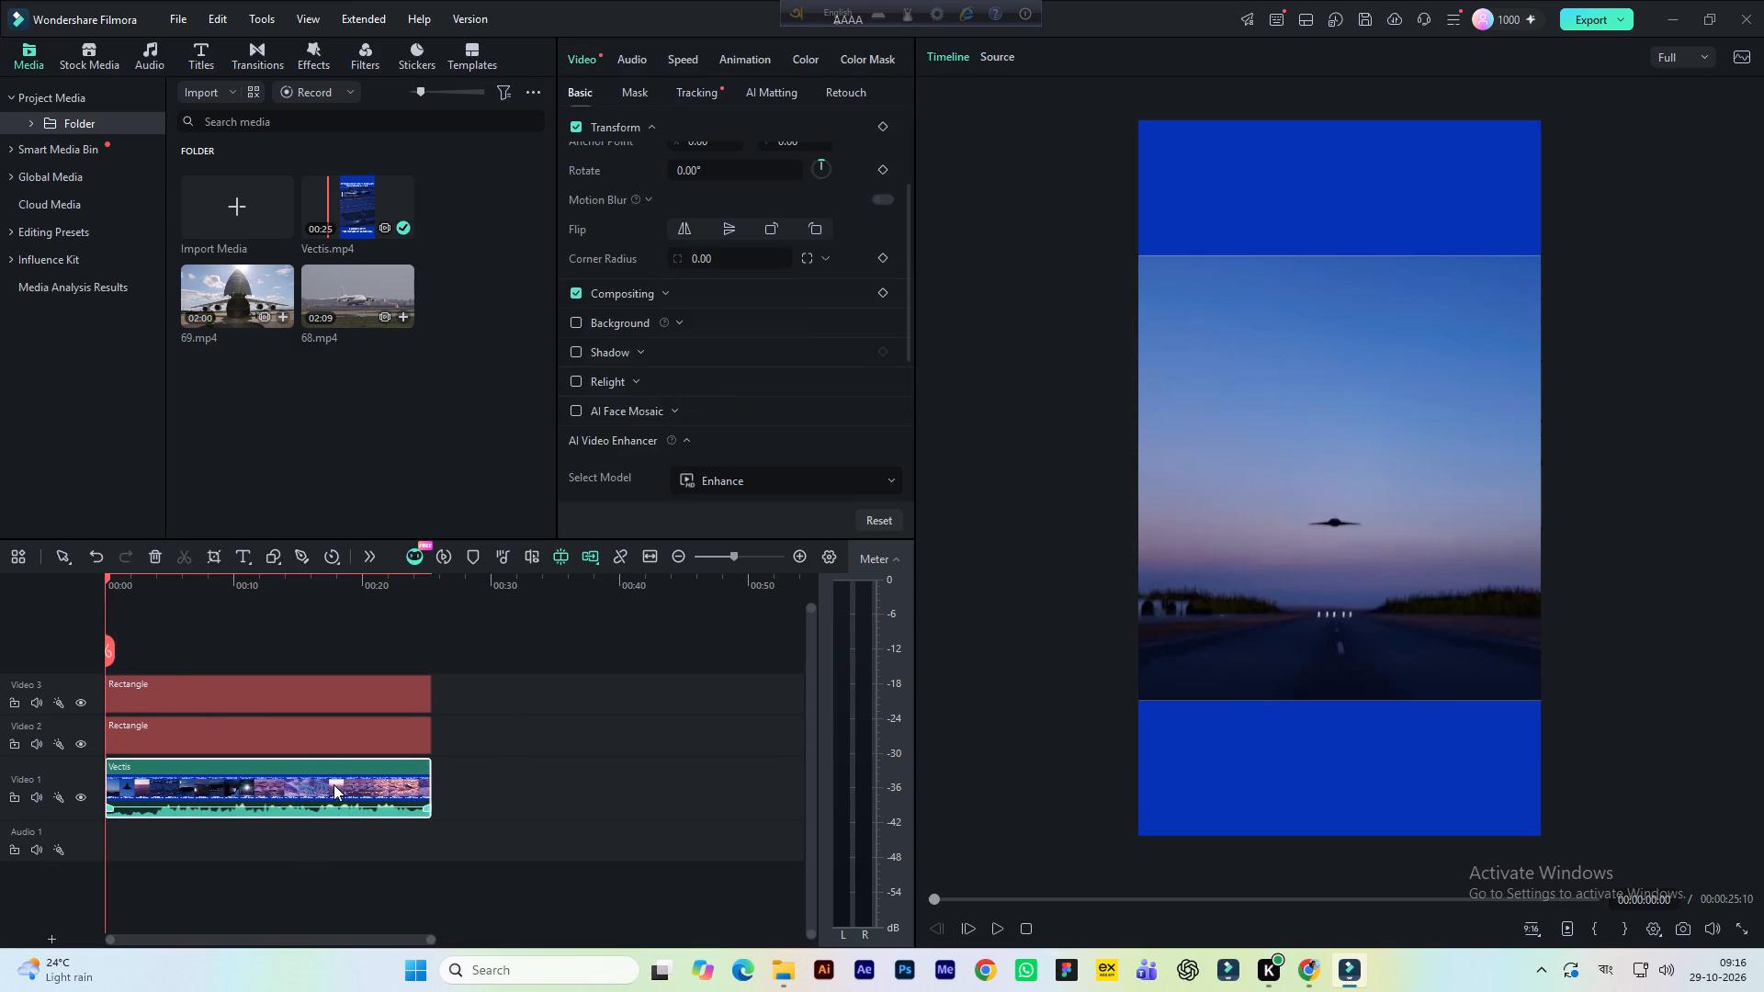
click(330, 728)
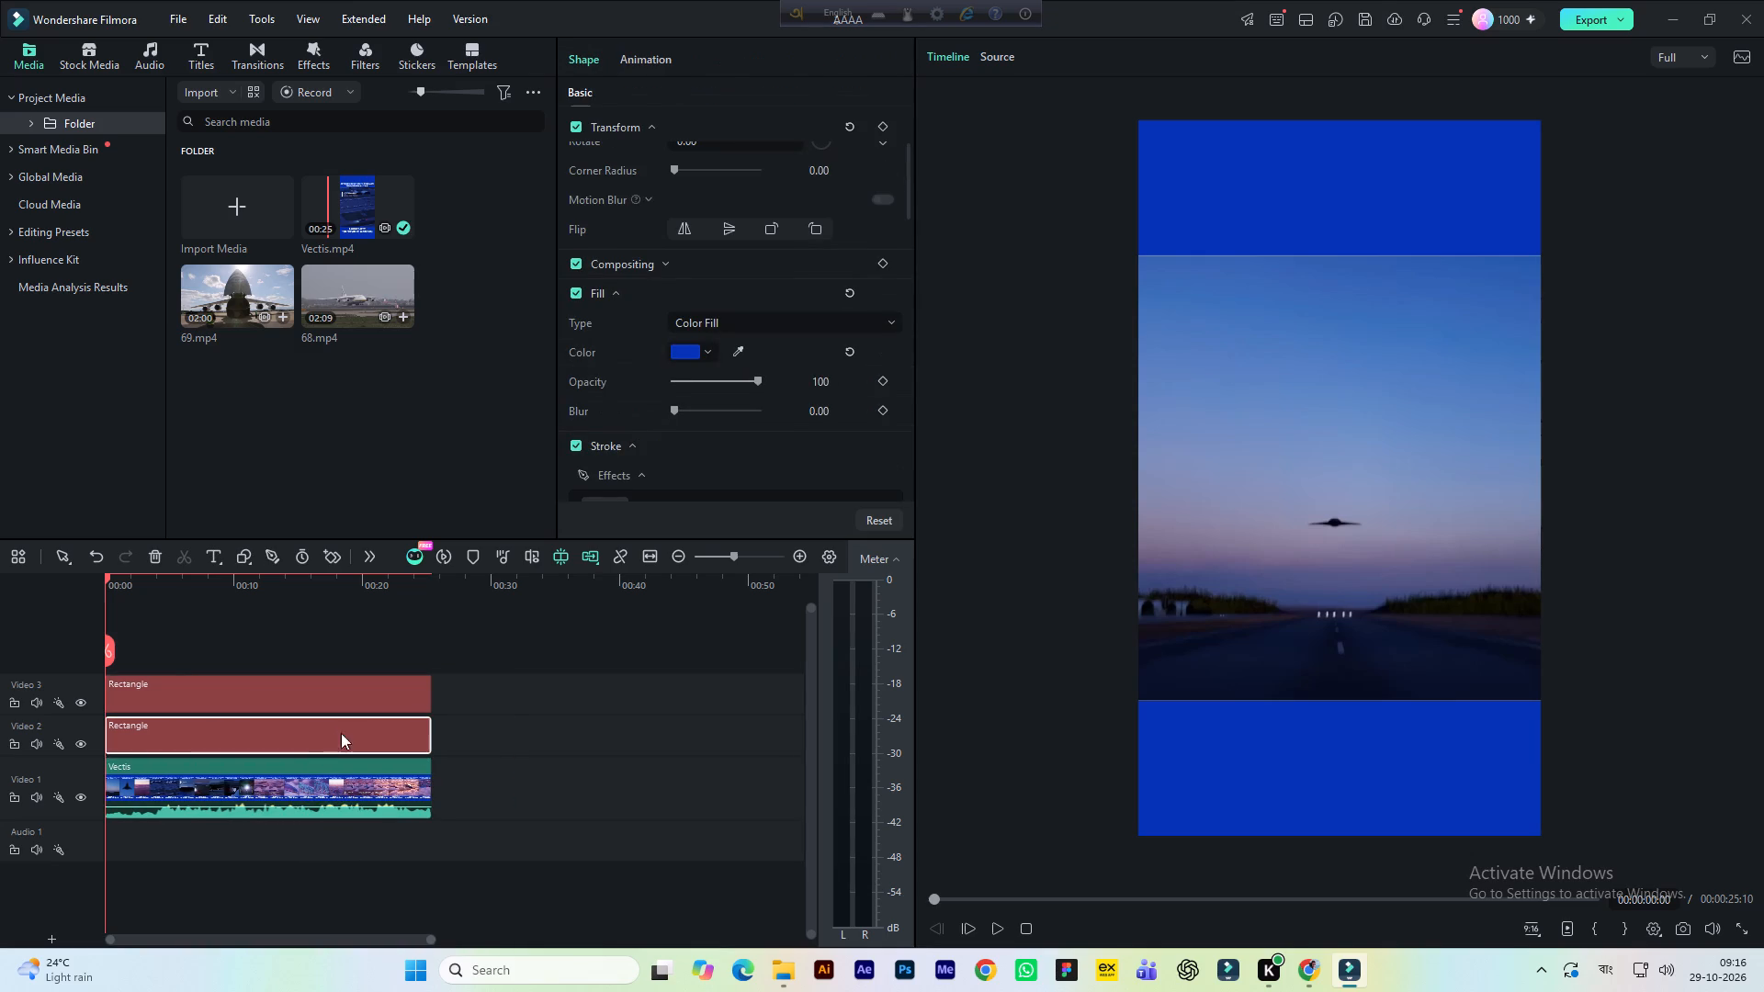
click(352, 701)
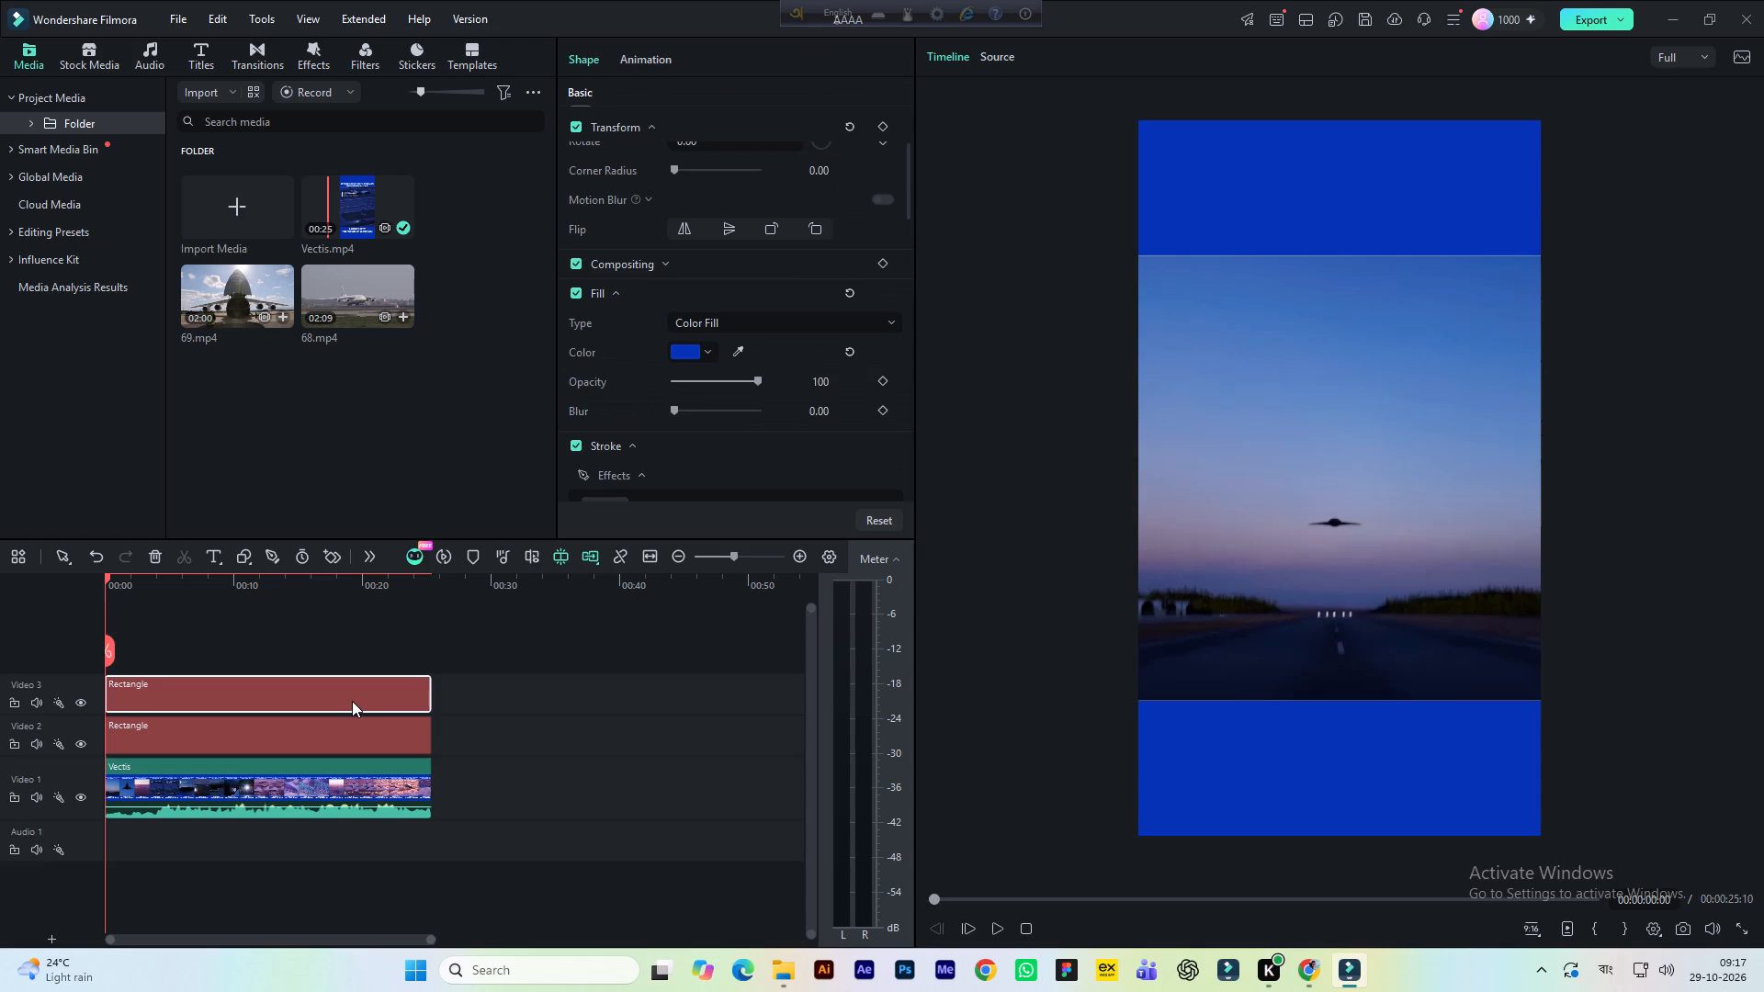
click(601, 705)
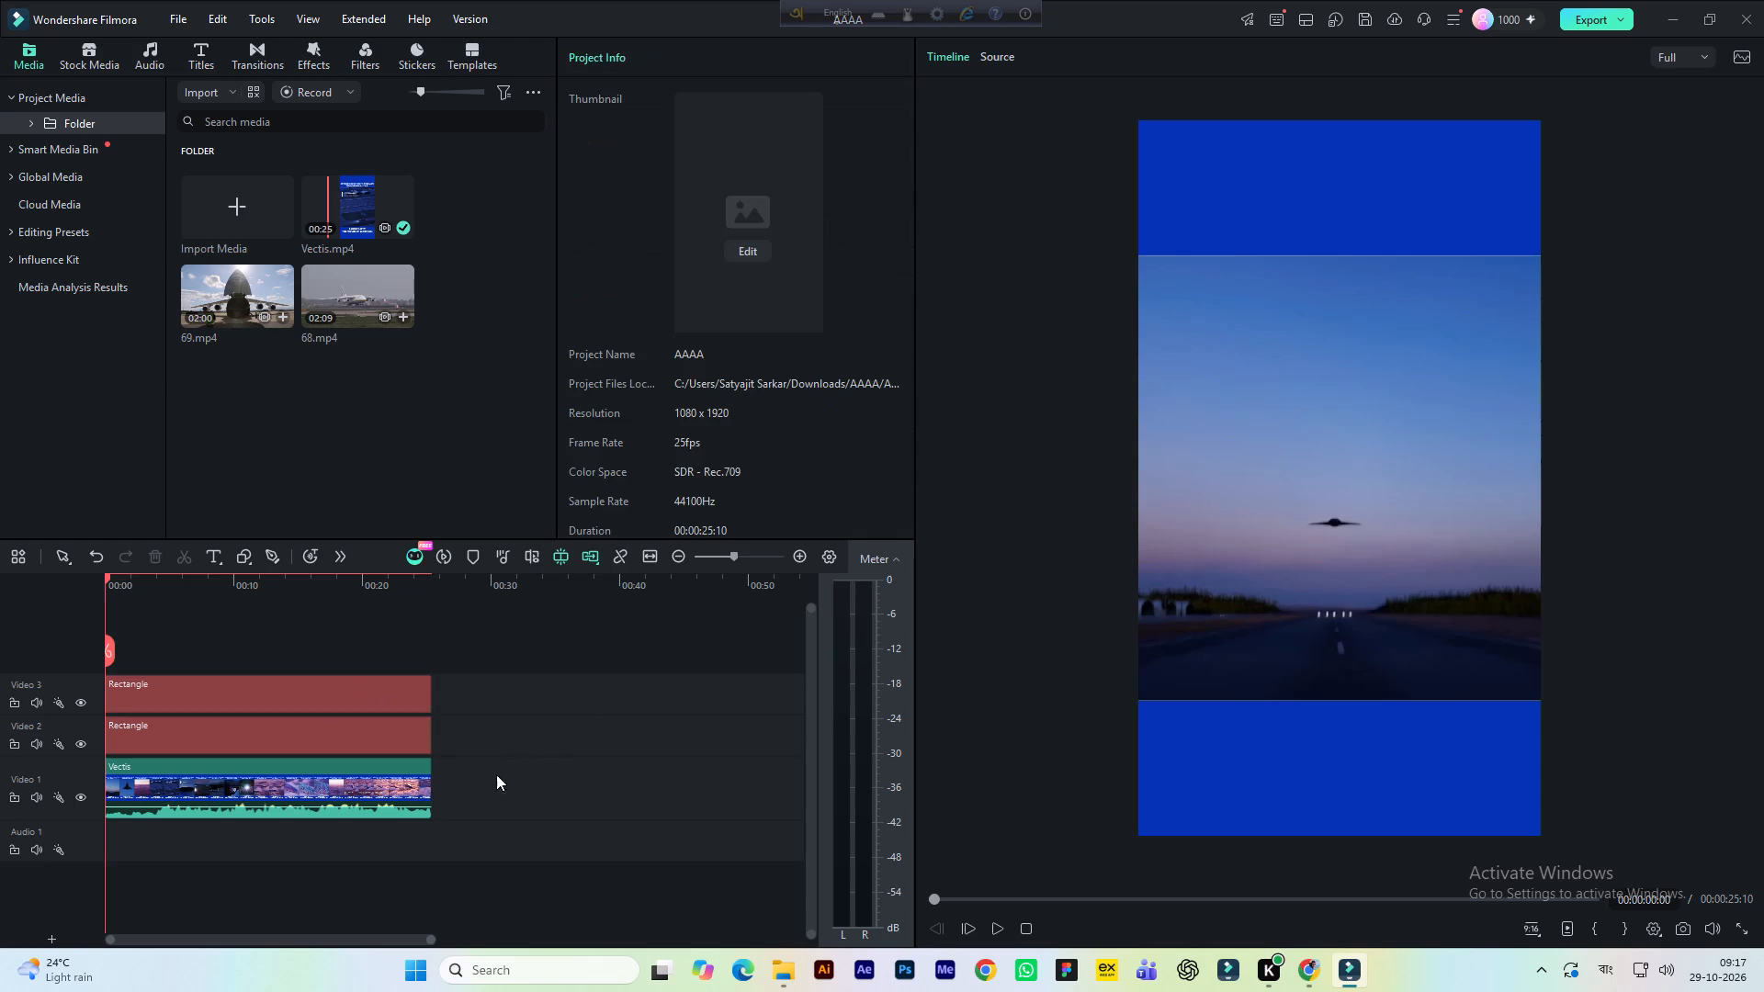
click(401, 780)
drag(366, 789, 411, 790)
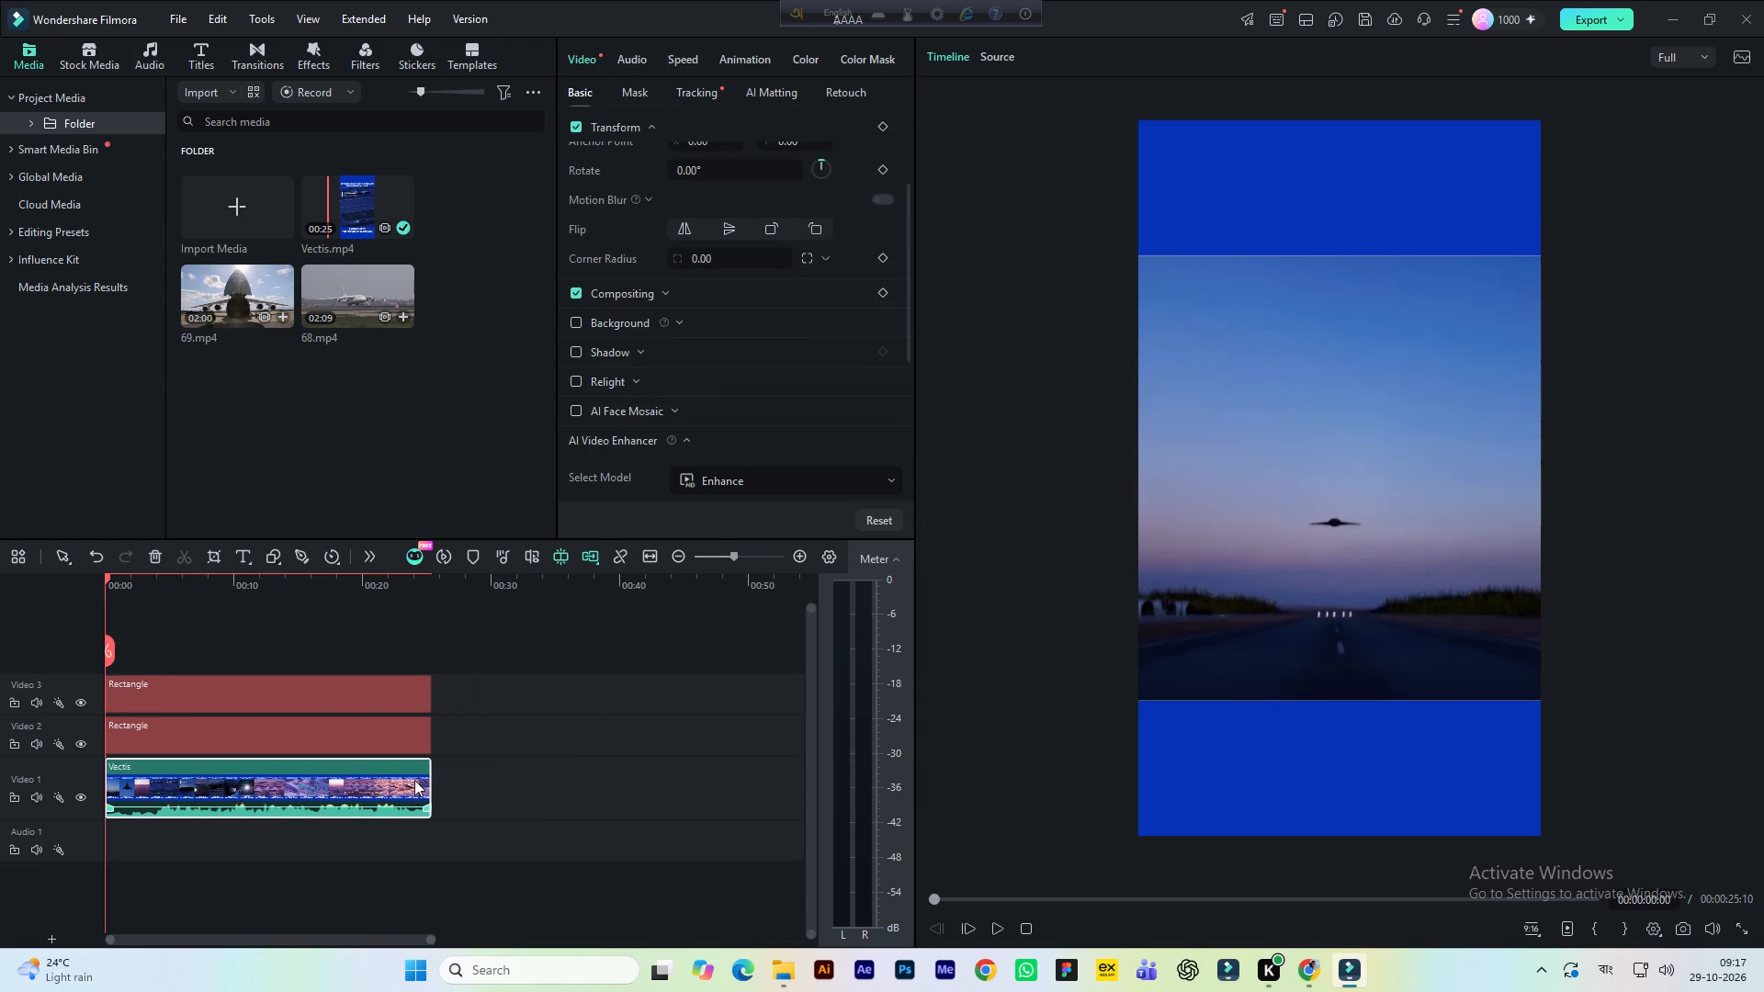
Delete the Vectis clip and both rectangle clips from the timeline.
drag(485, 656, 308, 851)
key(Delete)
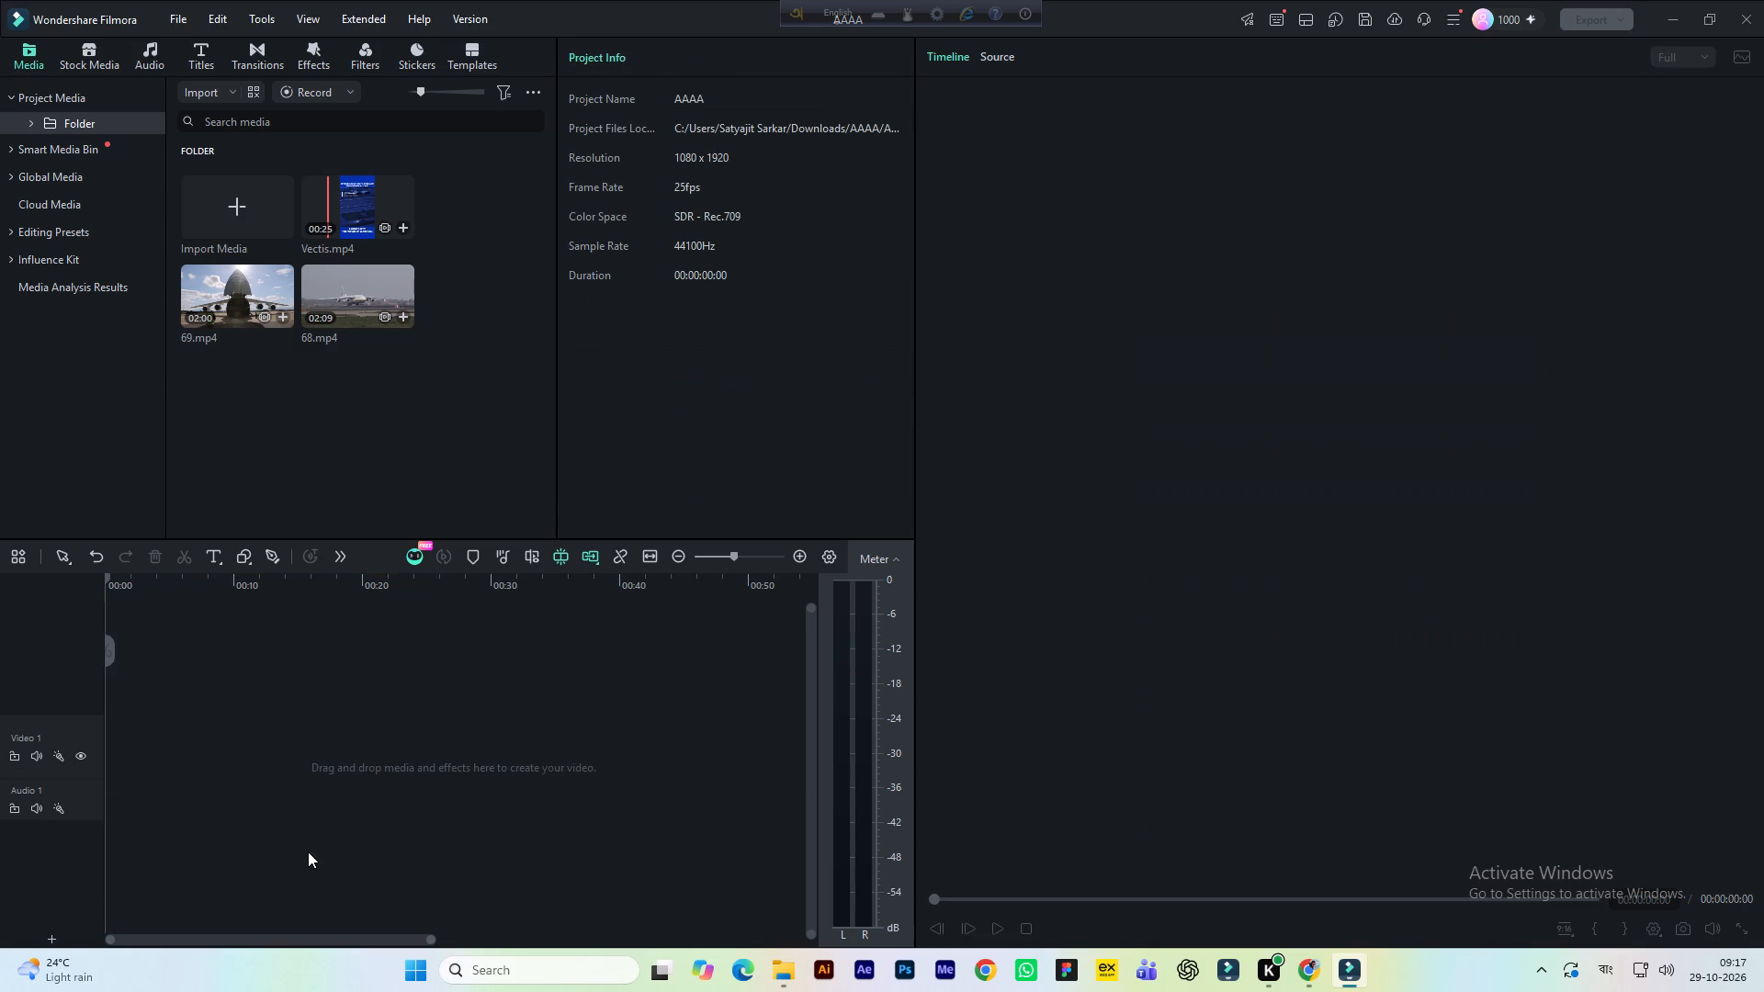
Delete Vectis.mp4, 69.mp4 and 68.mp4 from the project's media folder.
drag(190, 374, 483, 184)
key(Delete)
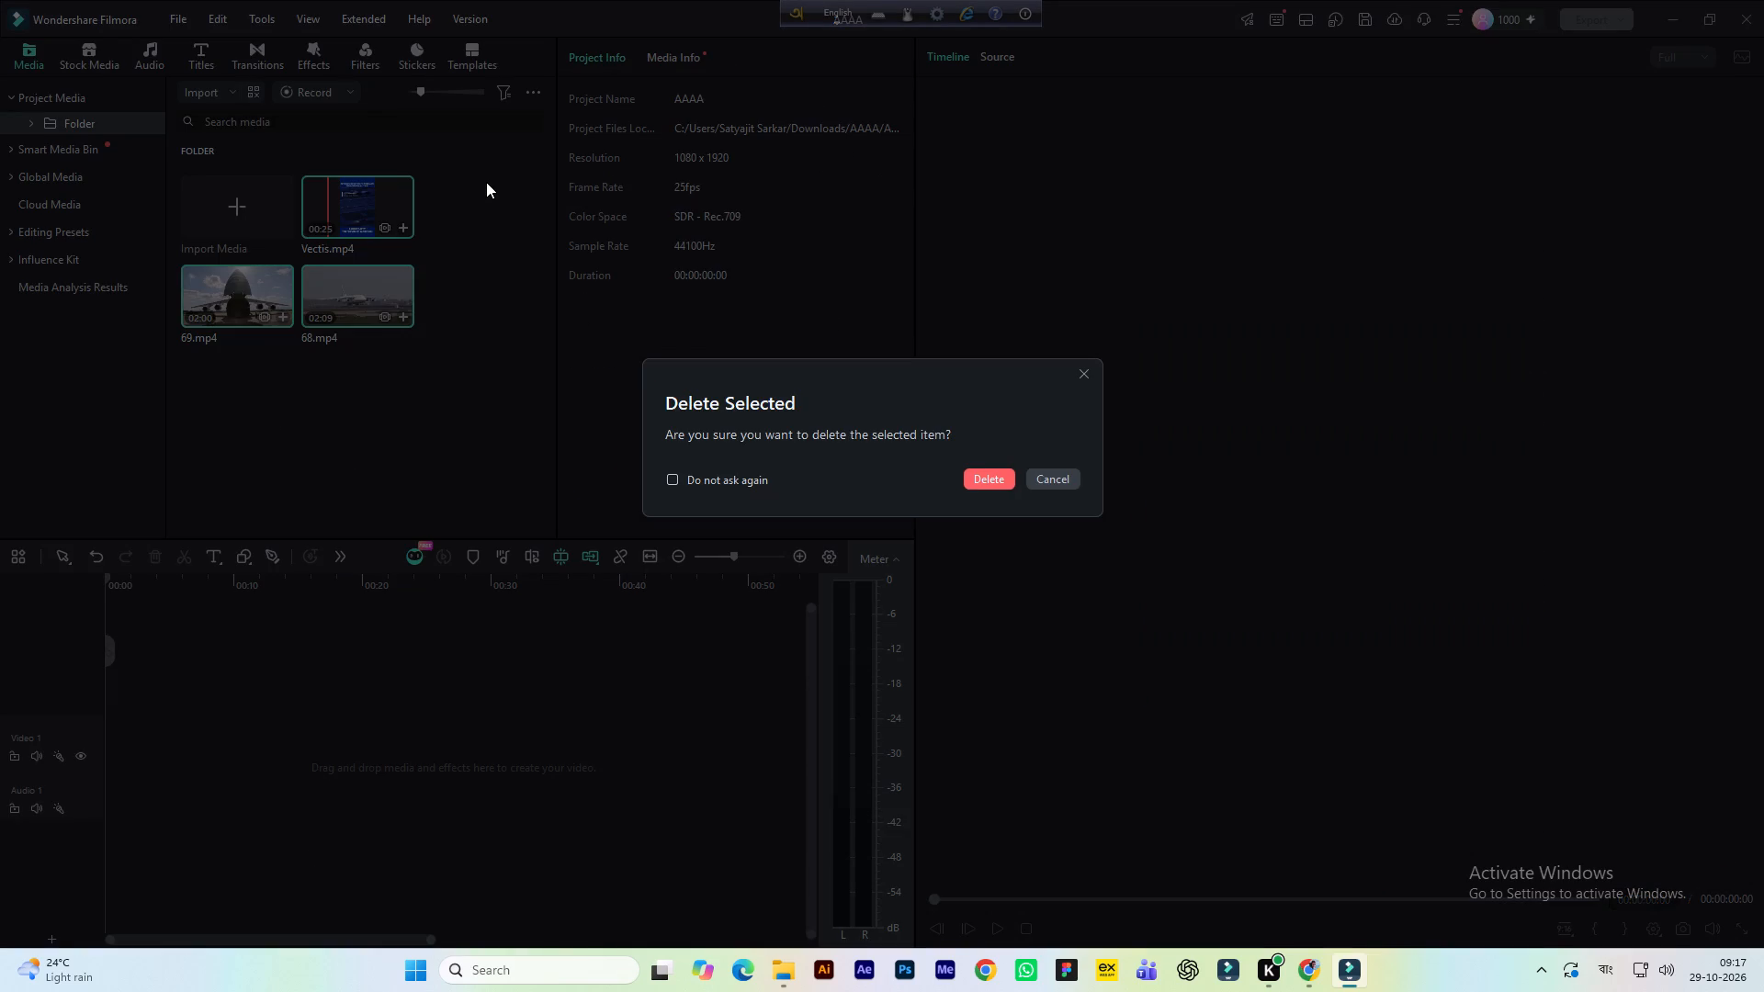
click(981, 475)
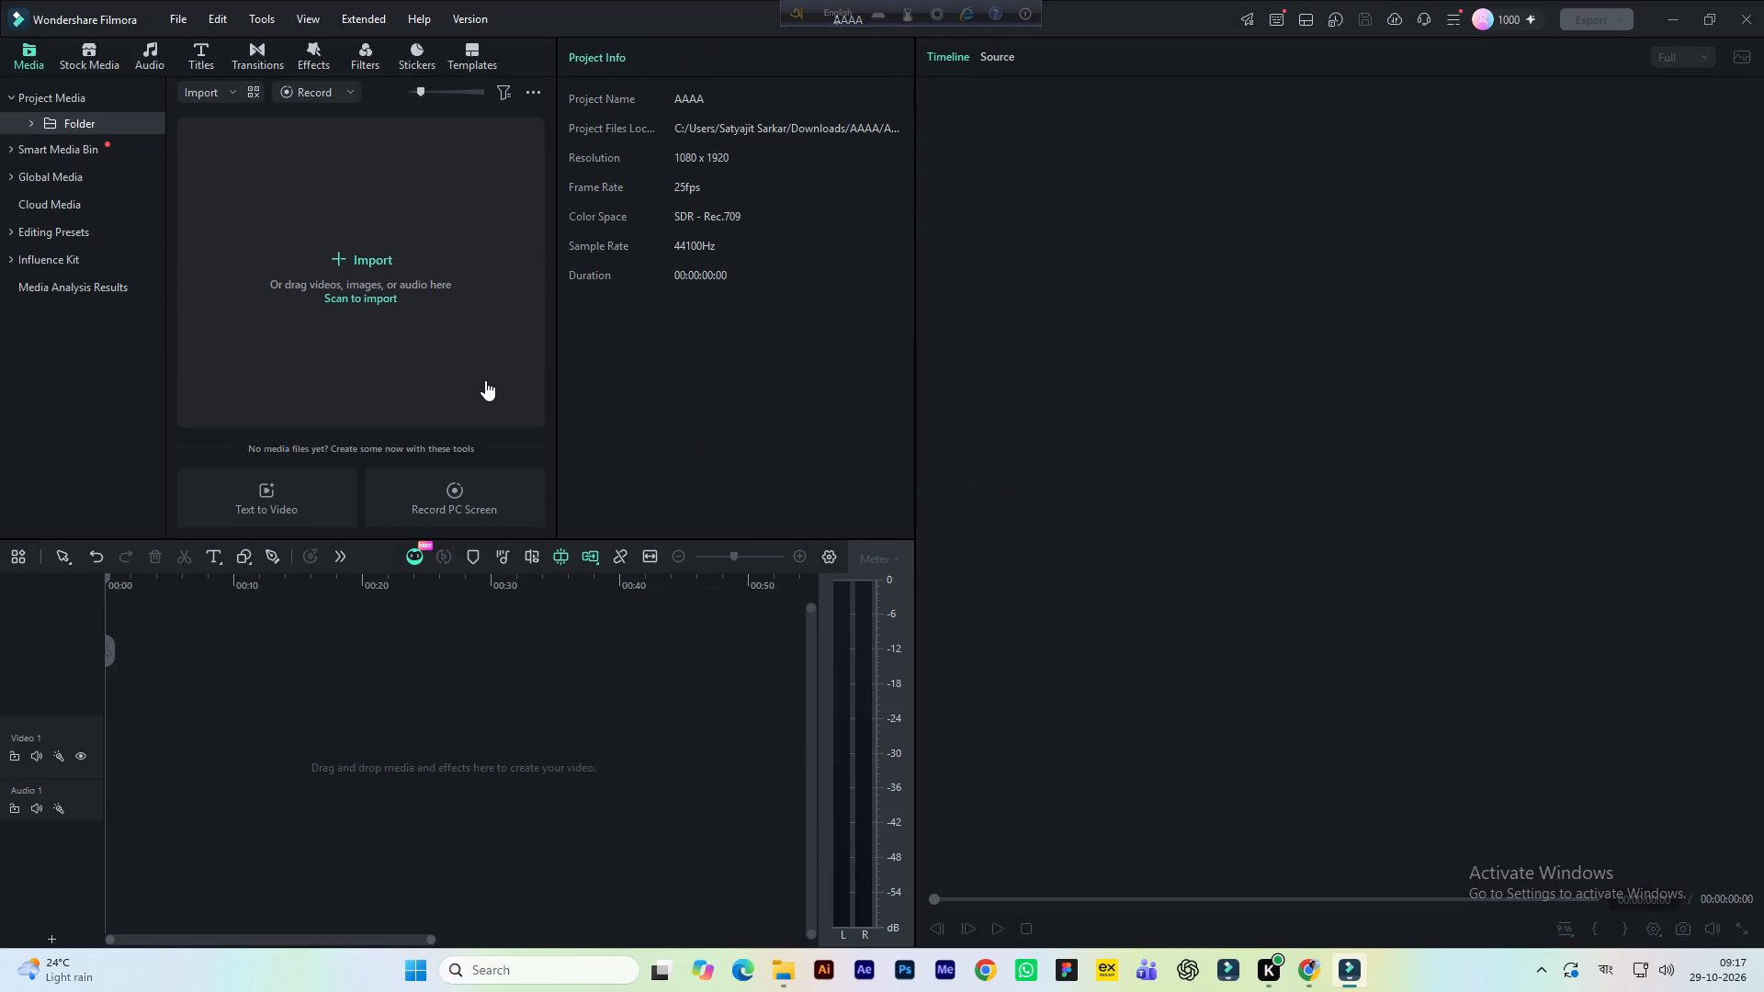
Close the AAAA project and exit Filmora, including its start window.
click(1744, 17)
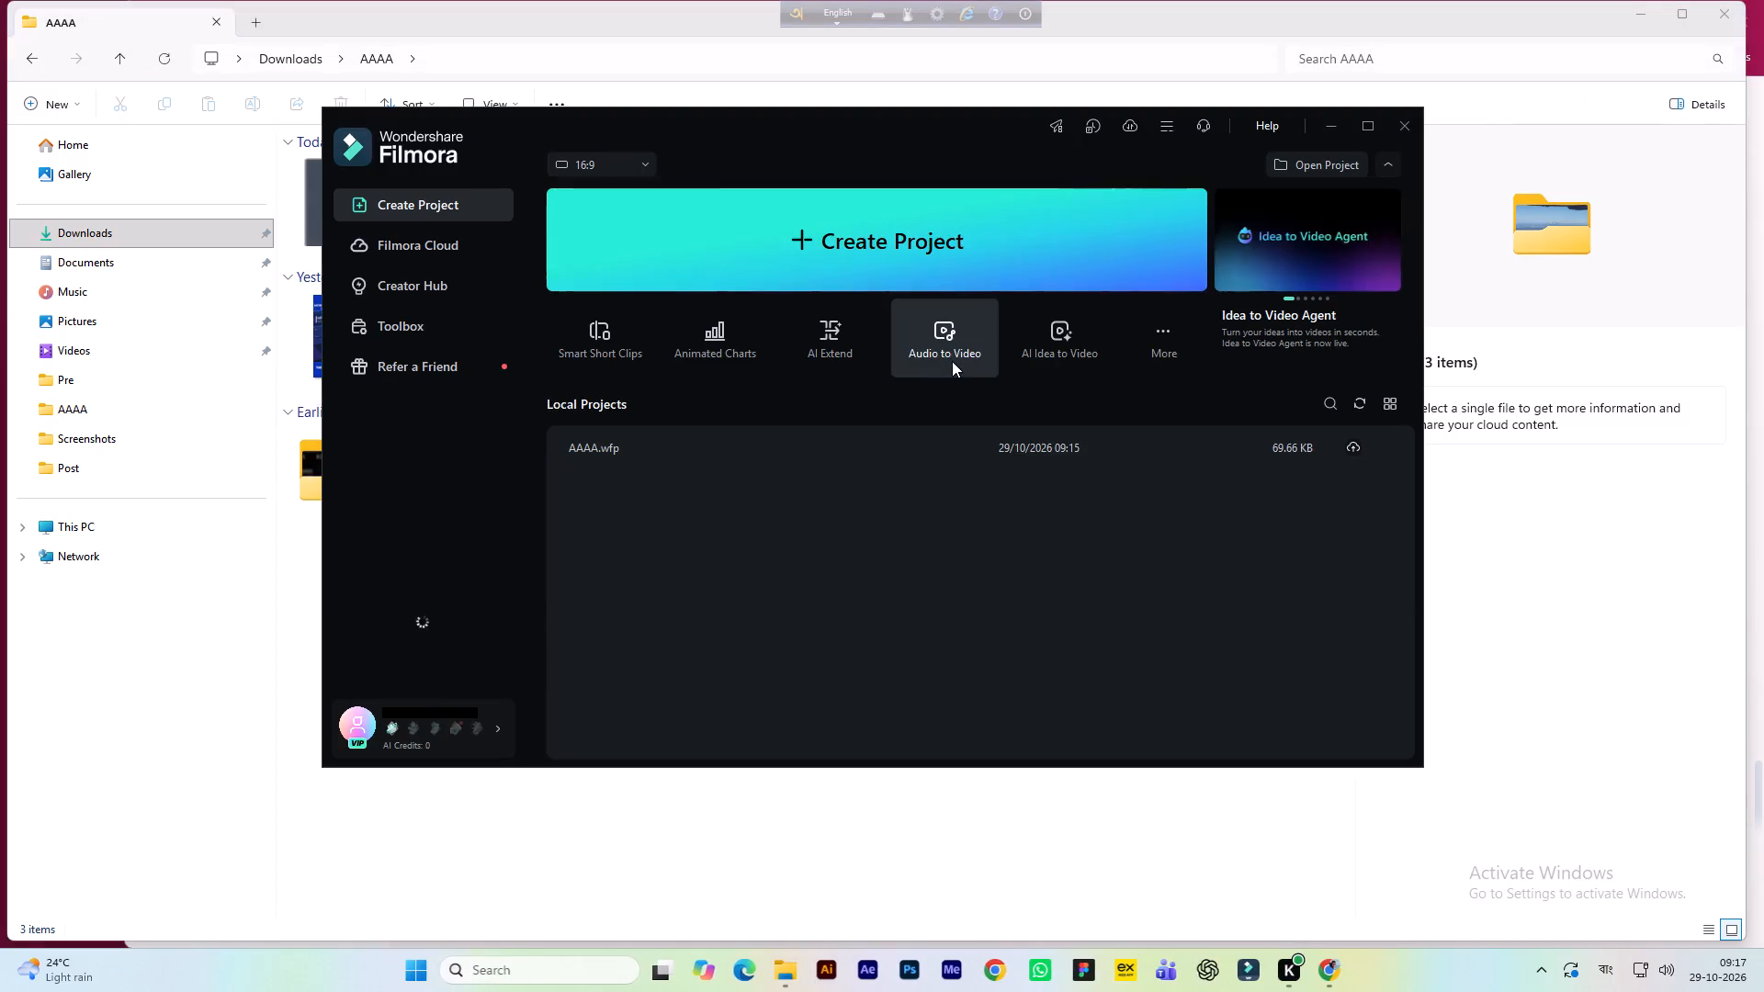
click(1403, 128)
In File Explorer, delete the AAAA project file from Downloads > AAAA, keeping the Vectis video and the 1x folder.
drag(428, 178, 376, 320)
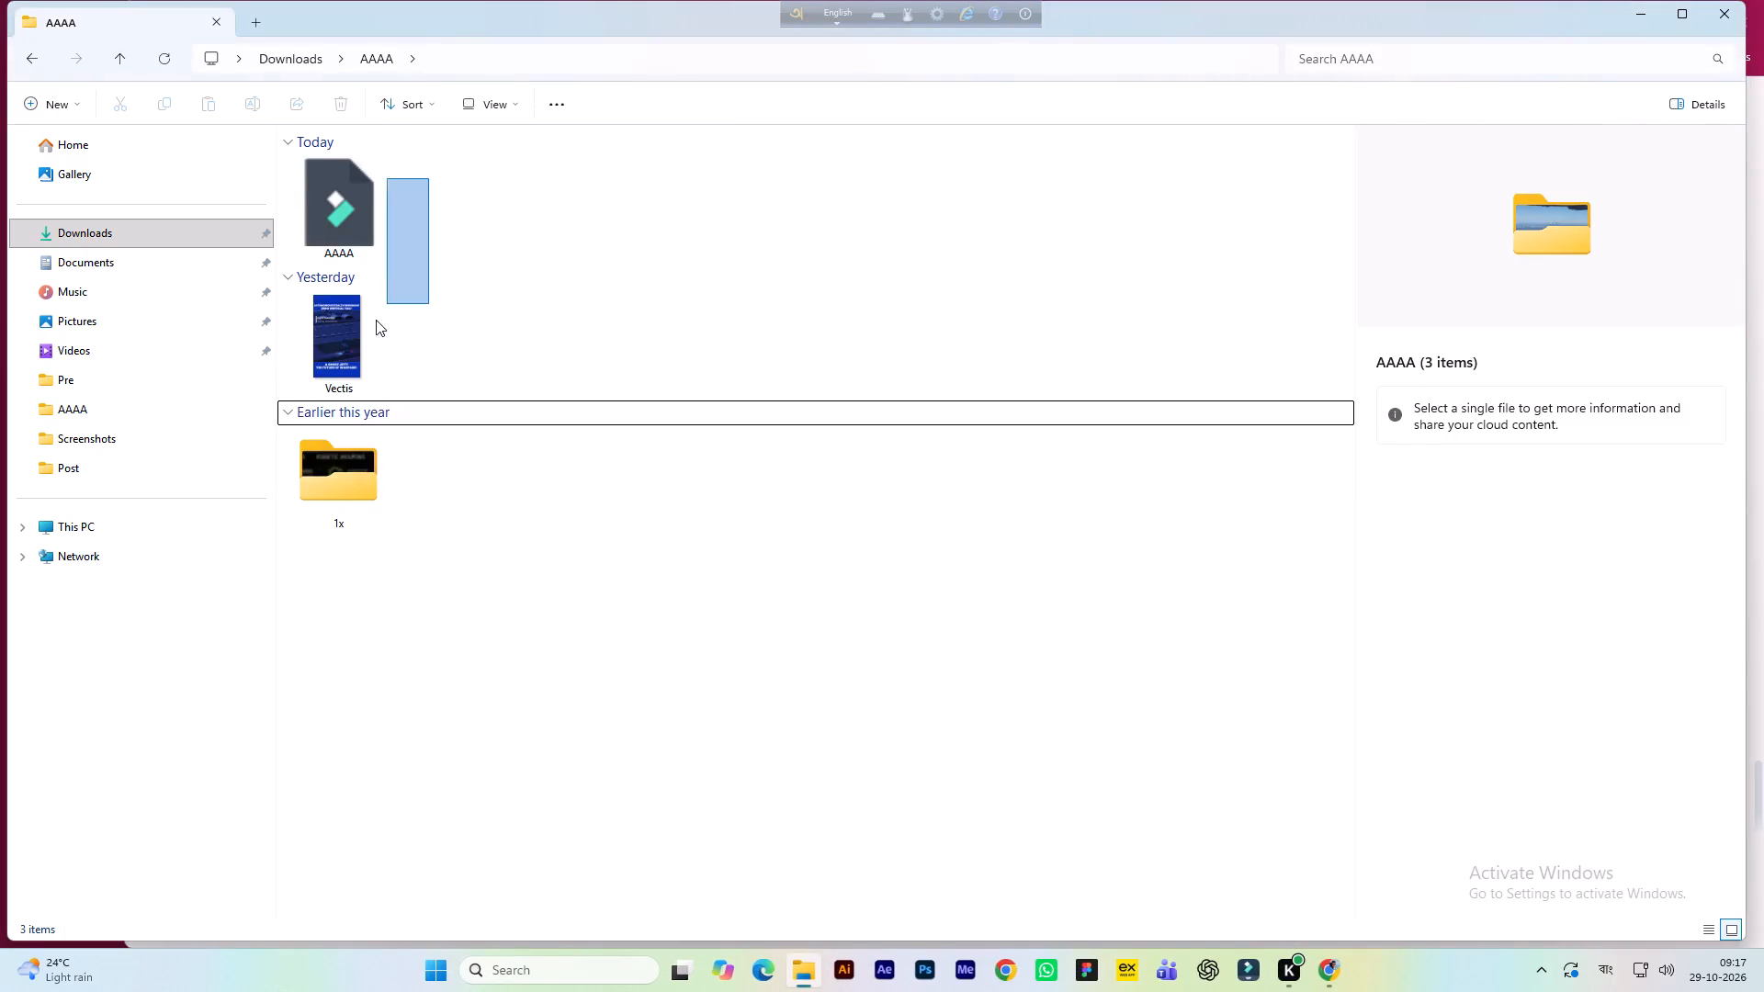
drag(376, 320, 311, 370)
click(429, 283)
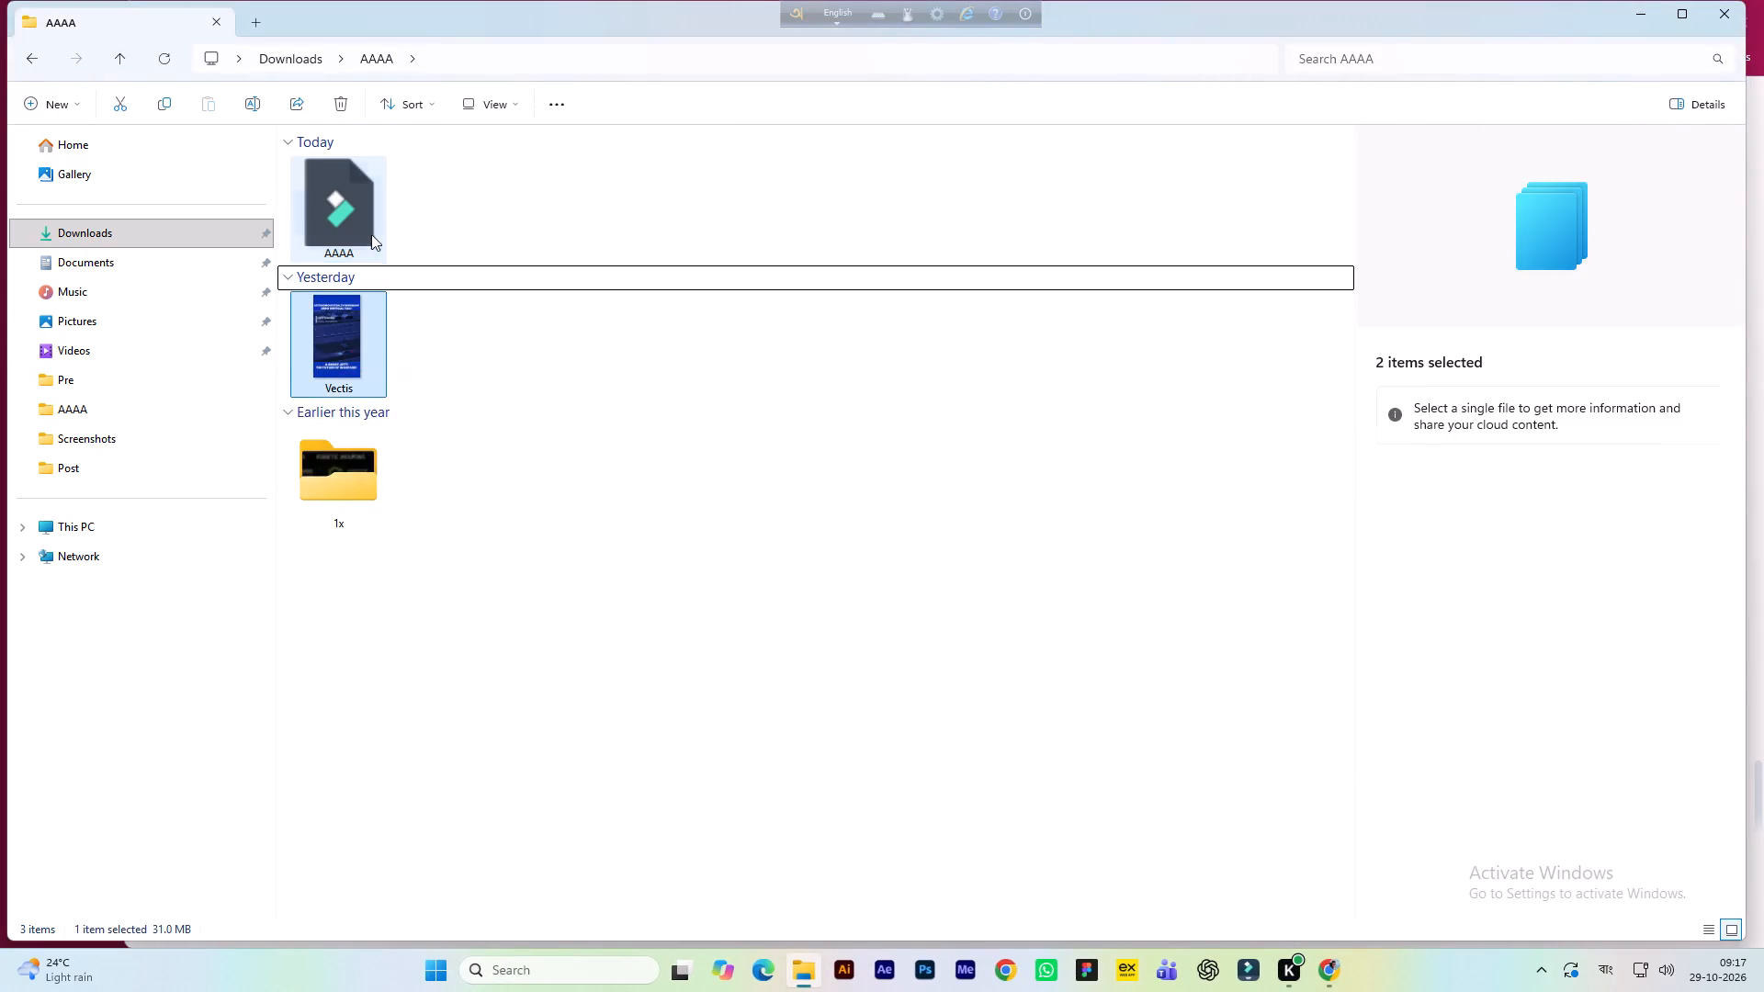
click(397, 226)
click(365, 212)
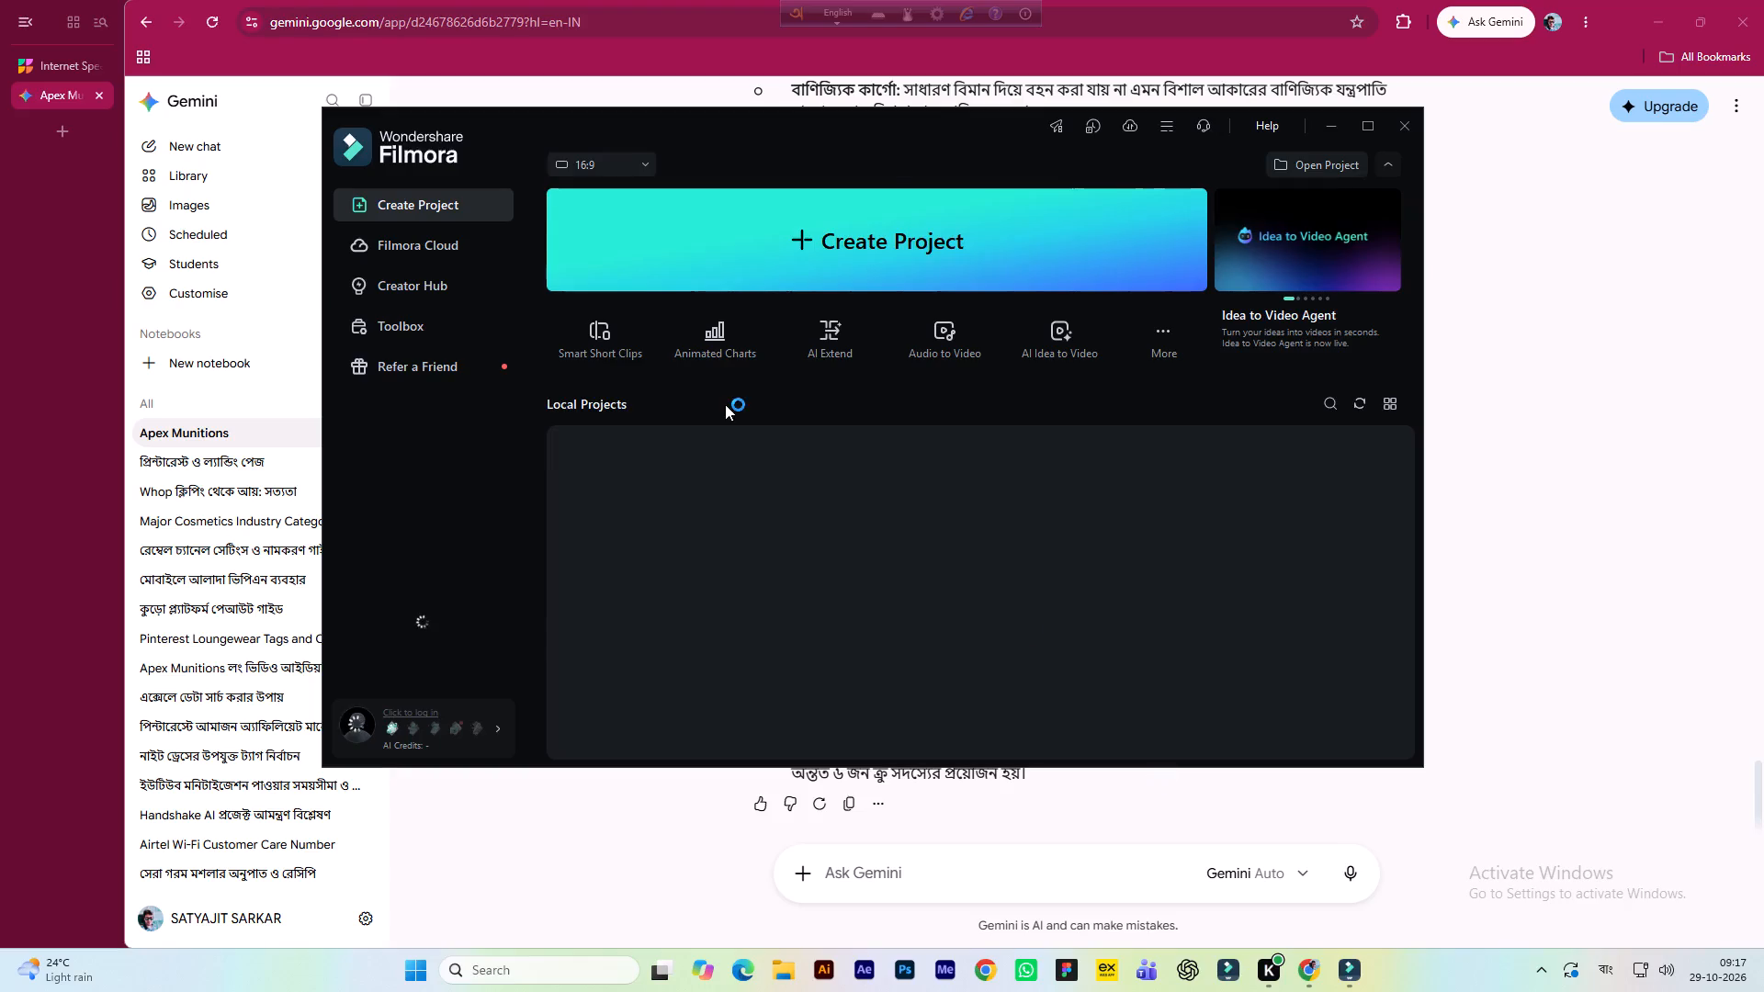
click(620, 156)
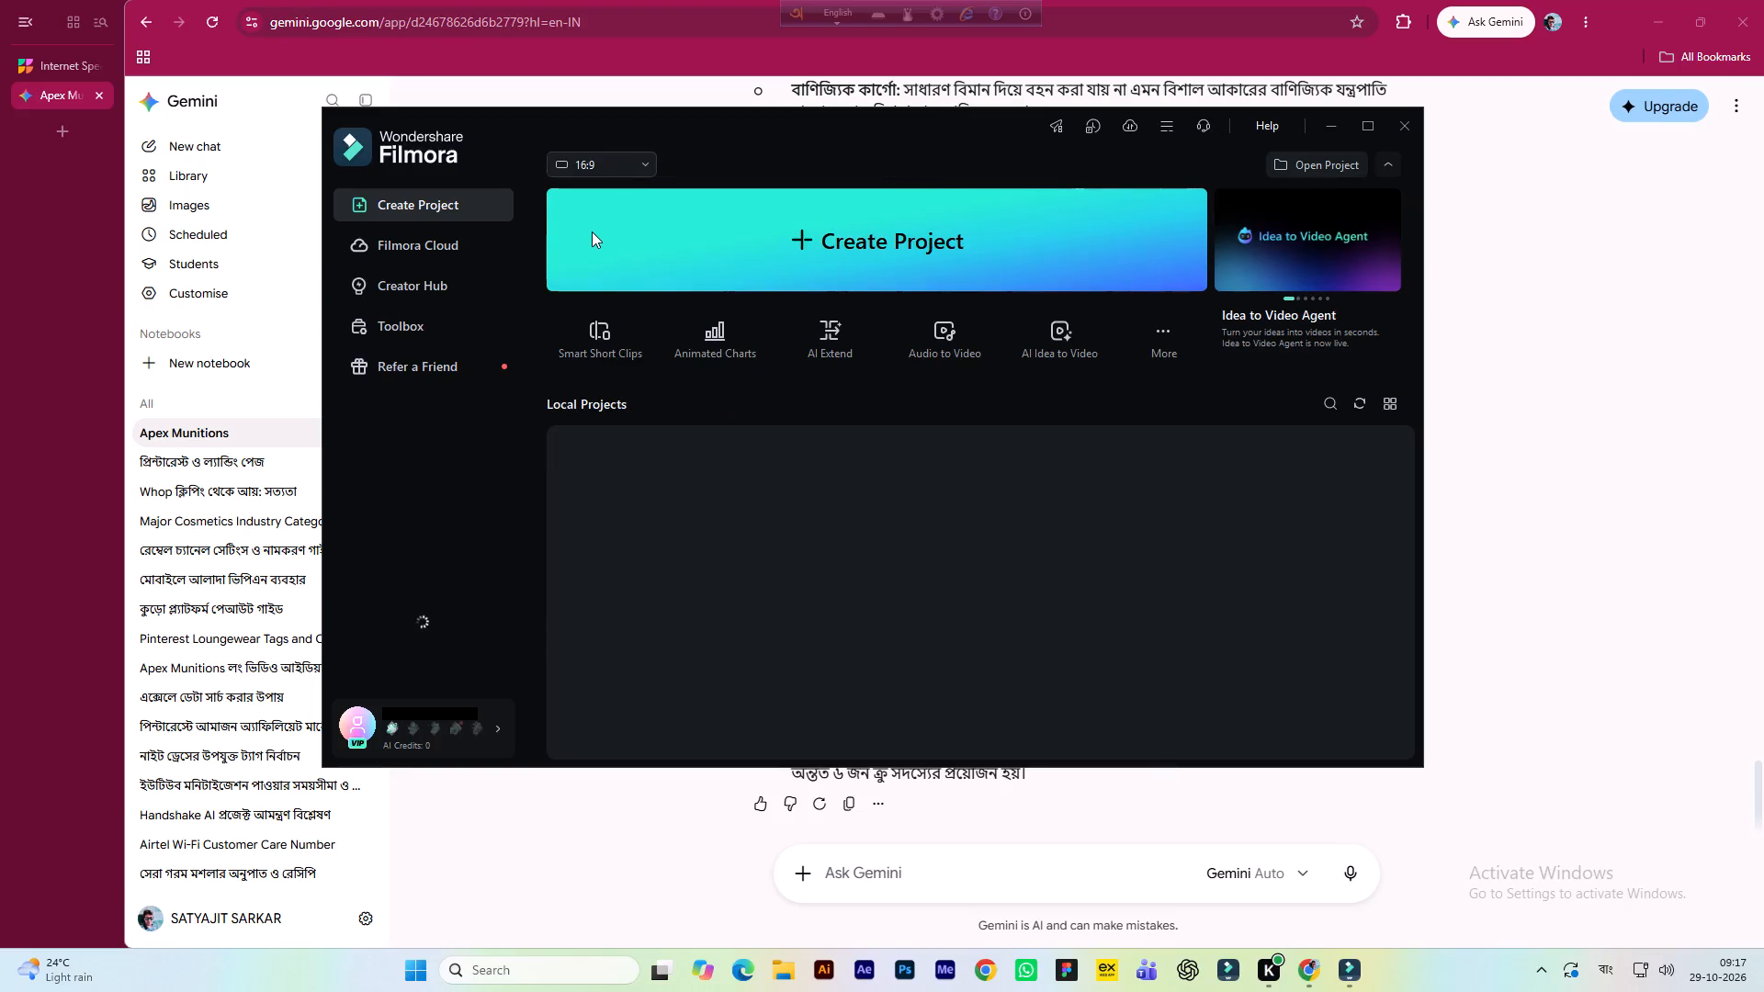
click(590, 238)
click(592, 231)
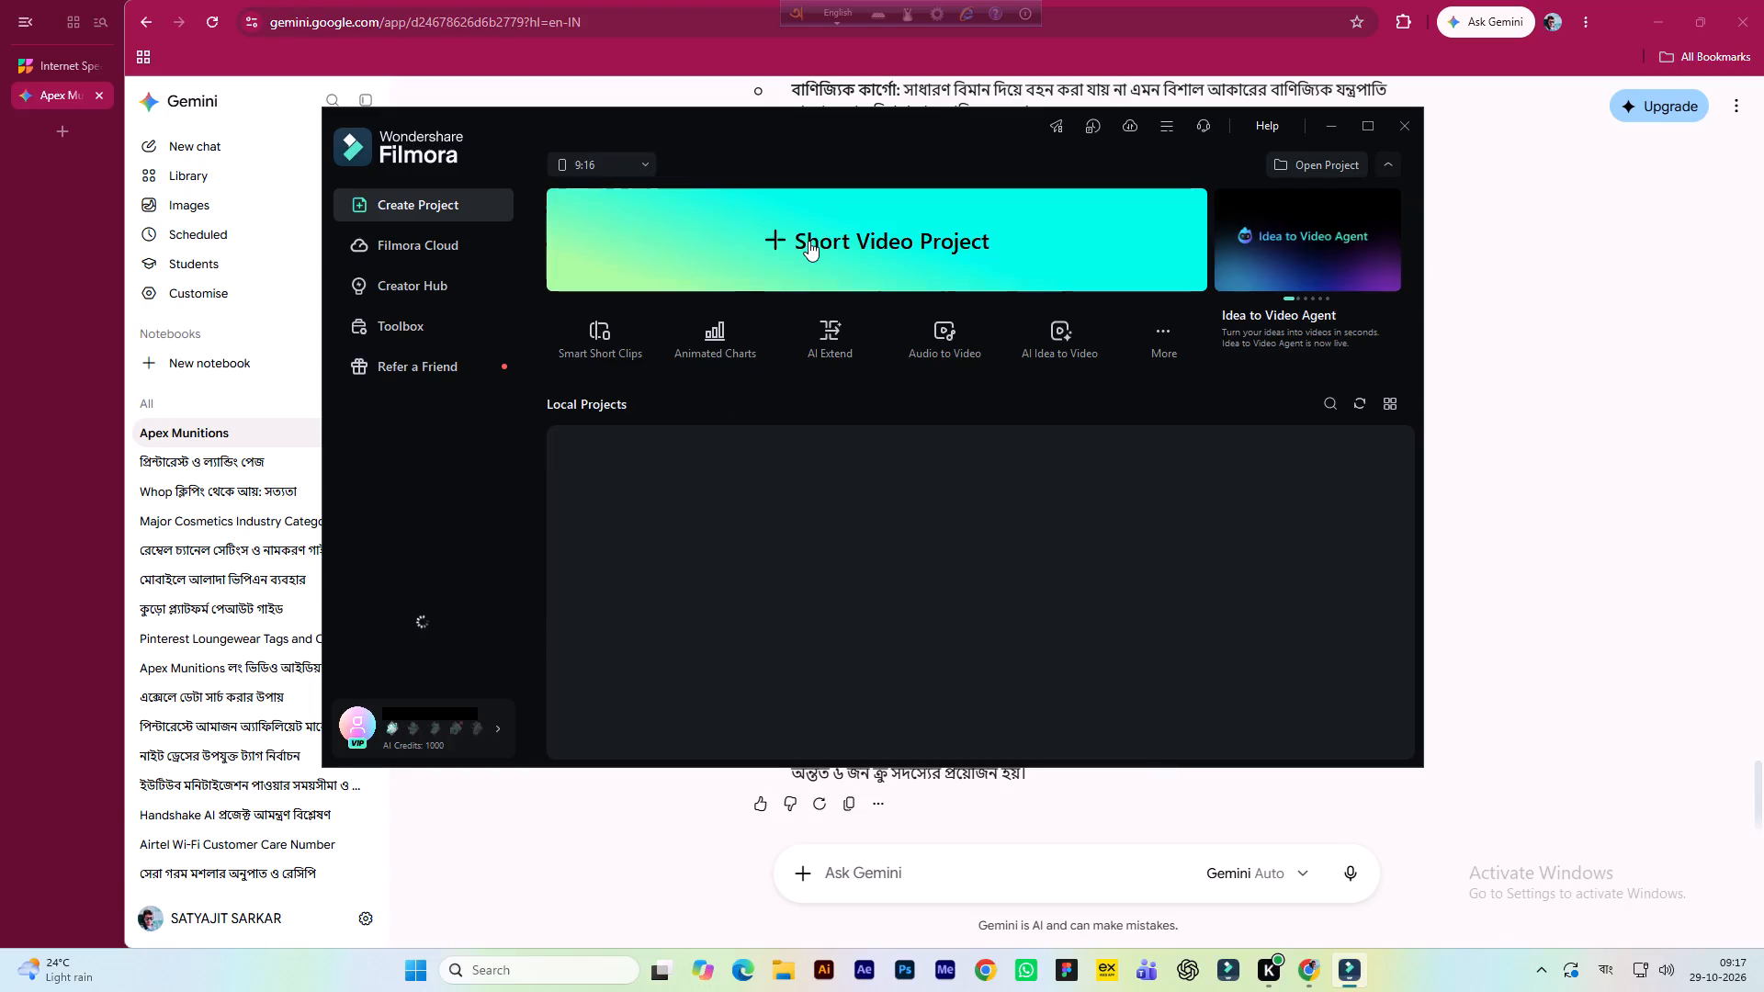
click(808, 241)
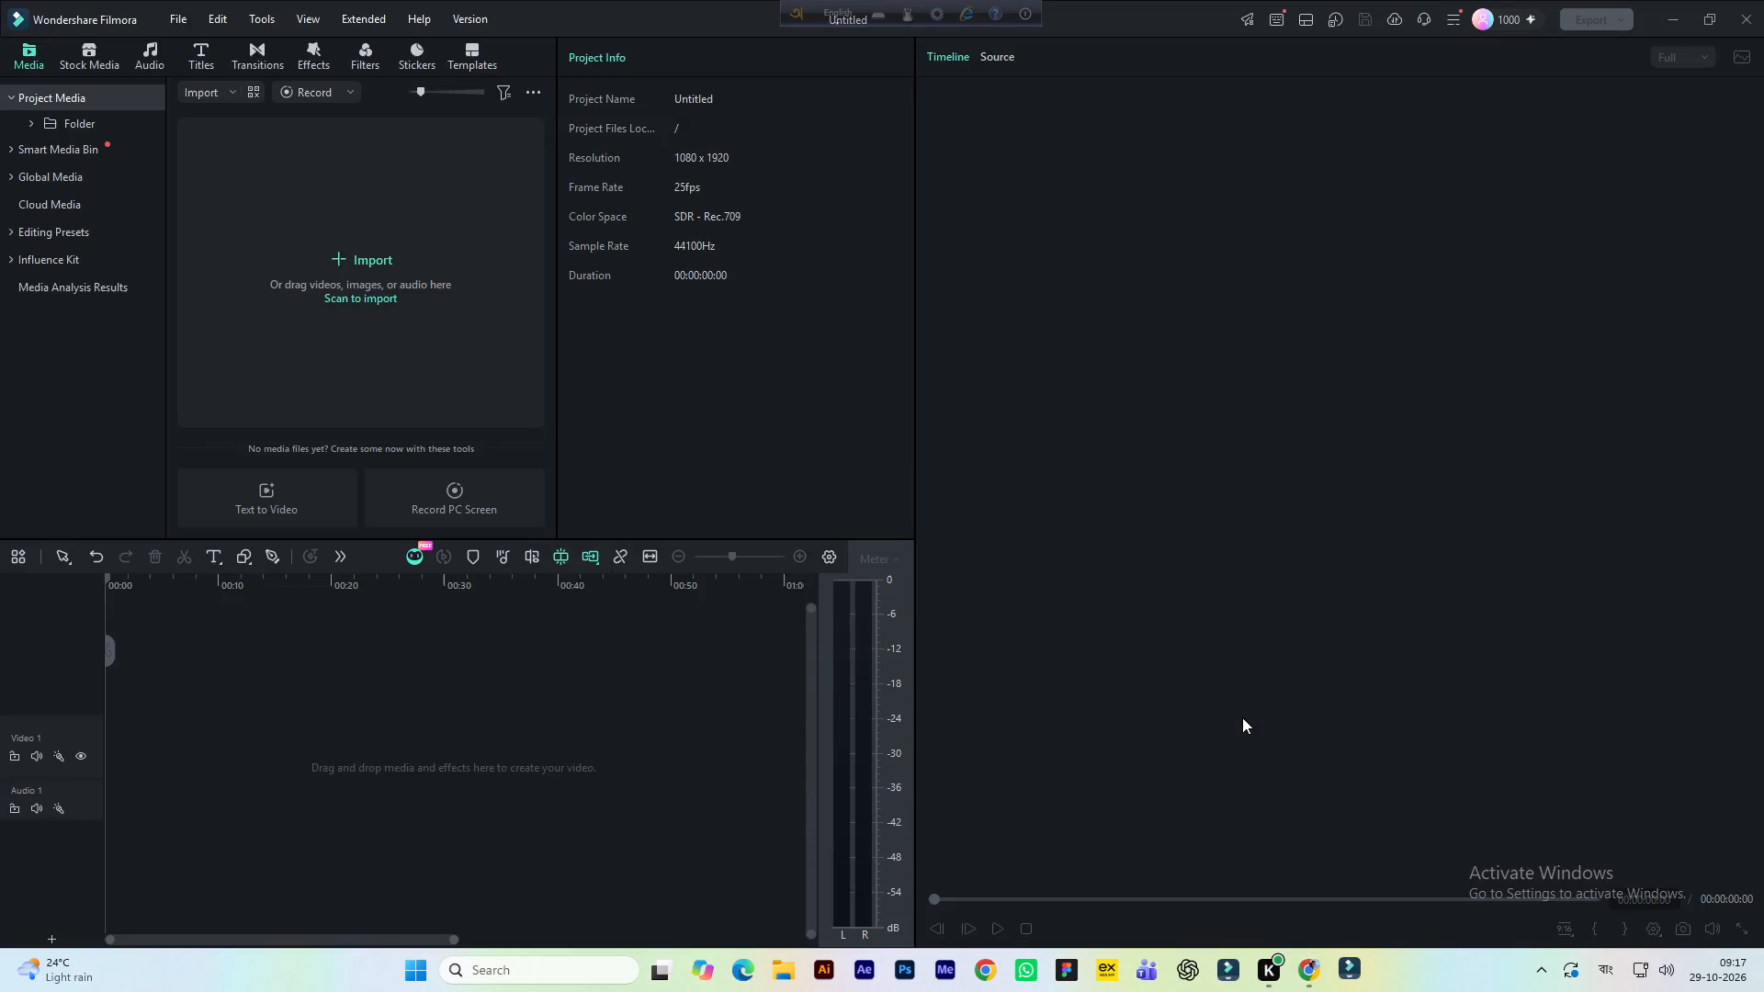
Import the 68 and 69 videos from the Defenc > Pre folder into the project media.
click(372, 262)
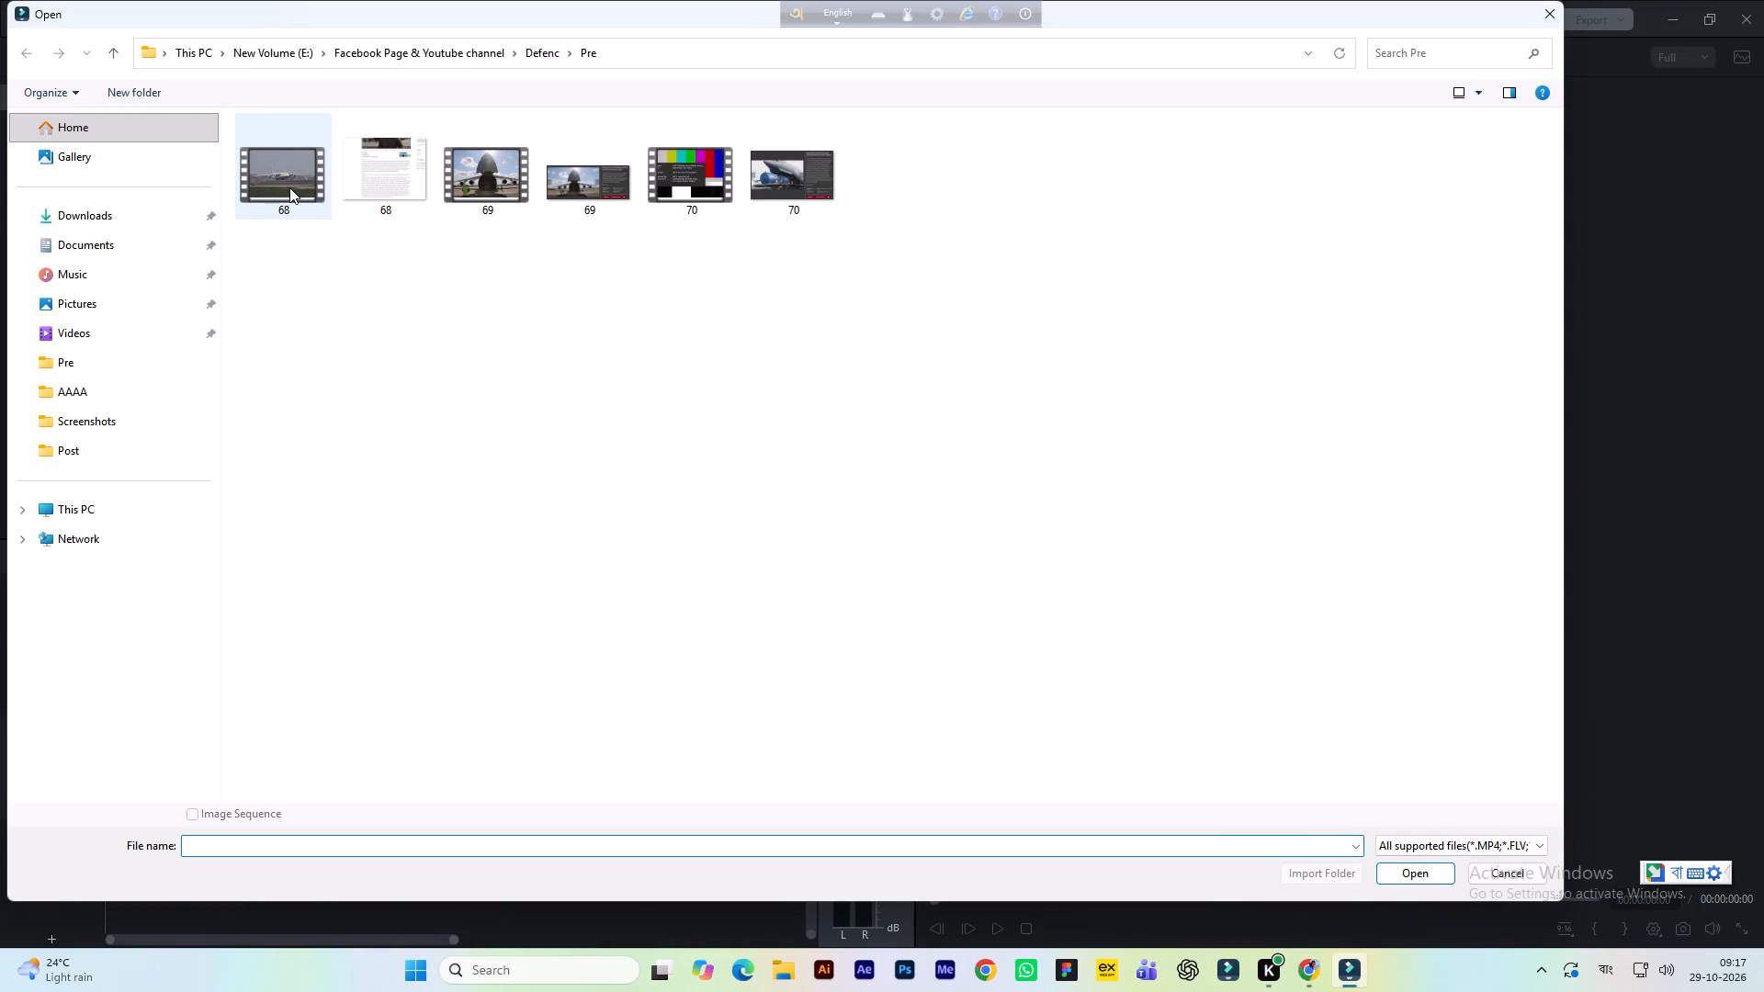
click(289, 187)
ctrl+click(476, 167)
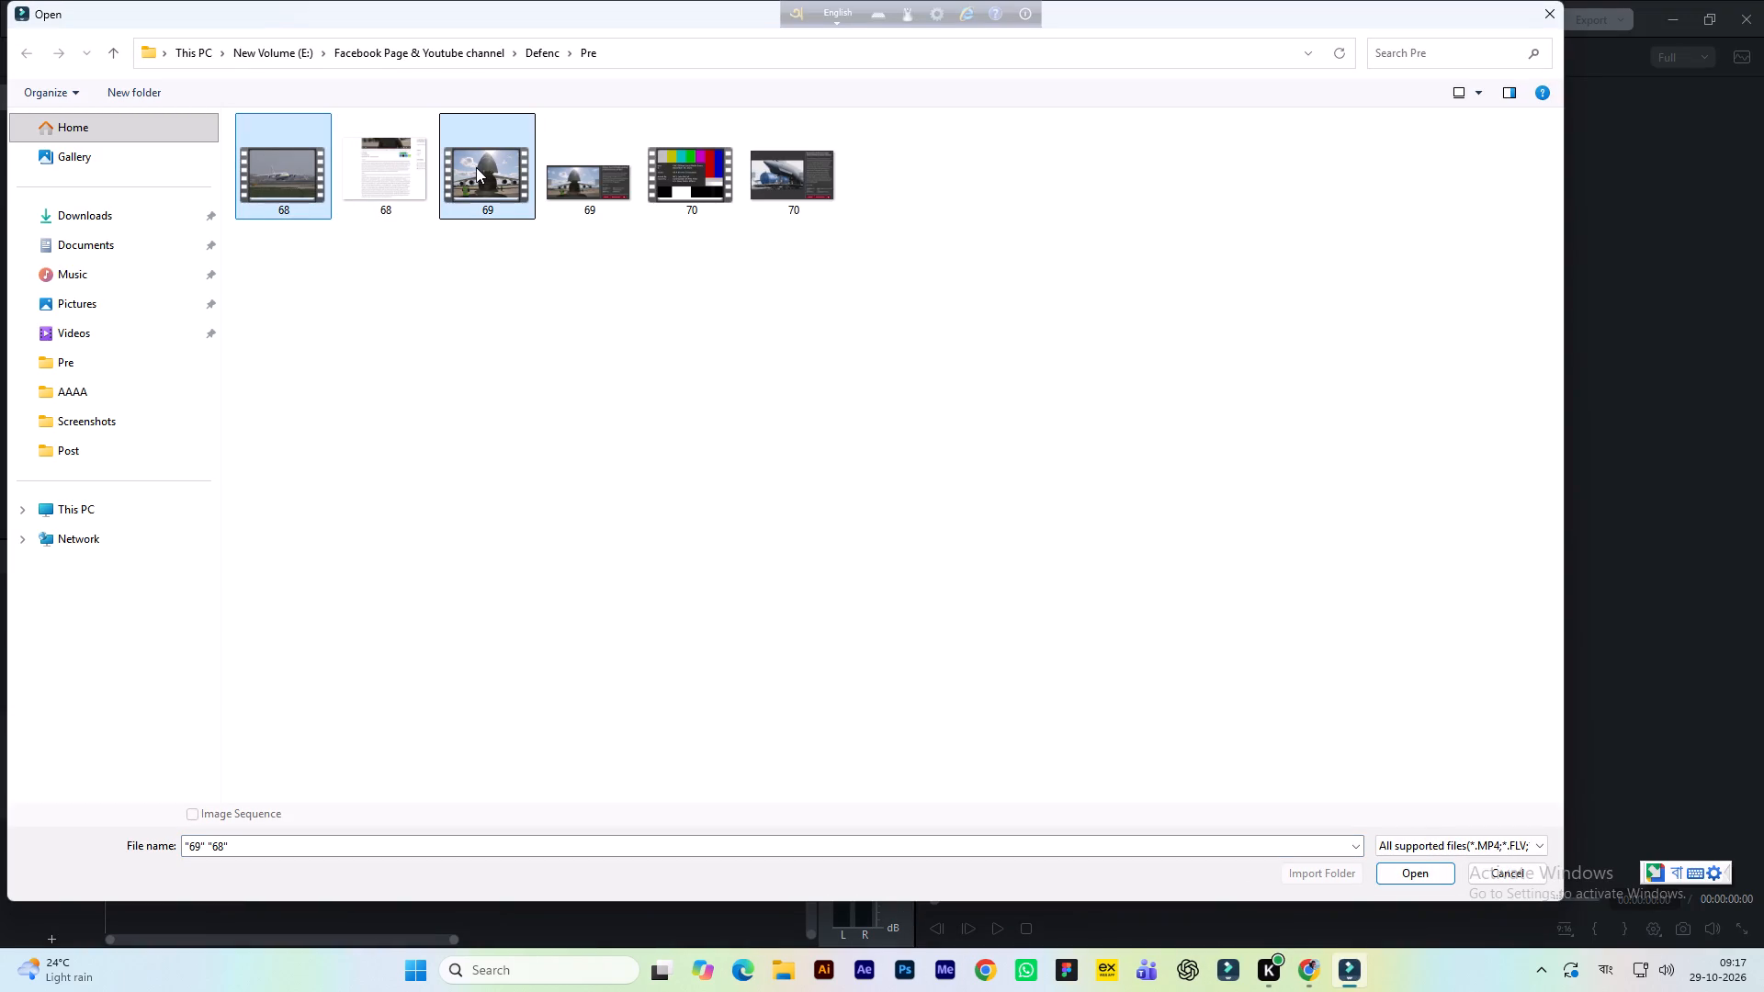
click(1430, 875)
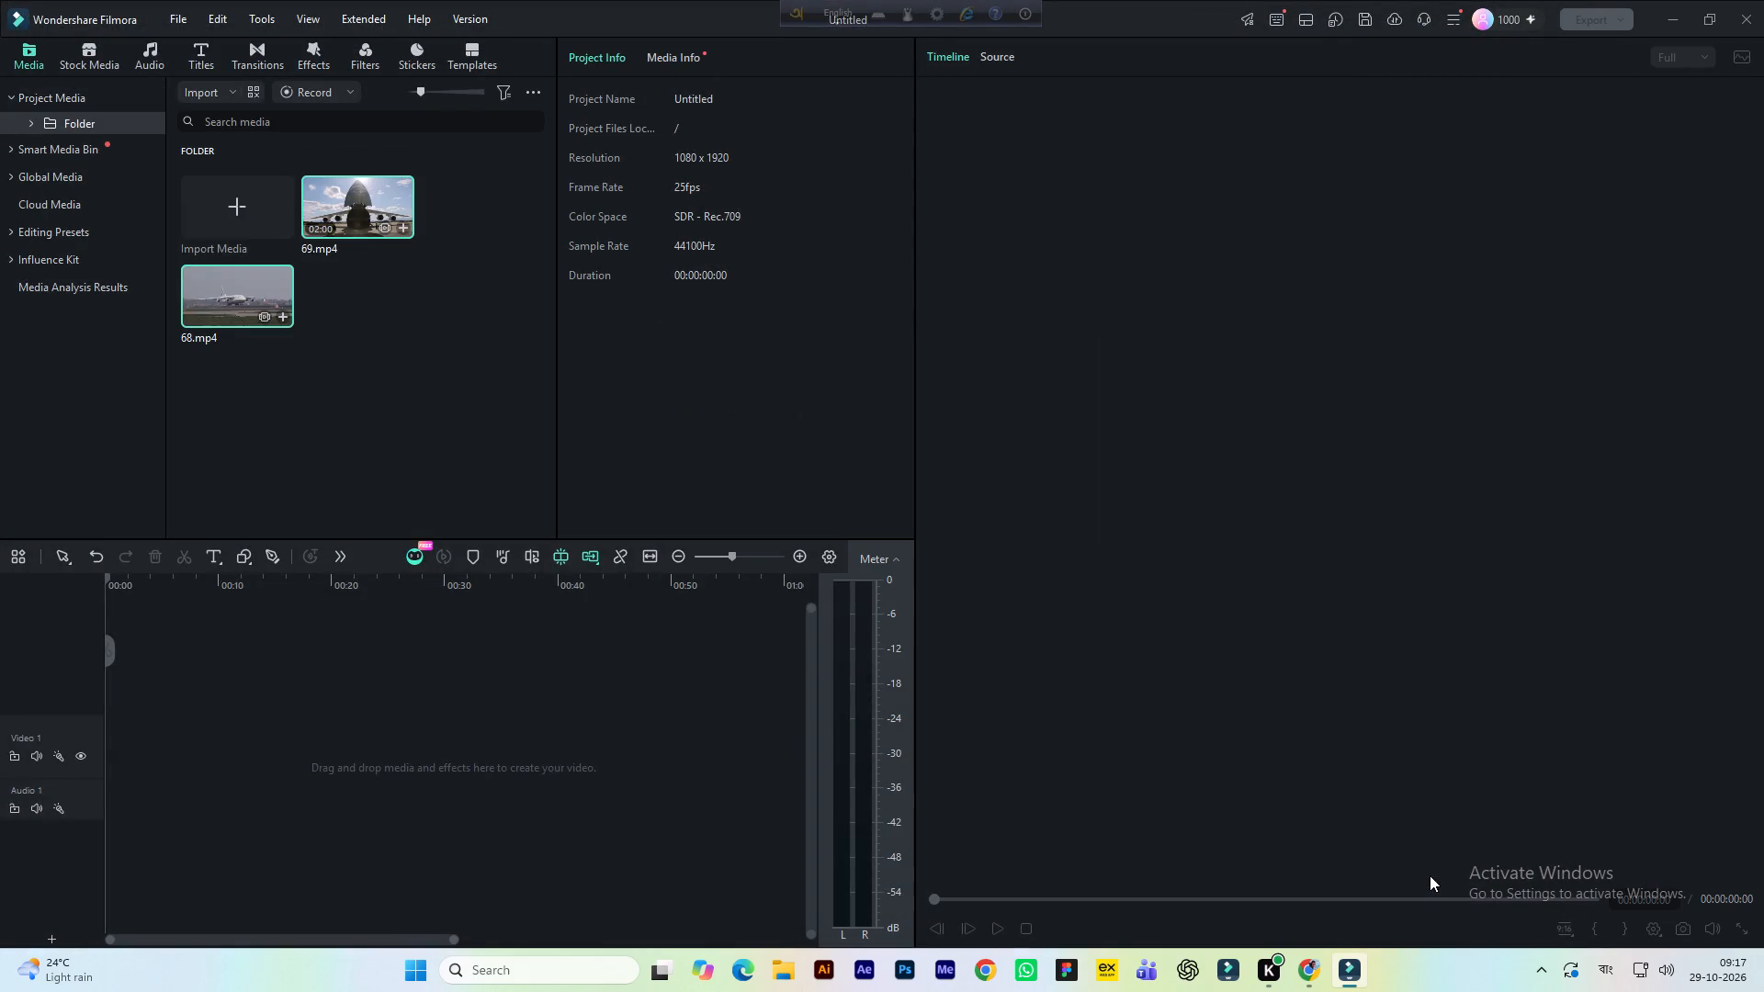
click(371, 447)
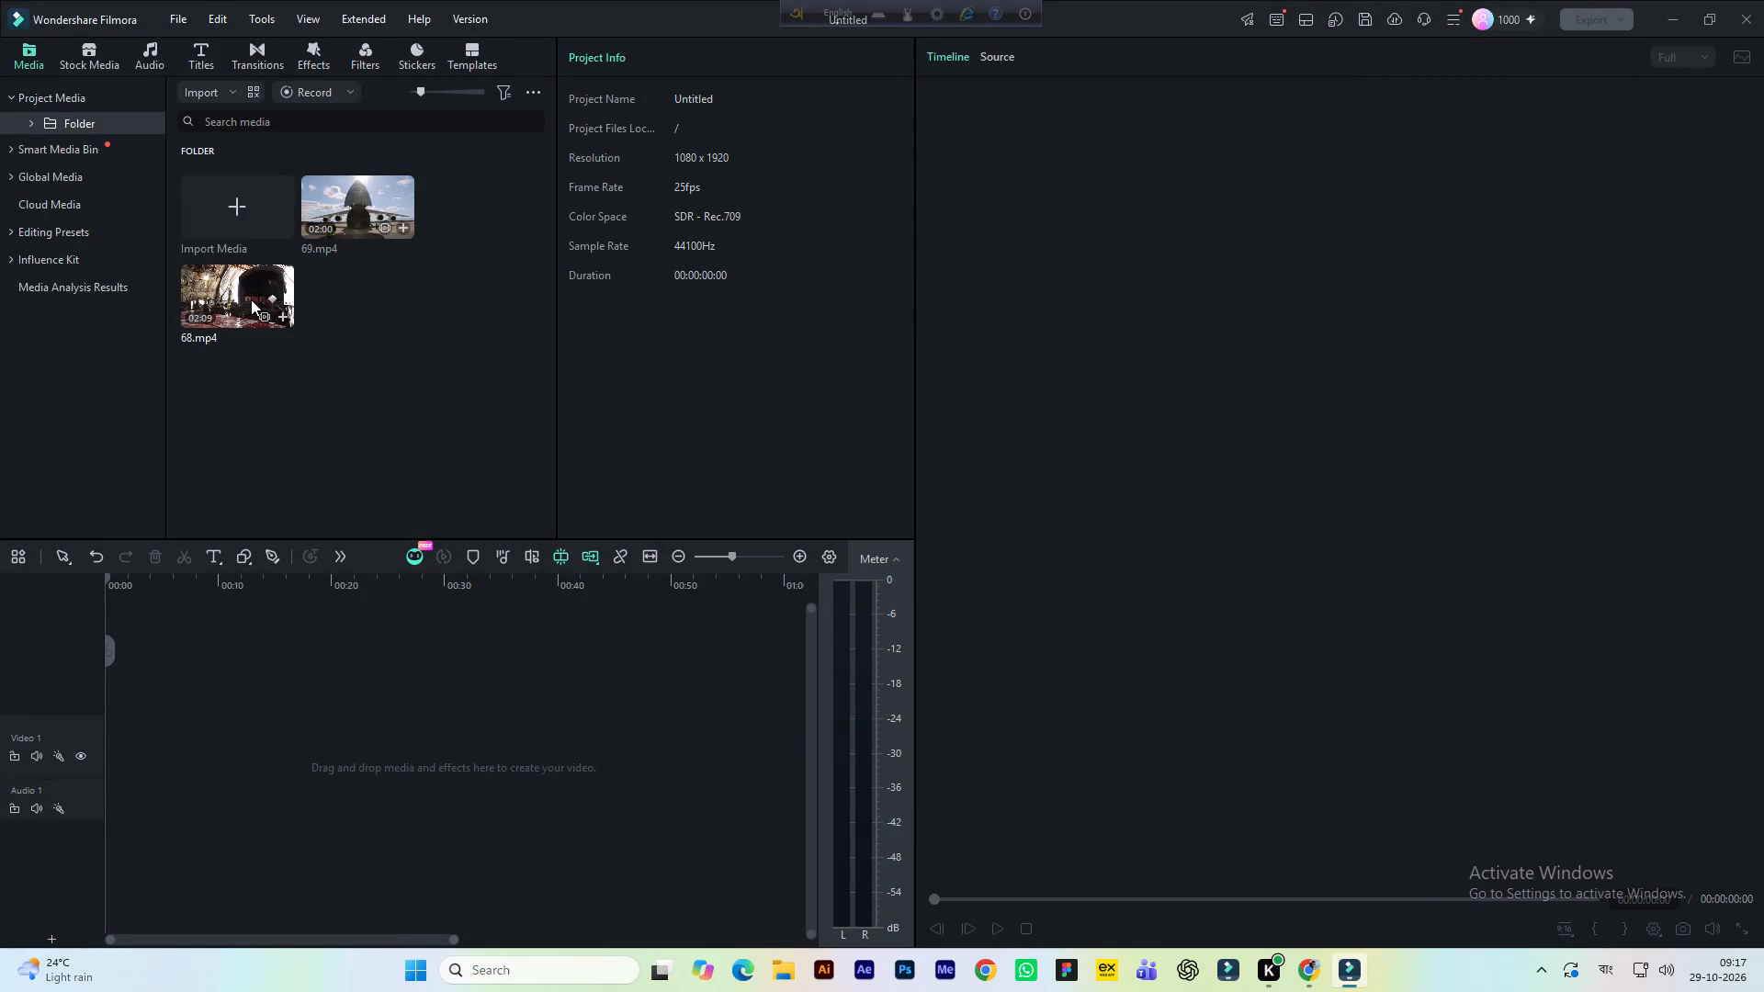
Preview 68.mp4 from the media folder, skipping its opening credit and pausing at about 6 seconds on the airplane footage.
click(251, 299)
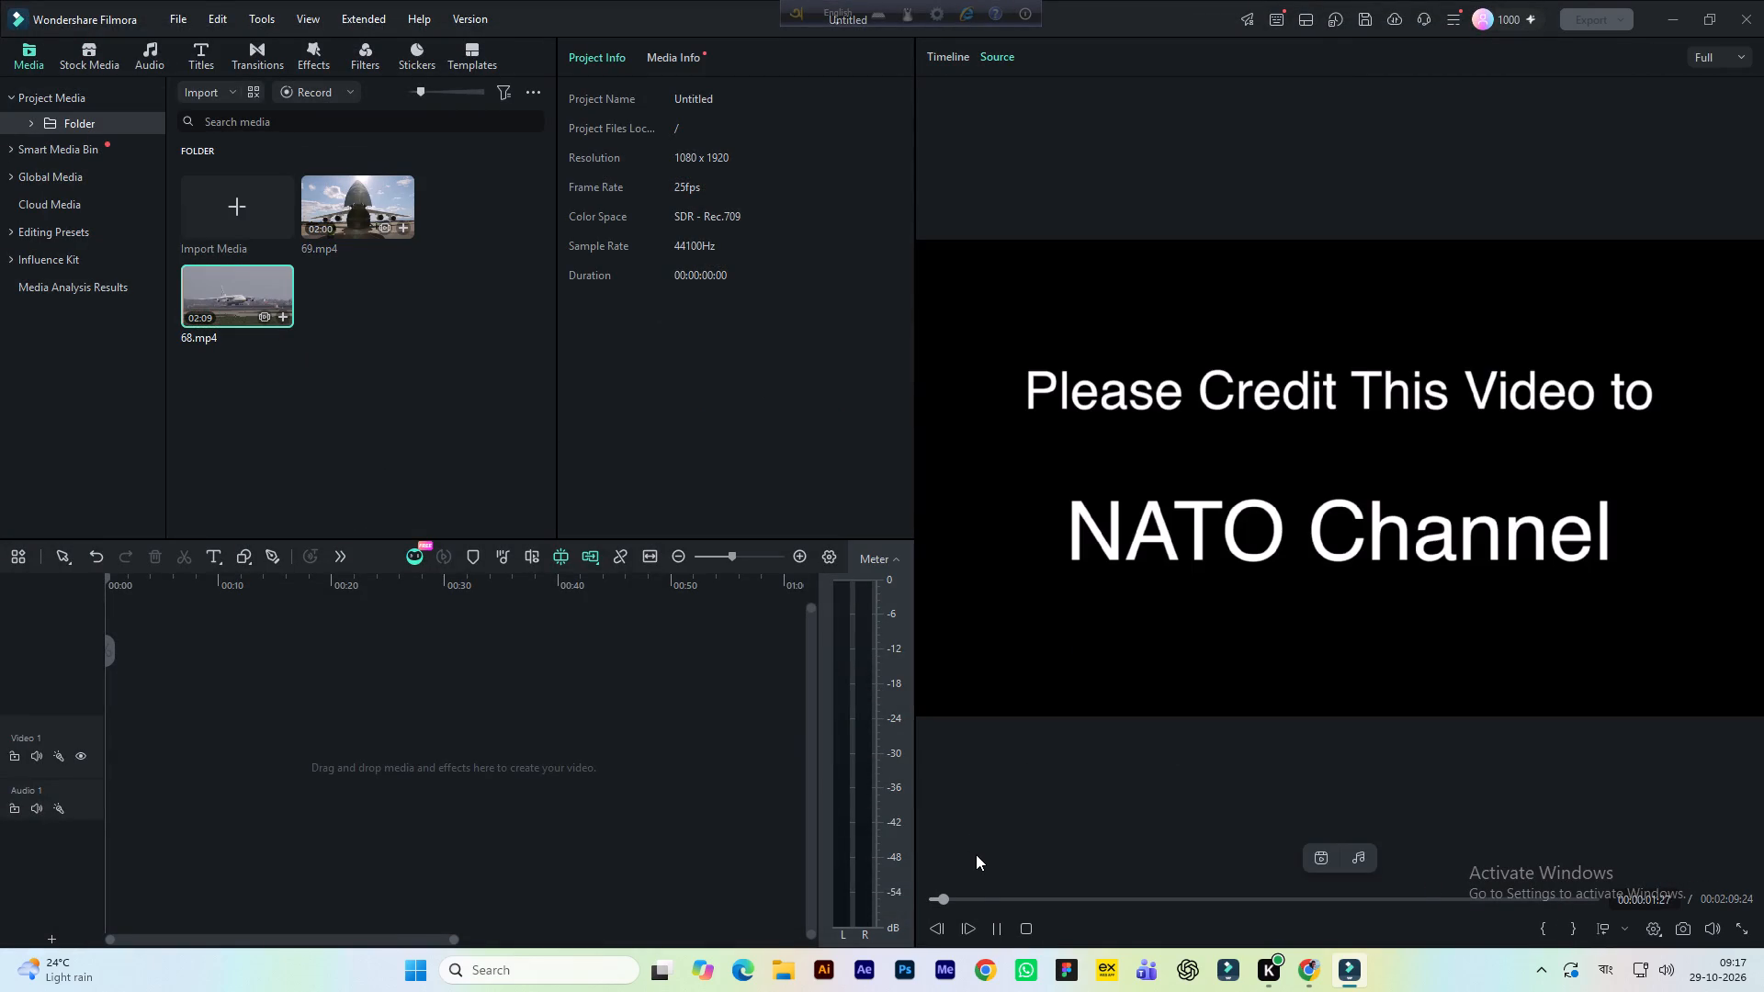
click(964, 899)
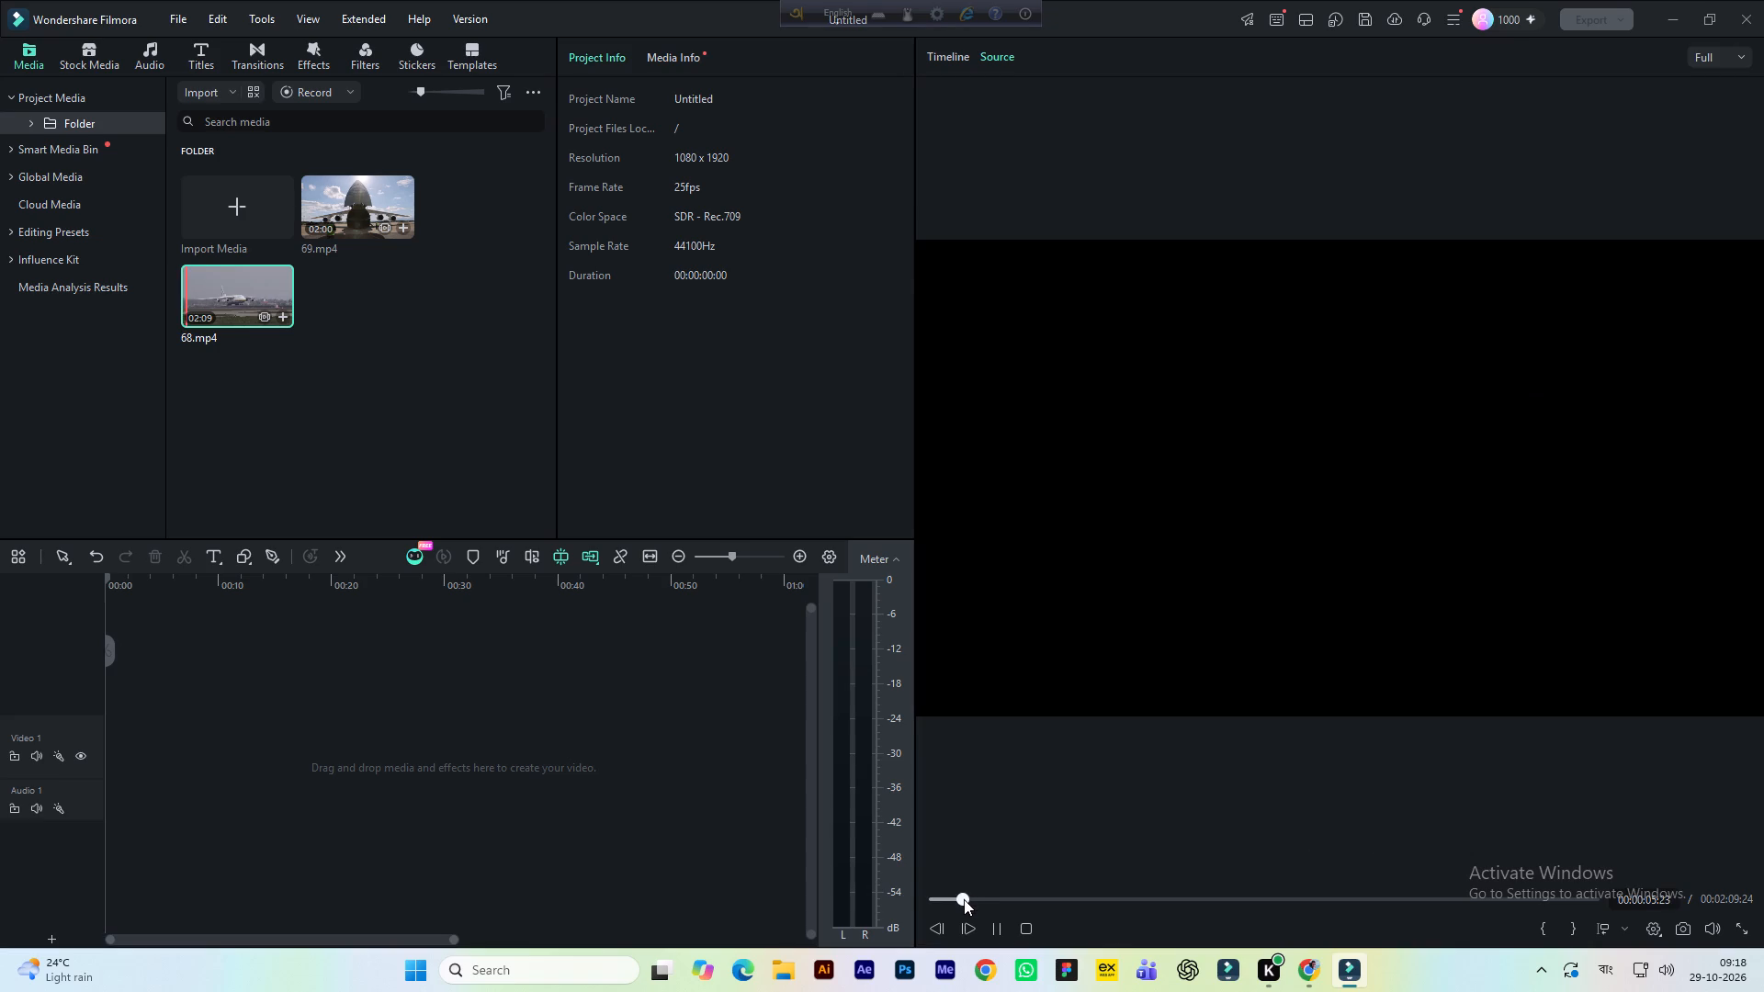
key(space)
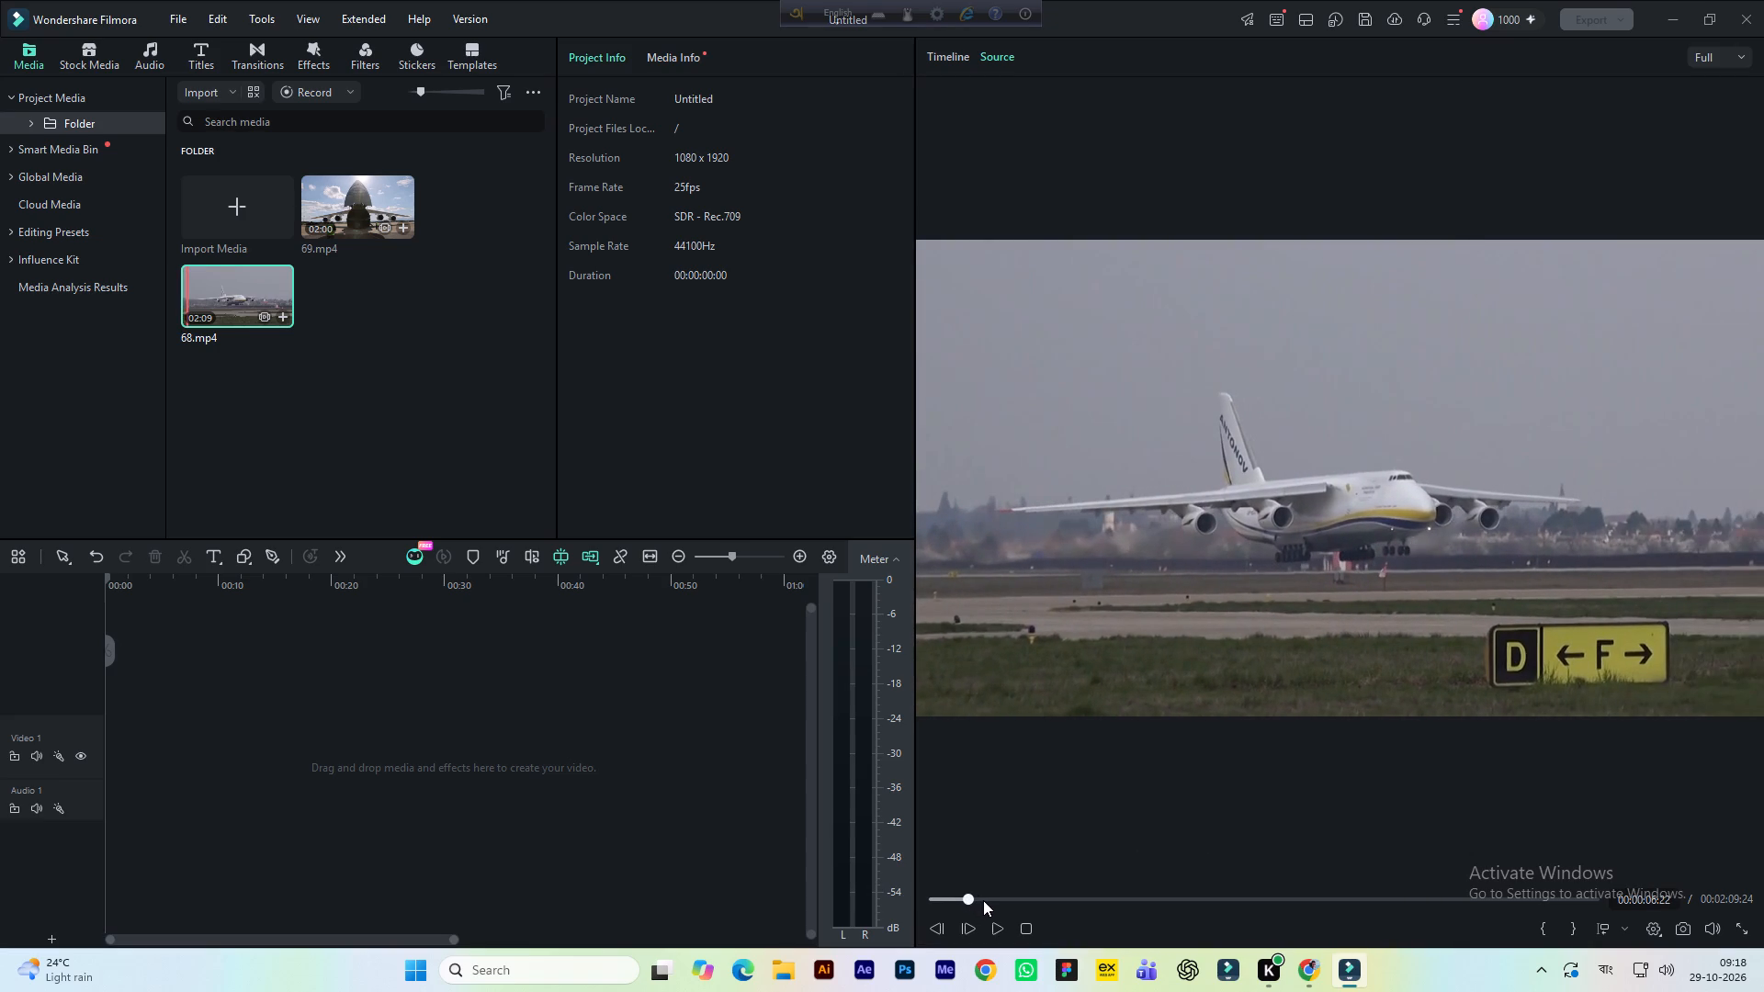
Bring up Windows Start.
click(417, 979)
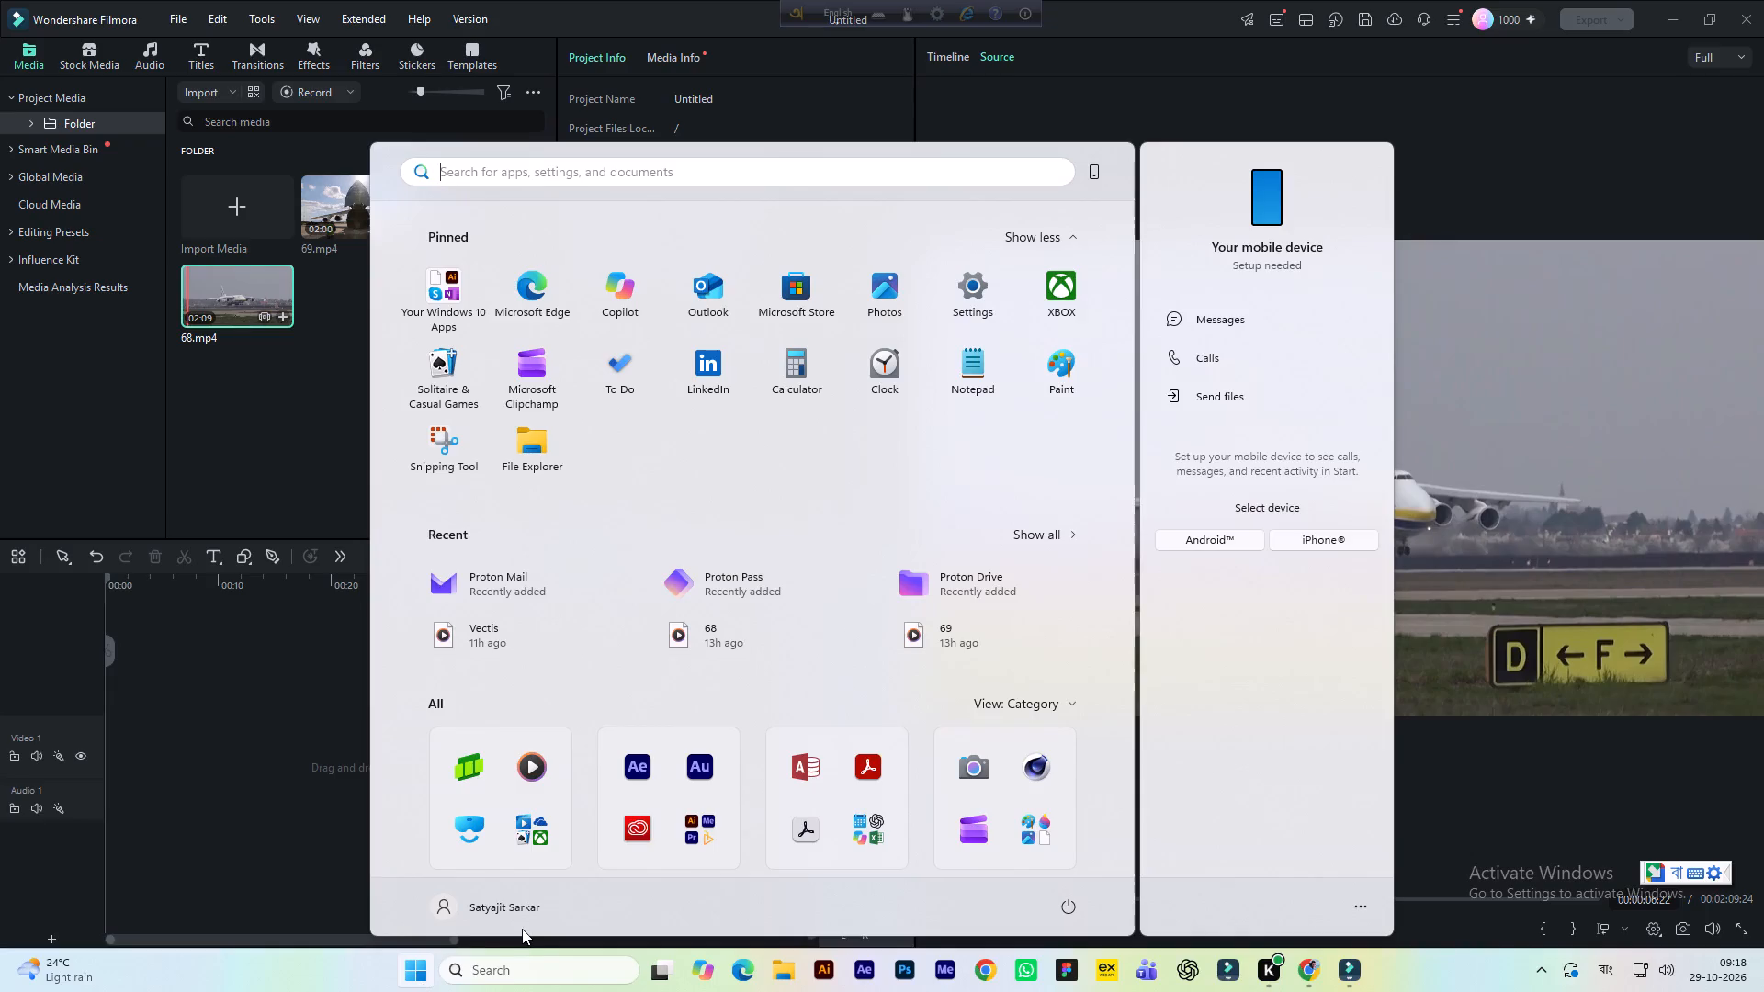
In Windows Settings, connect the Airdopes 181 Pro Bluetooth device, then return to Filmora.
click(970, 300)
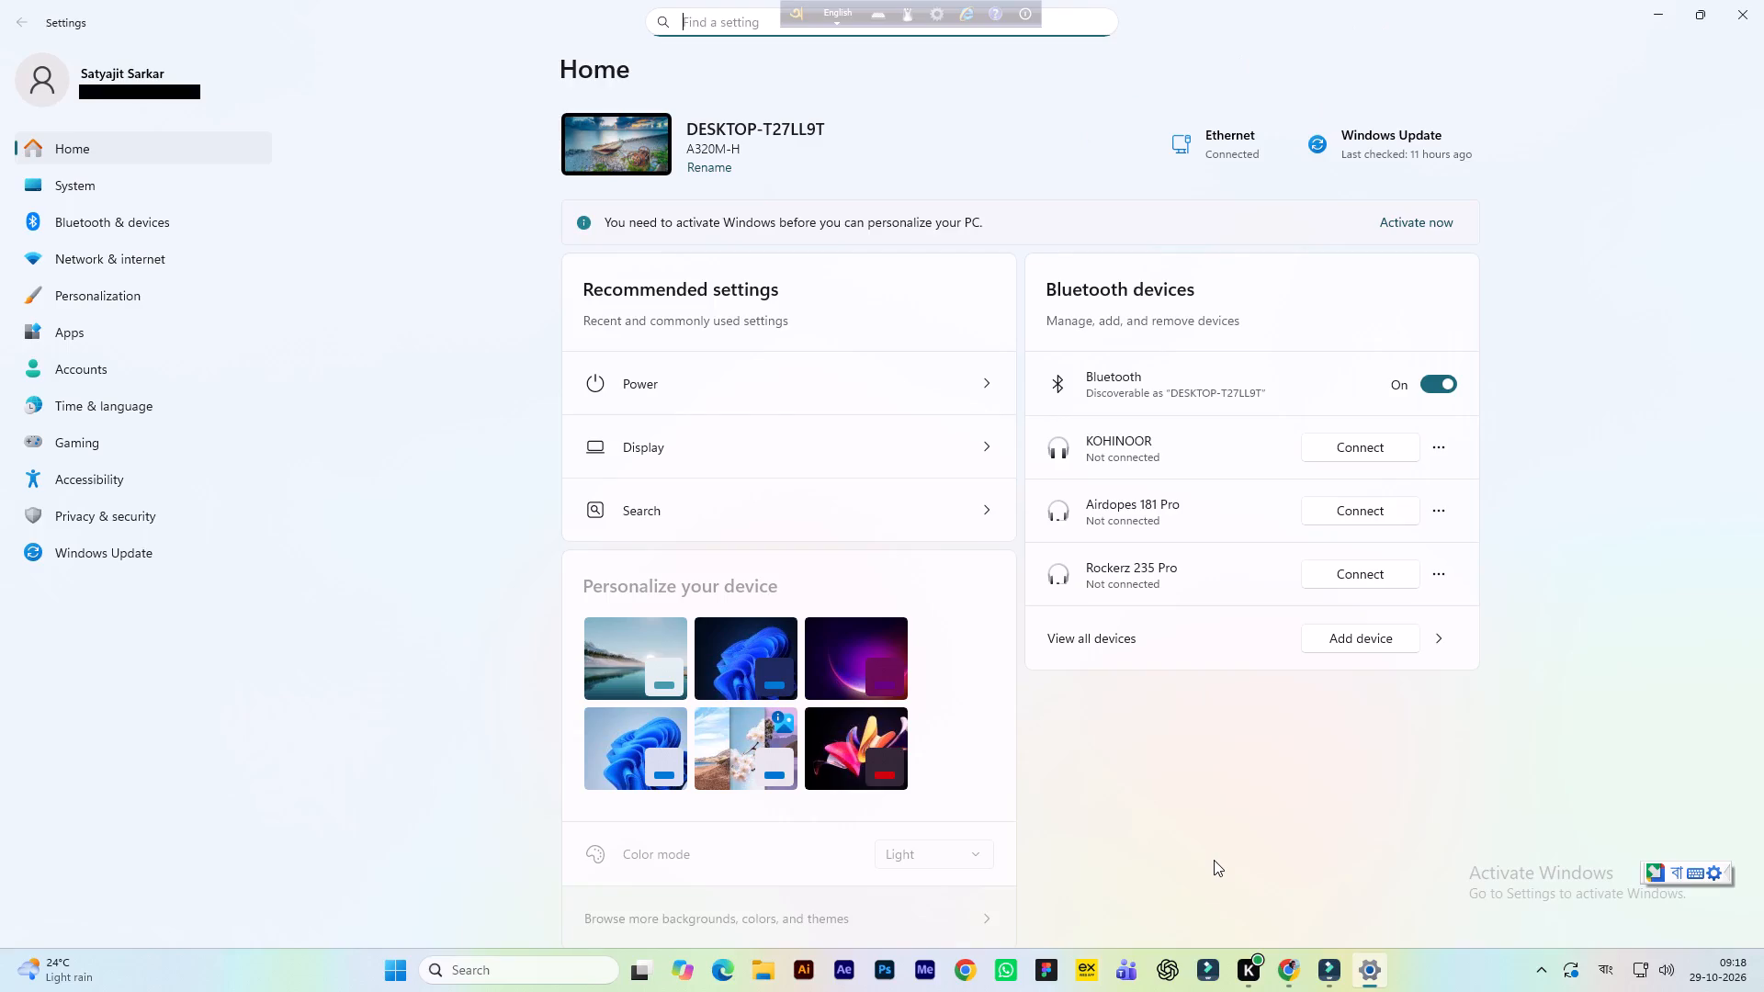
click(130, 230)
click(851, 260)
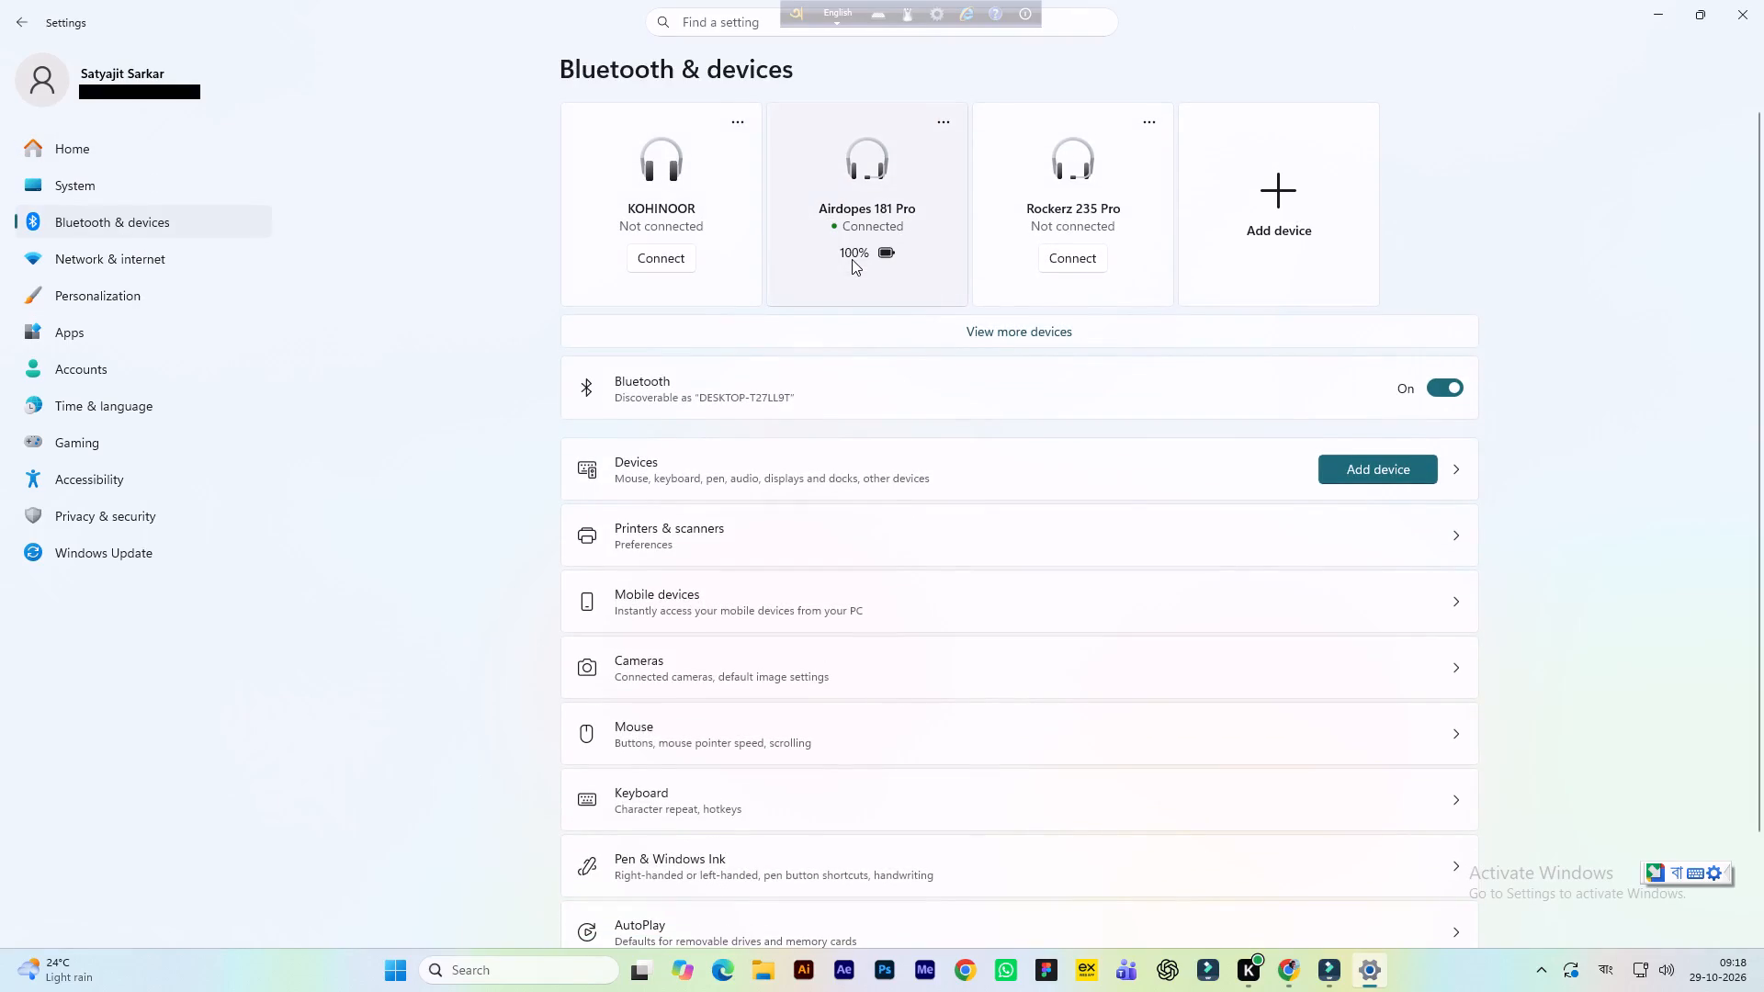
click(1668, 7)
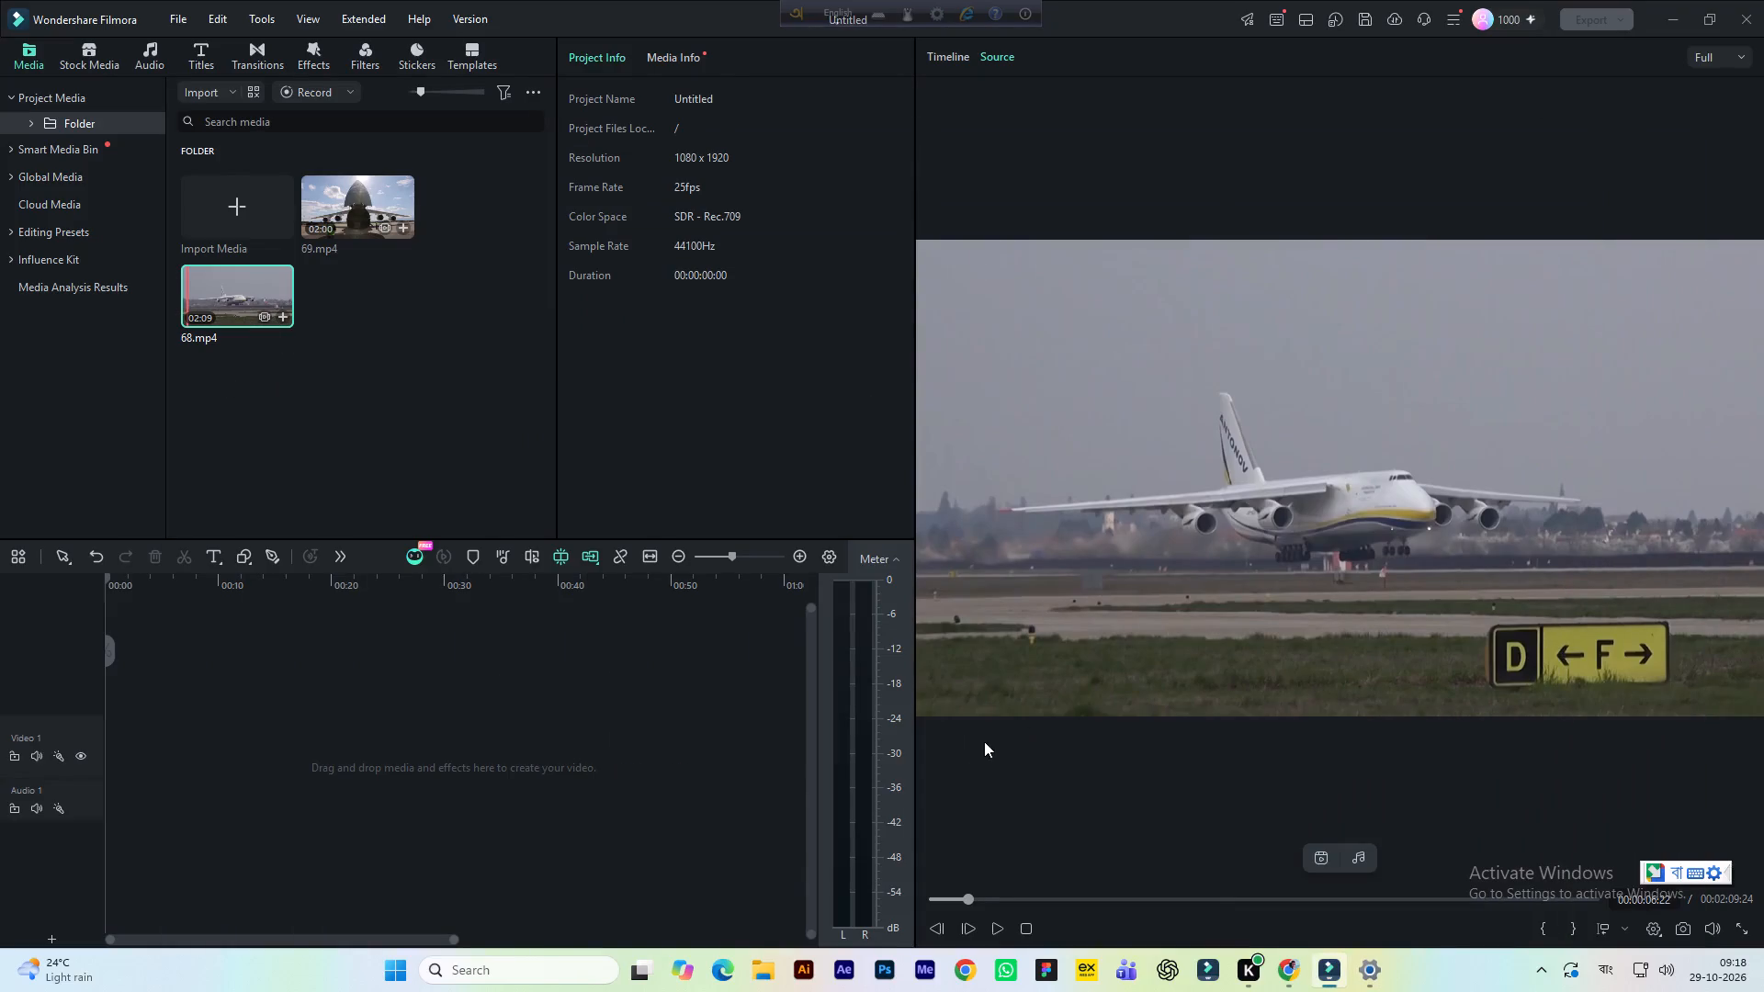
Mark the in point of 68.mp4 in the source preview at about 5 seconds, during the Antonov's landing approach.
click(947, 900)
key(space)
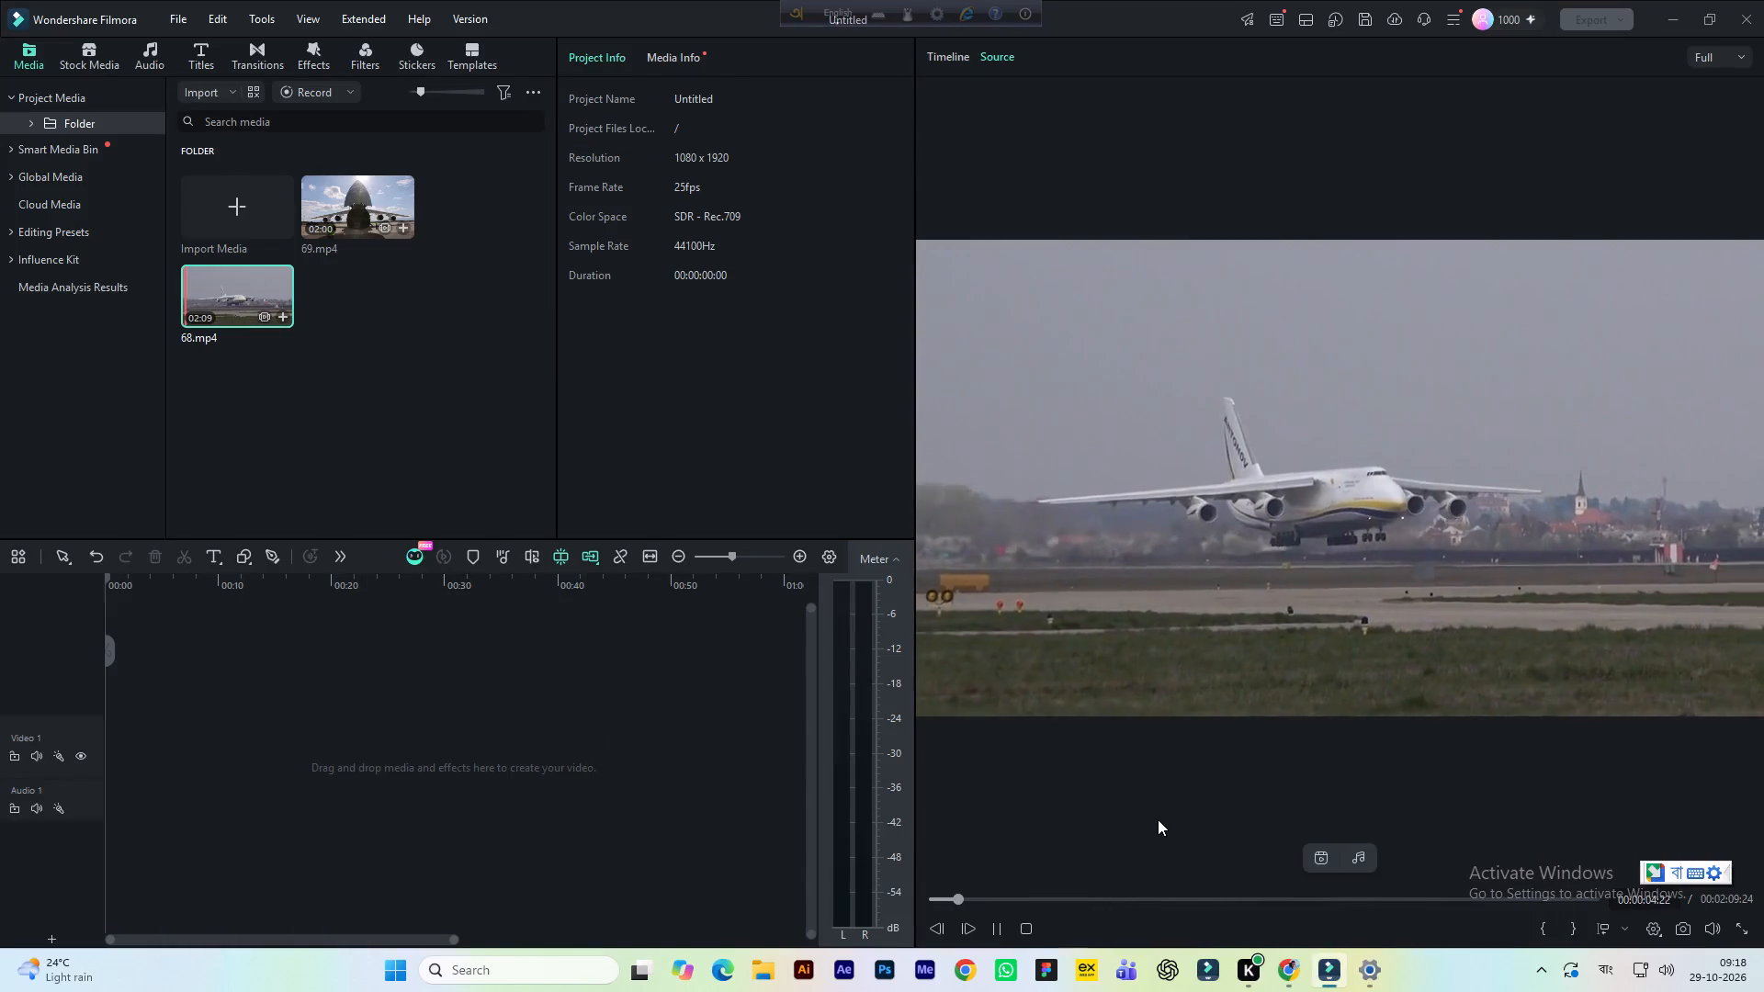
key(space)
click(1542, 930)
Mark the out point of 68.mp4 at about 00:00:19:22, on the last frame before the shot cuts to the plane's nose.
key(space)
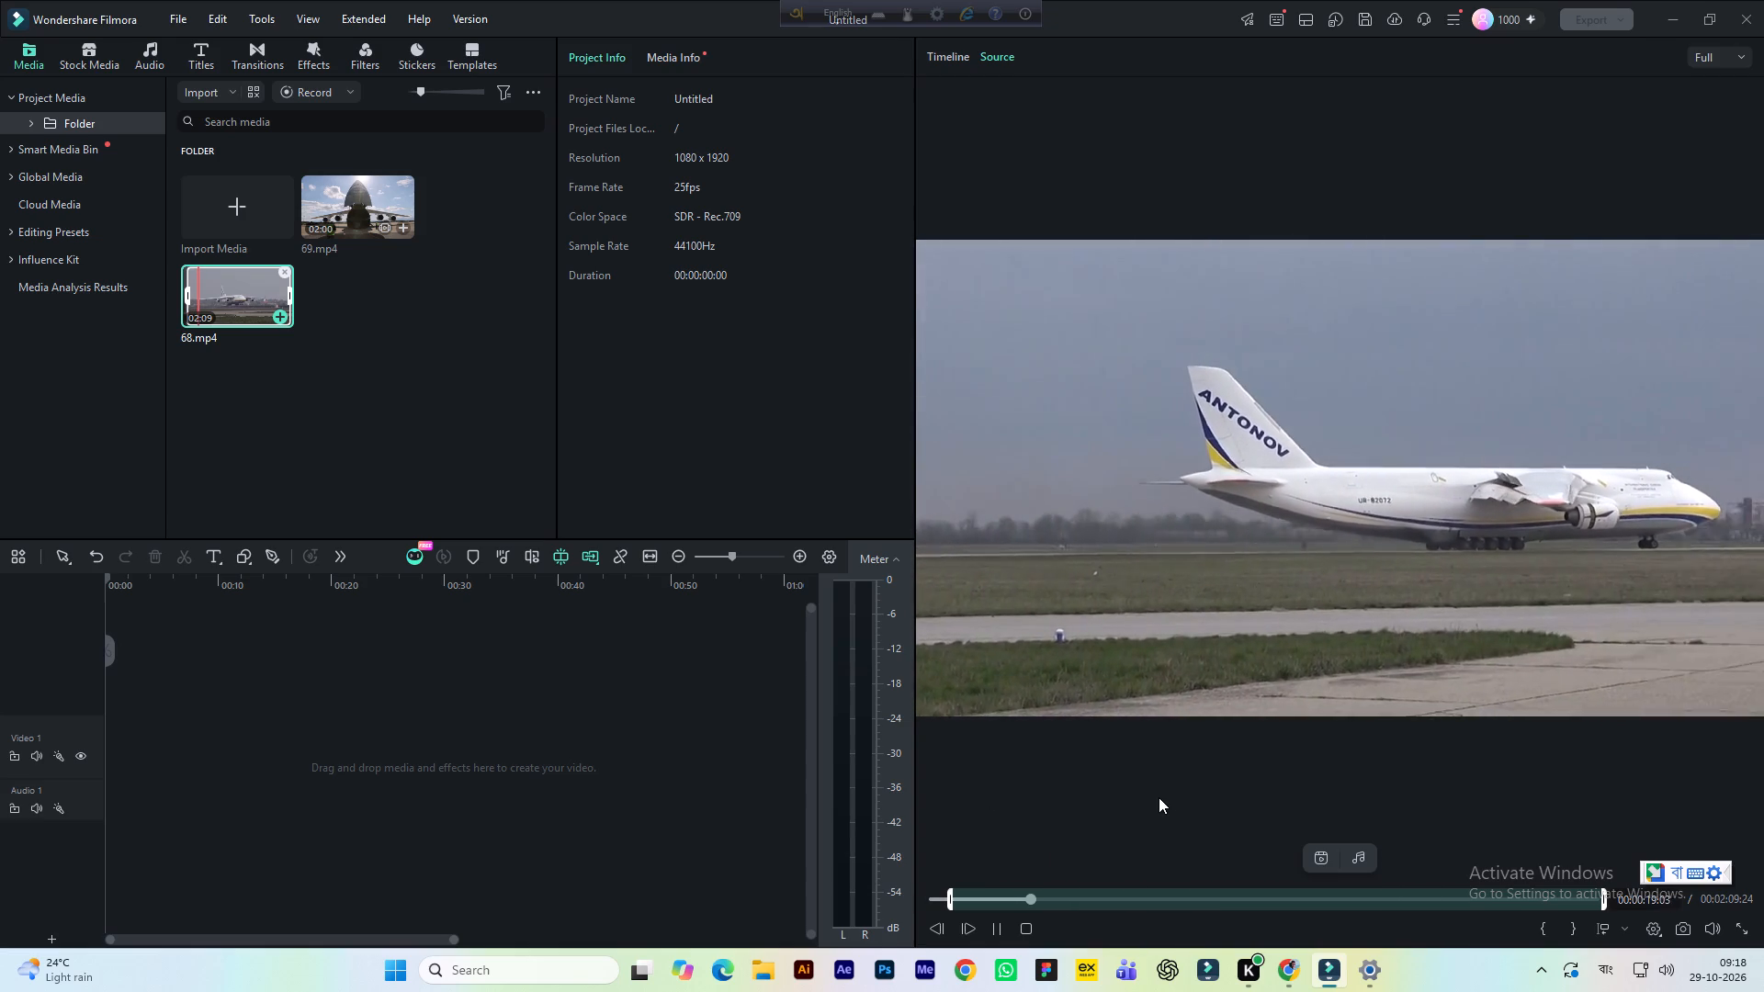
key(space)
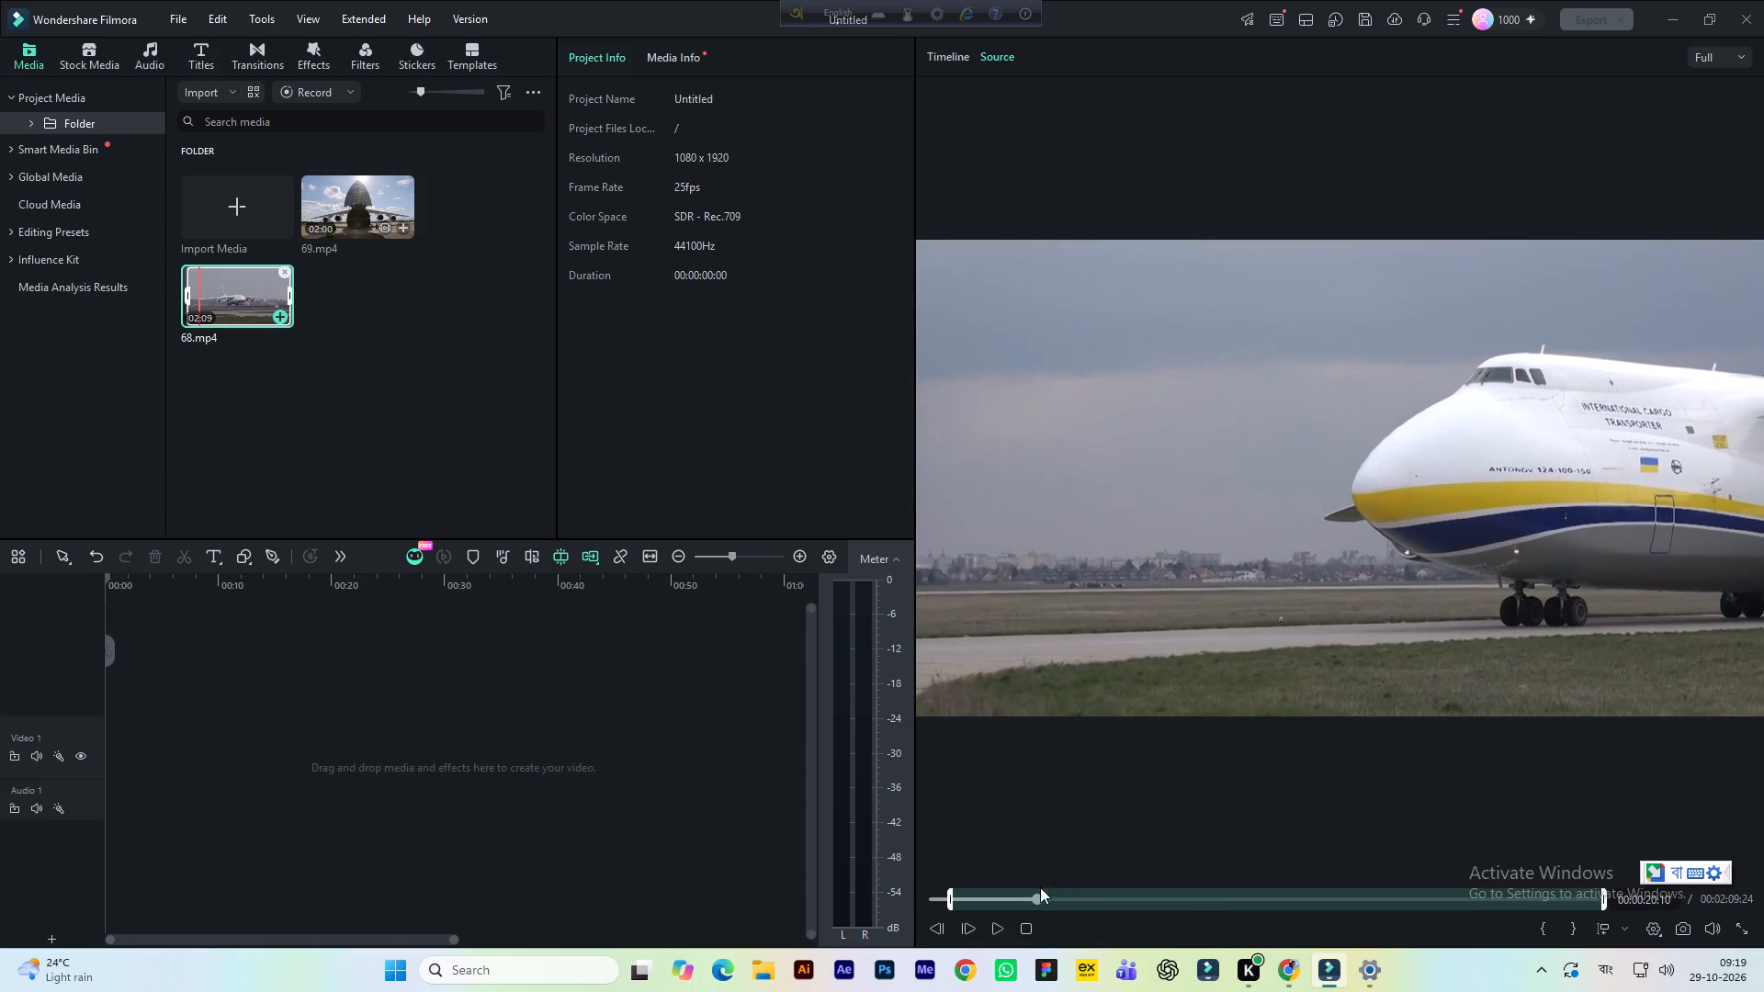
click(1014, 900)
key(space)
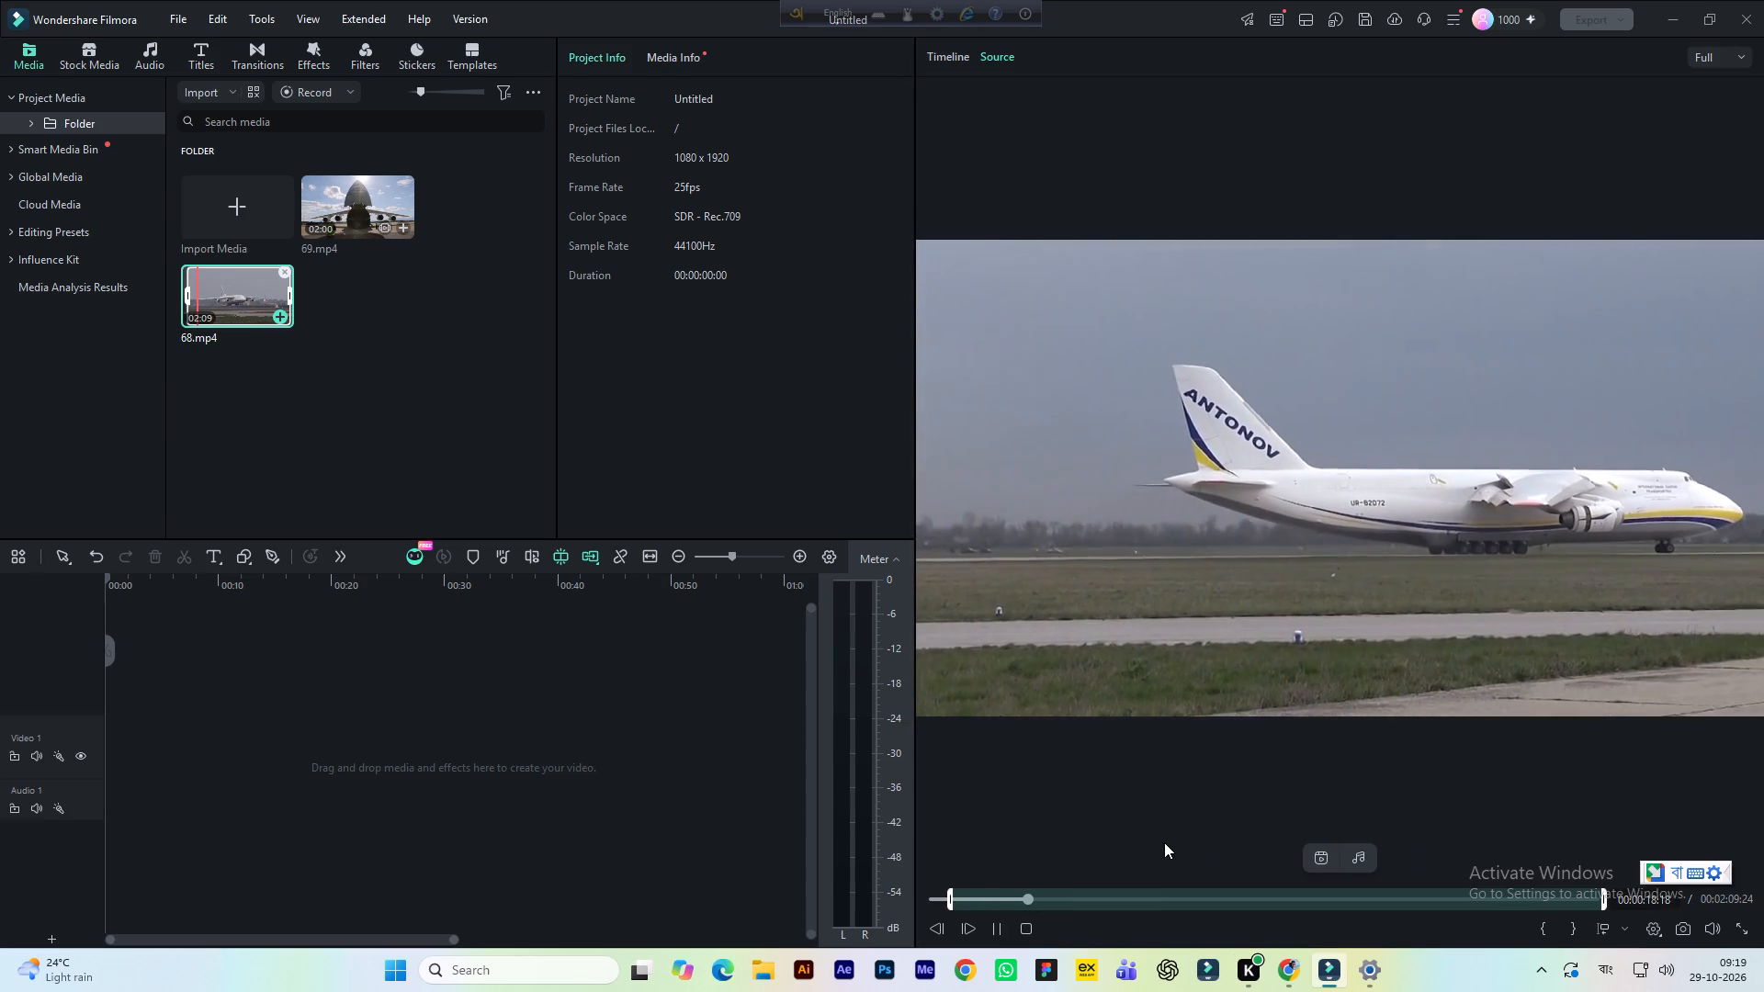
key(space)
key(space)
key(space)
key(space)
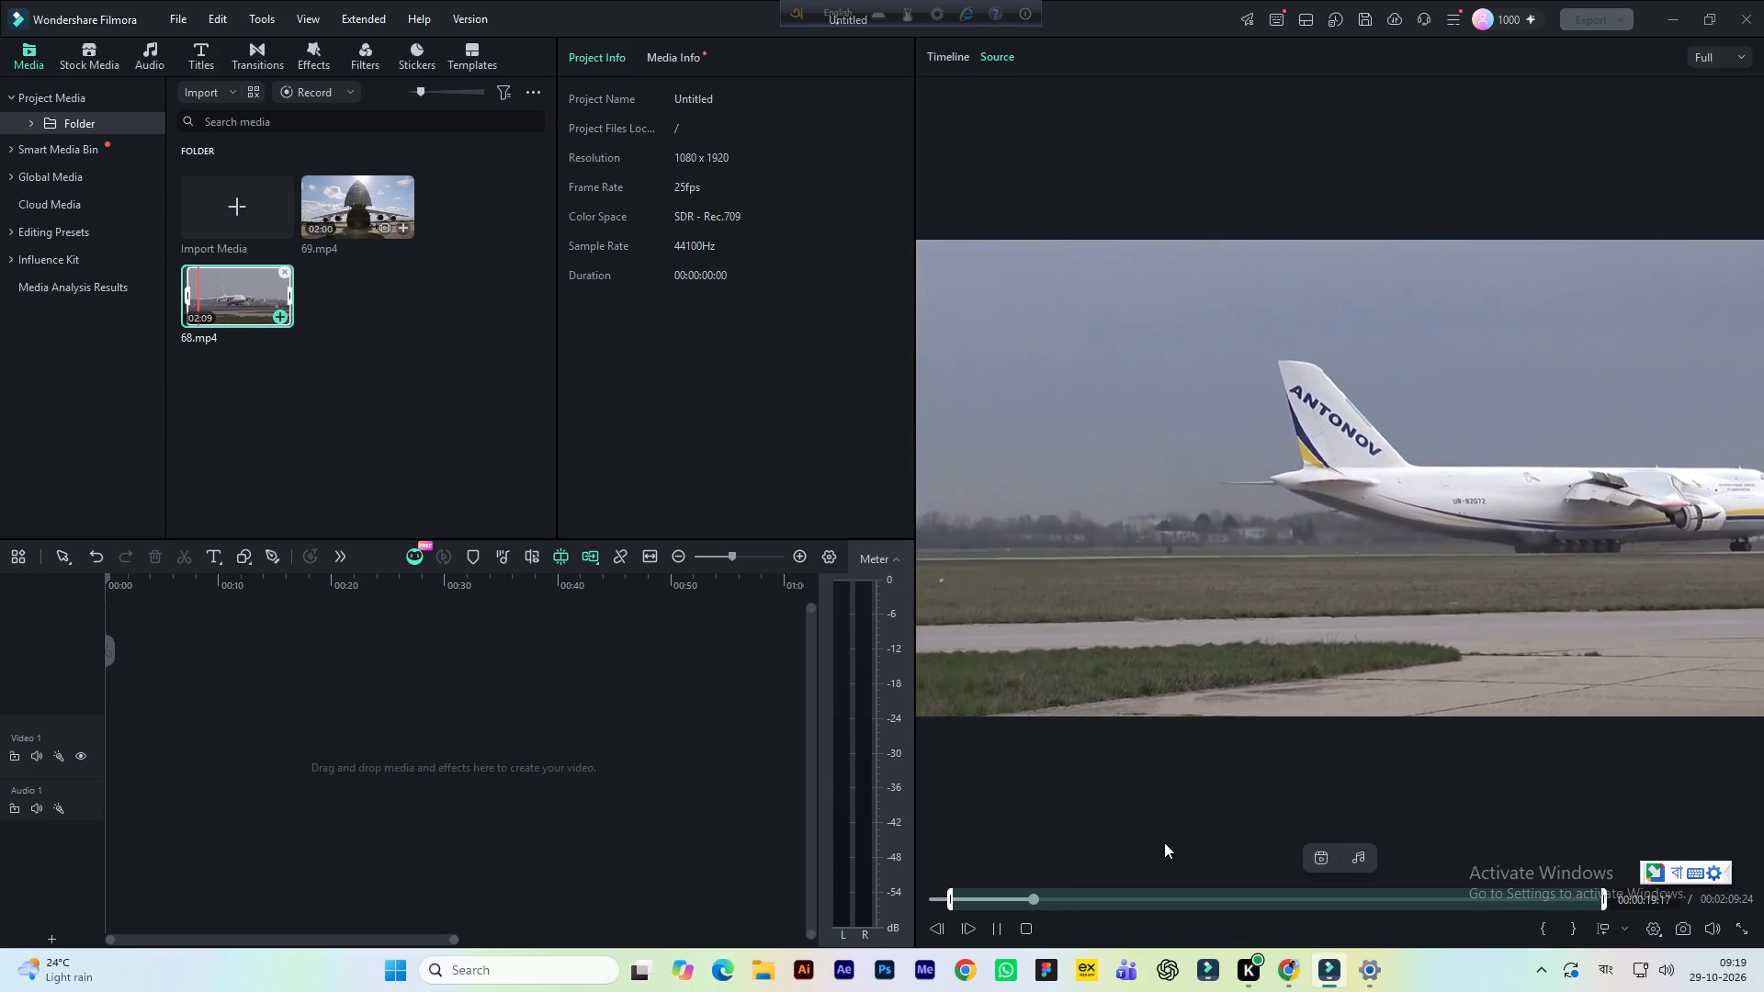
key(space)
key(space)
key(space)
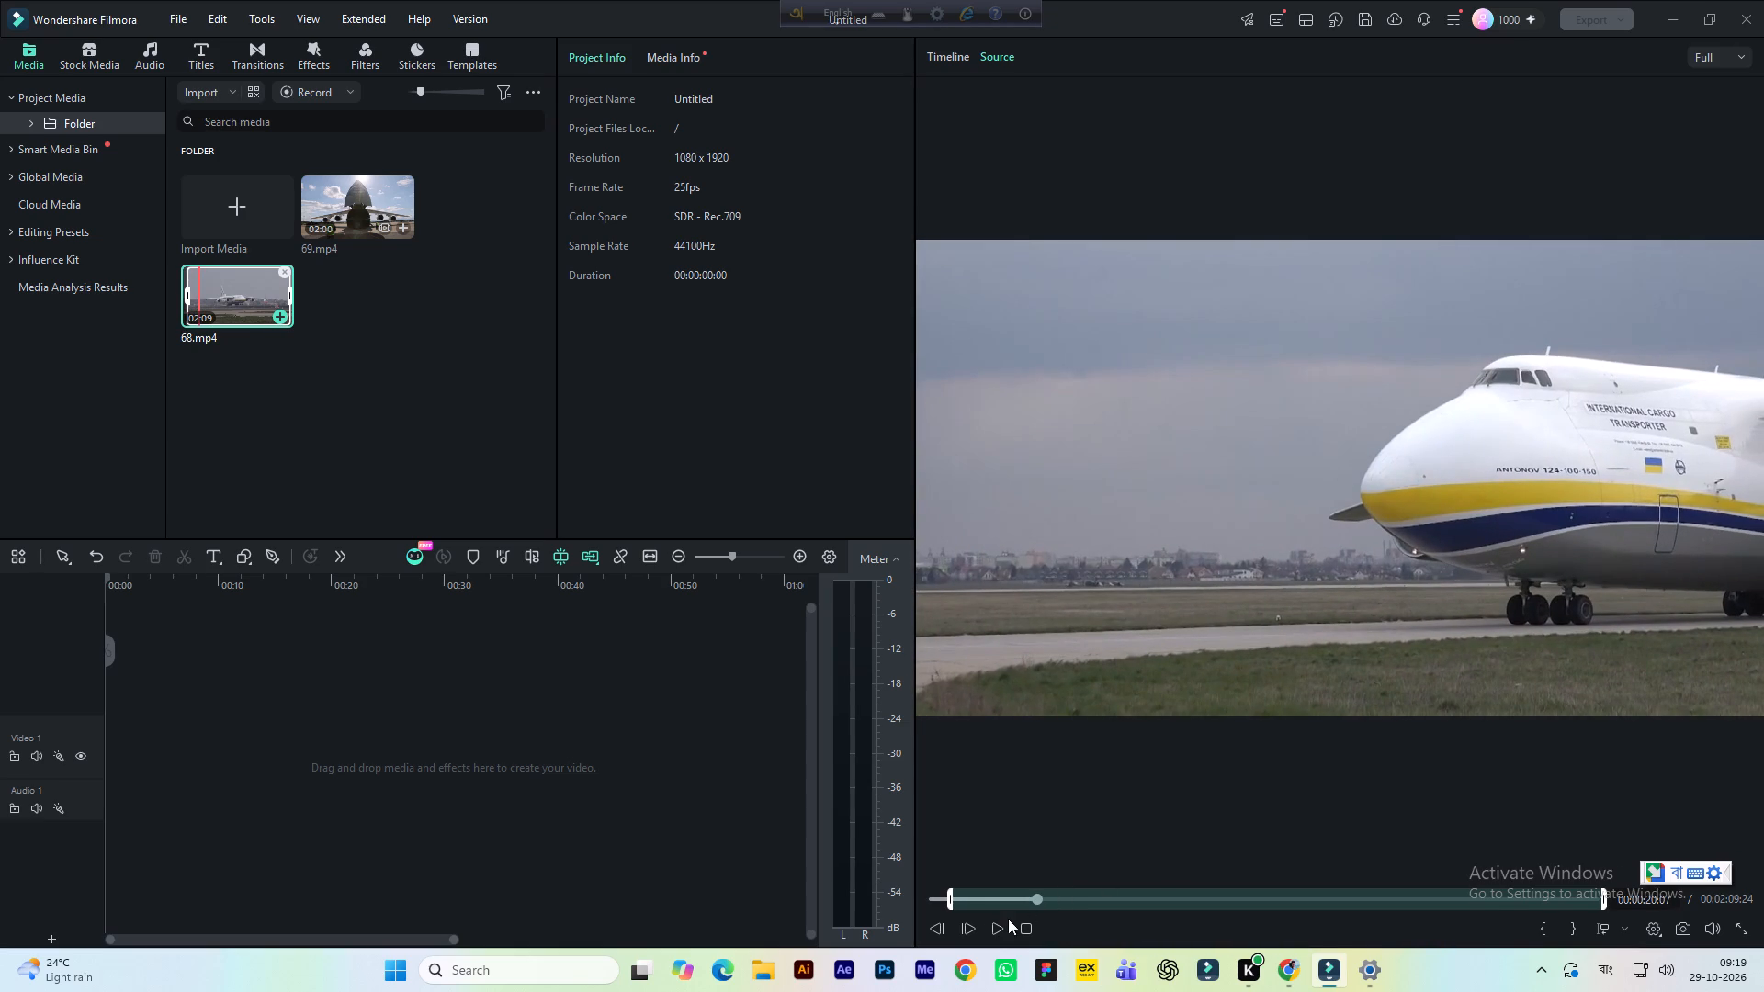
triple_click(942, 927)
triple_click(941, 927)
triple_click(941, 927)
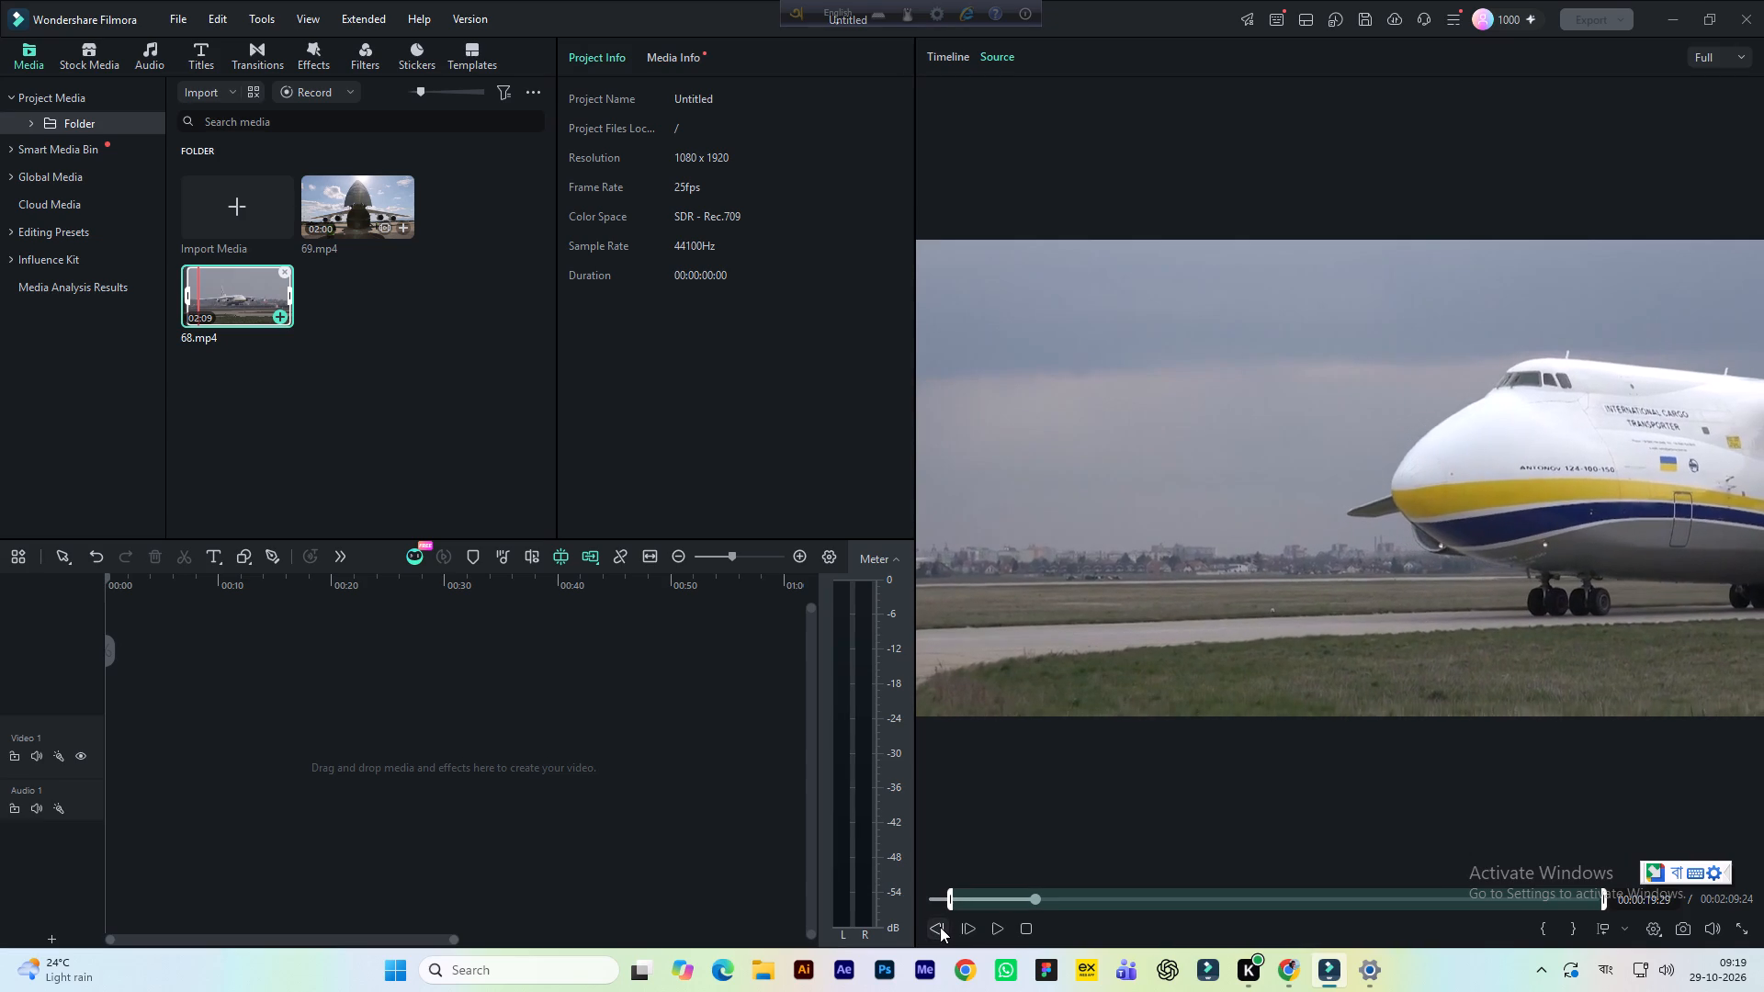
triple_click(936, 928)
triple_click(936, 928)
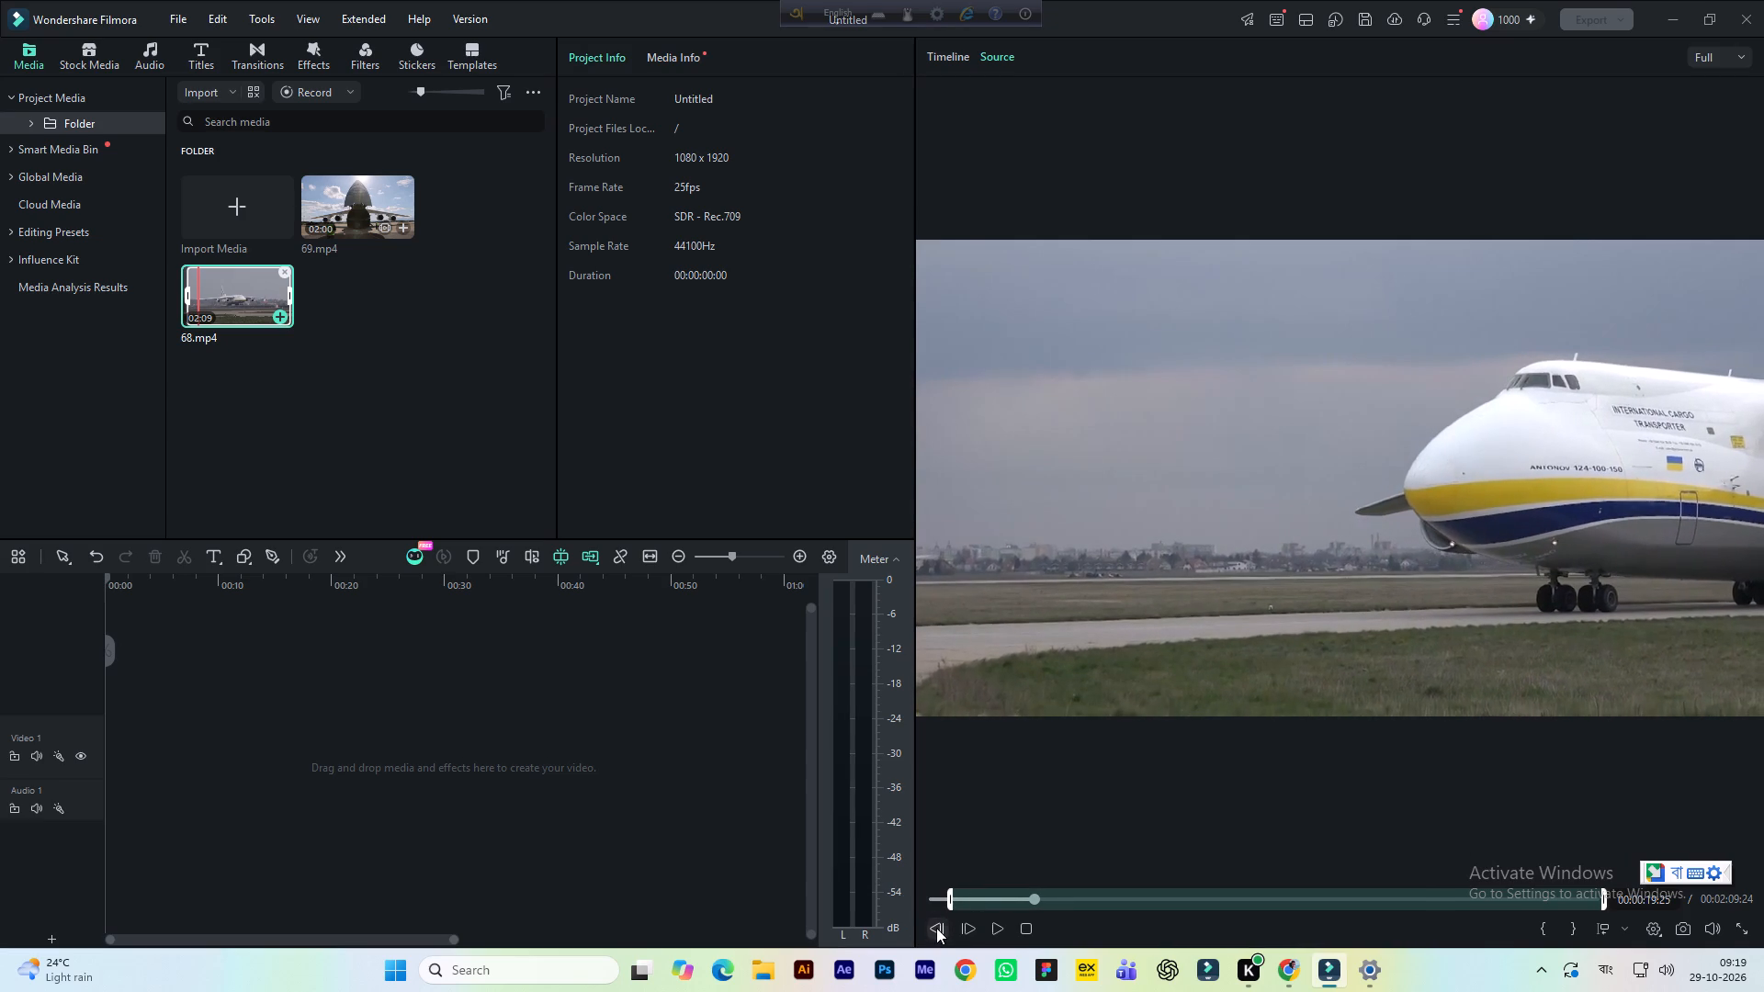
click(1569, 930)
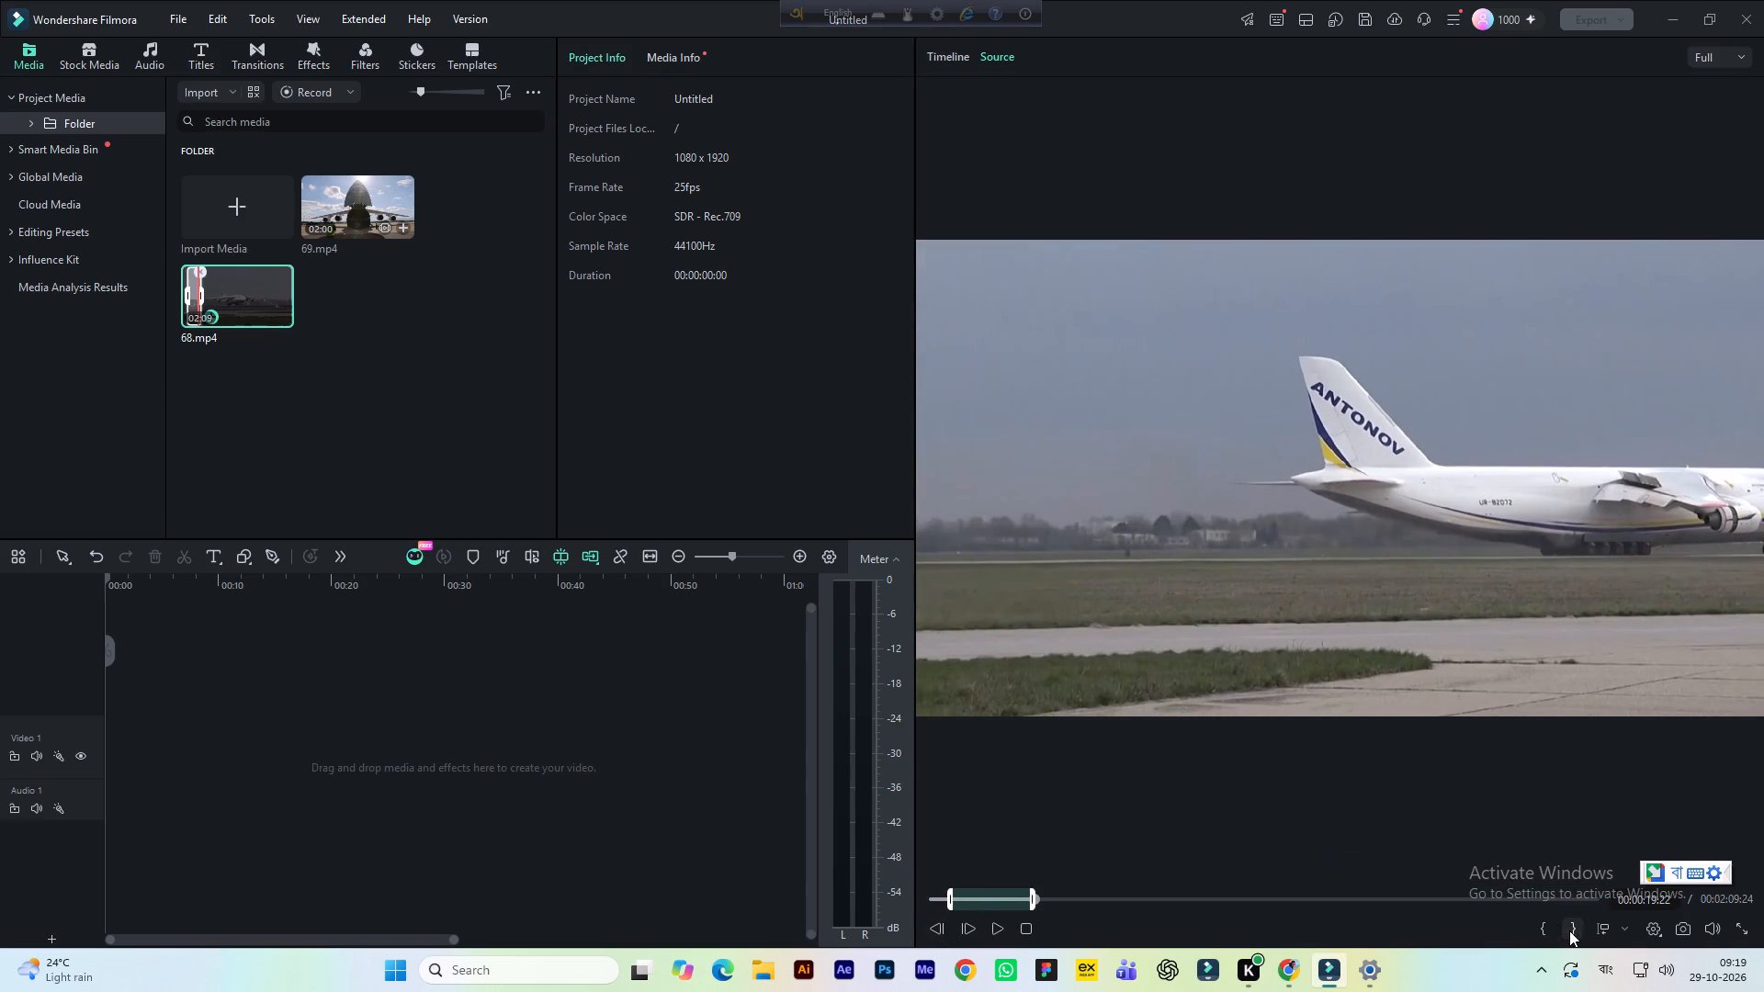
Place the marked segment of 68.mp4 at the start of the Video 1 track.
drag(1350, 530, 741, 714)
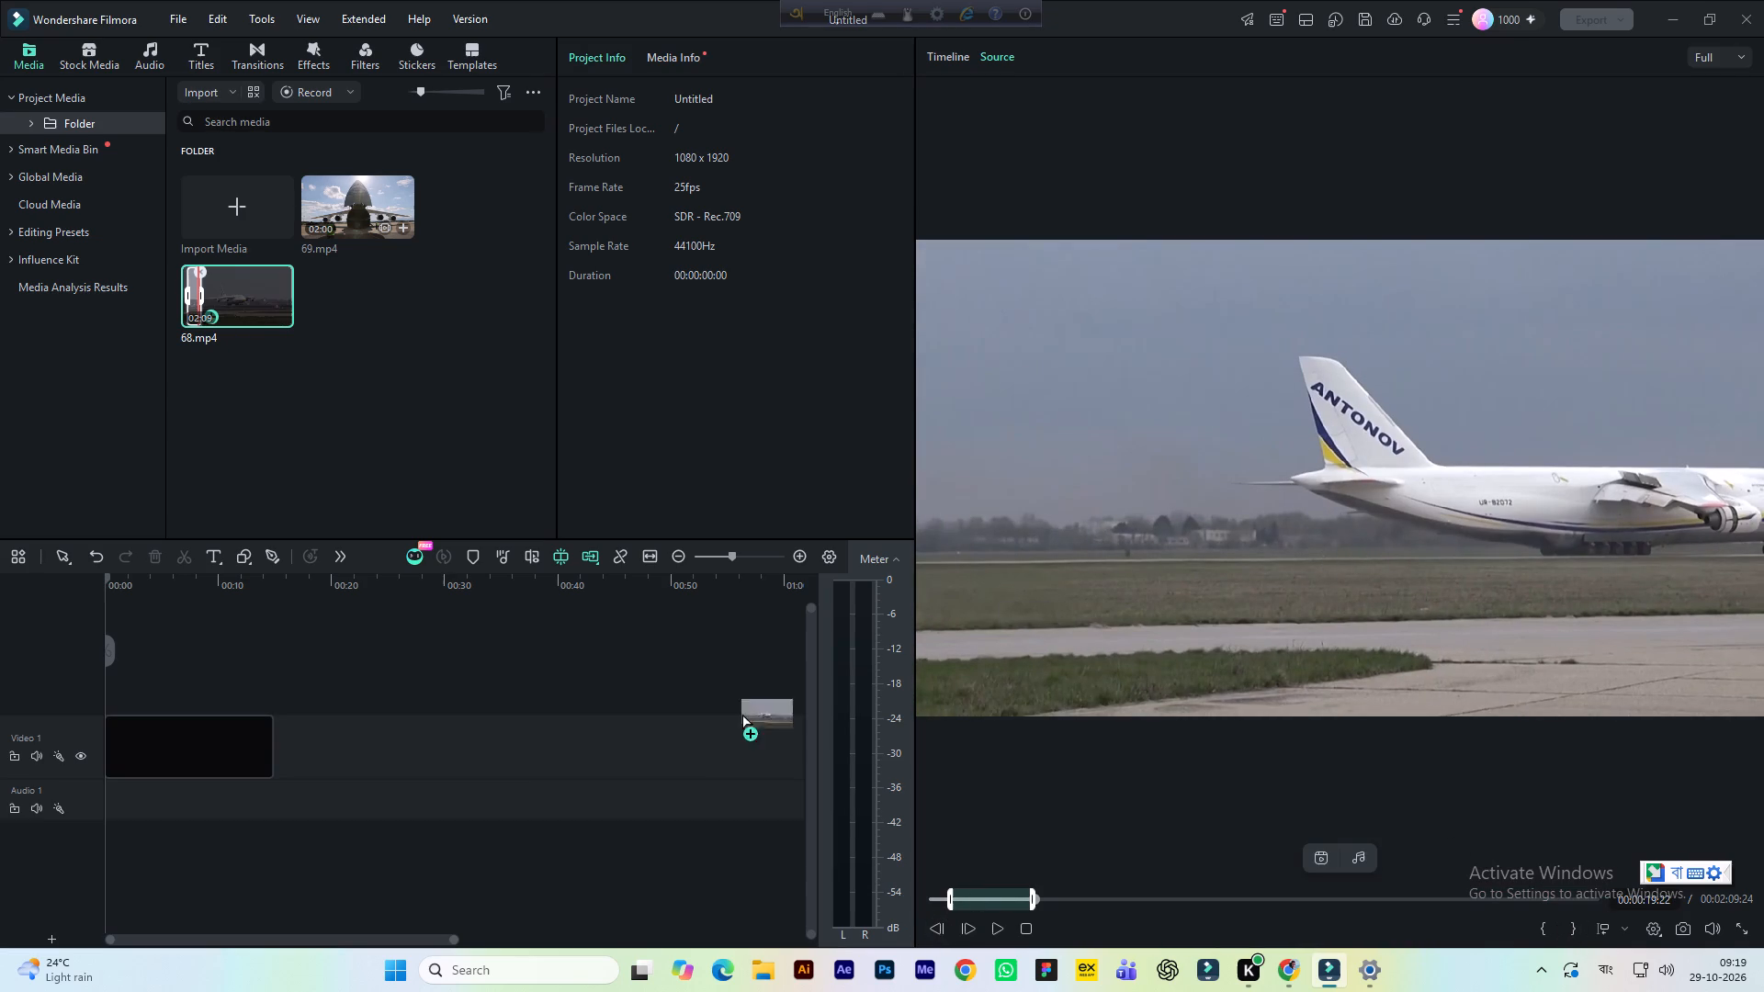
drag(741, 714, 487, 755)
click(984, 523)
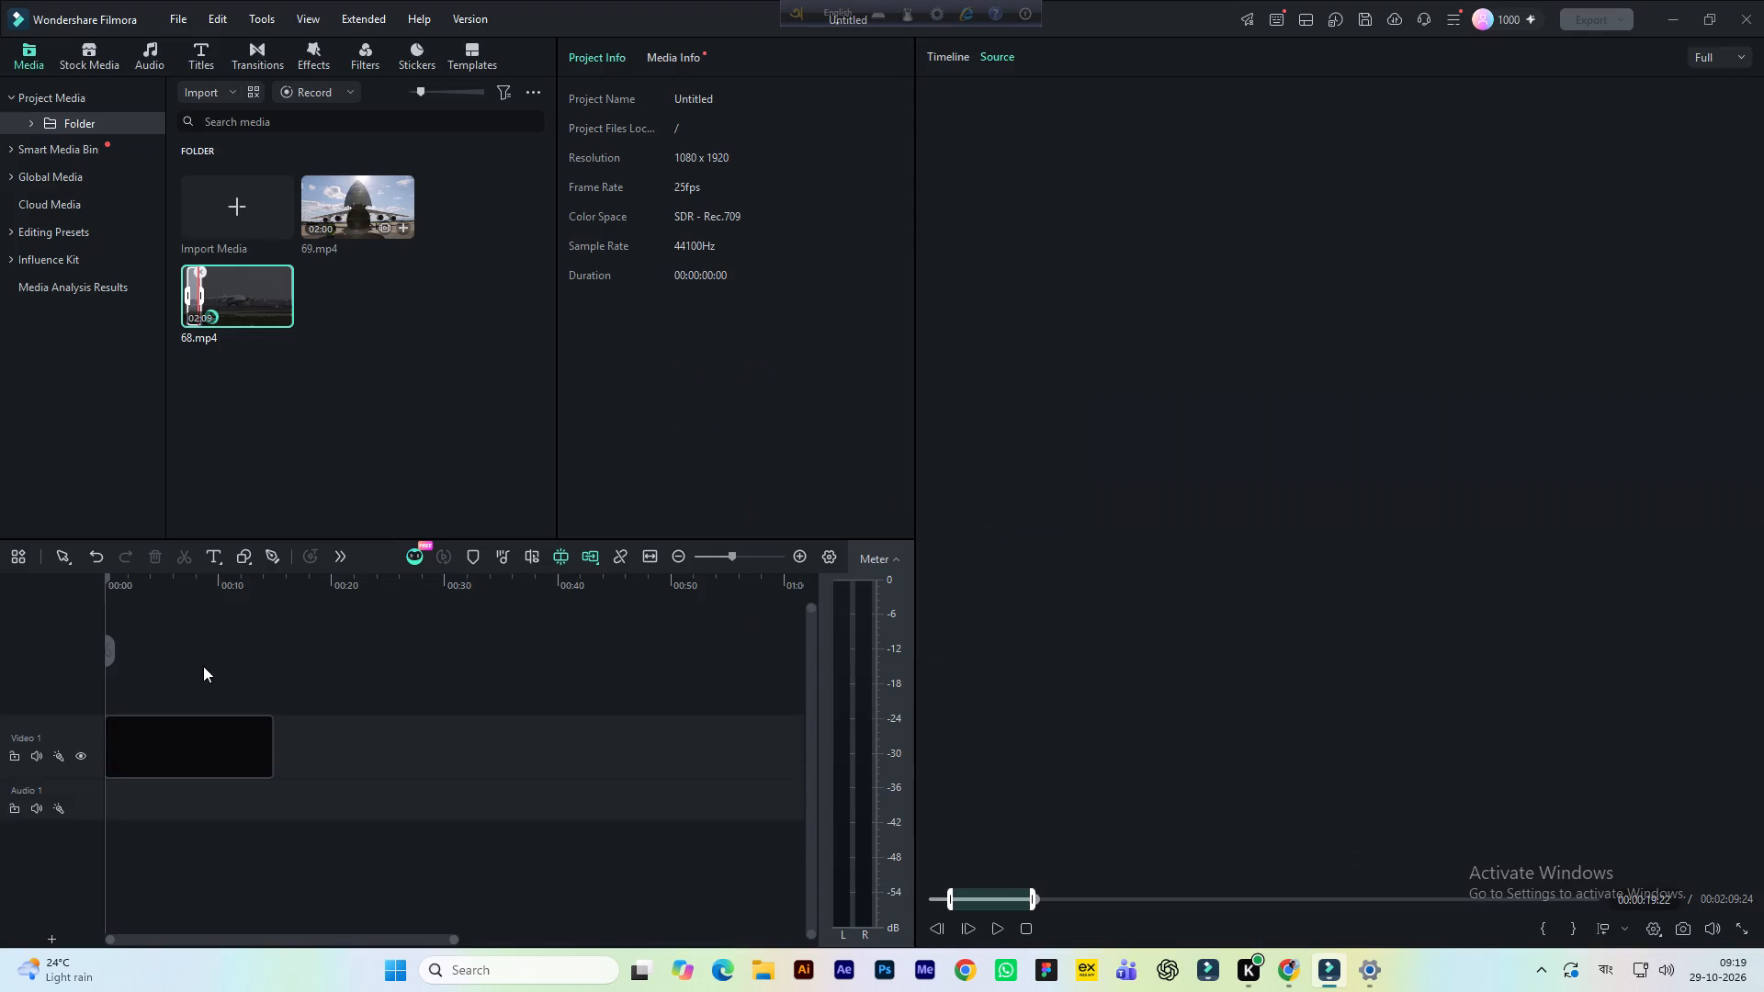
Play part of the 68 clip, switch keyboard input to English (India), and set the clip's scale to 199%.
click(159, 593)
key(space)
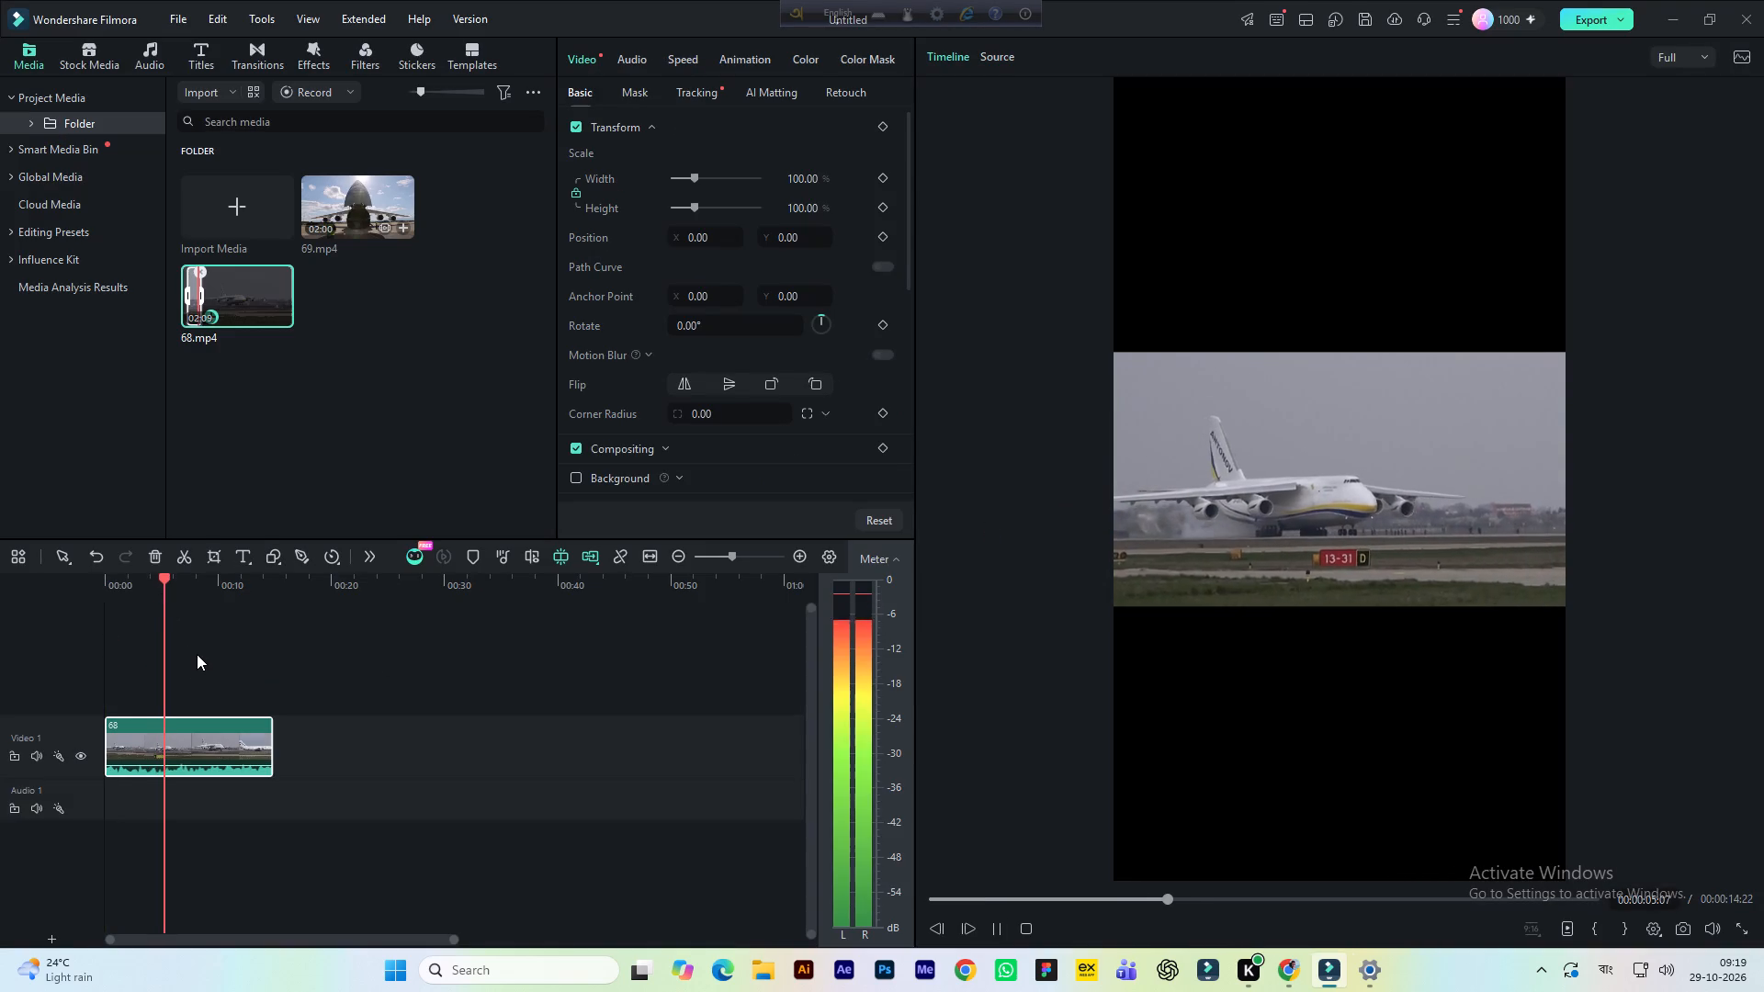
key(space)
click(206, 745)
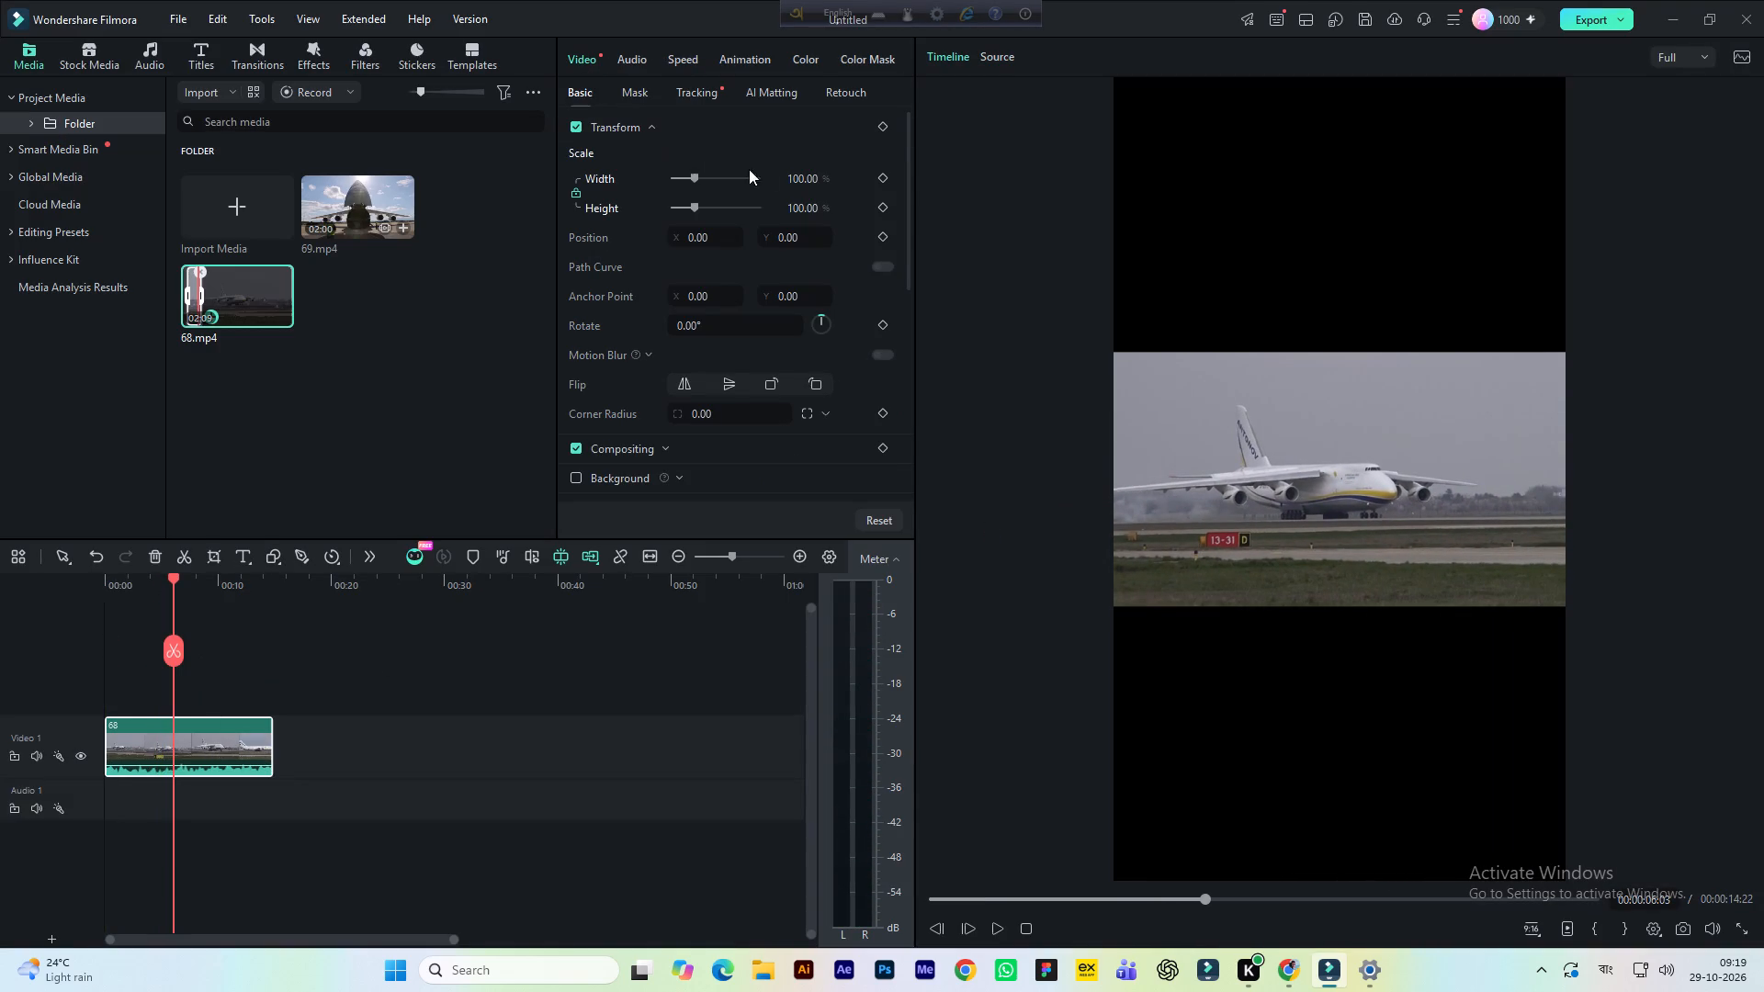
click(812, 181)
text(199)
click(1609, 970)
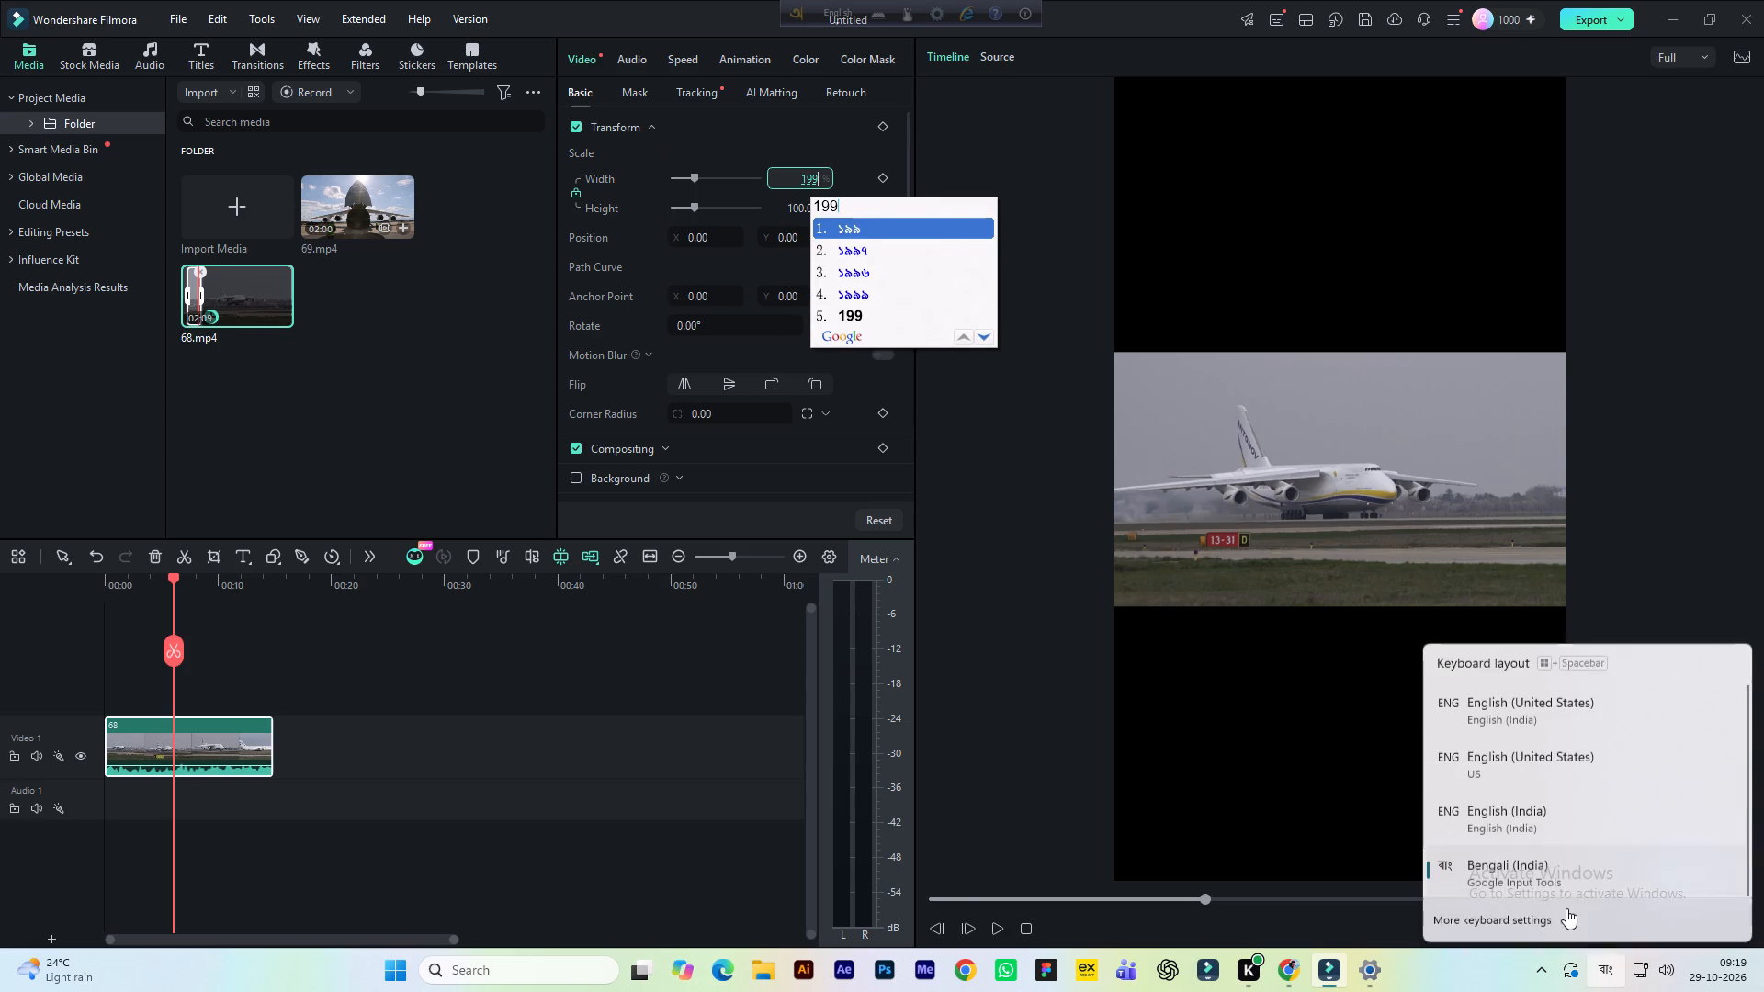
click(1531, 814)
click(801, 175)
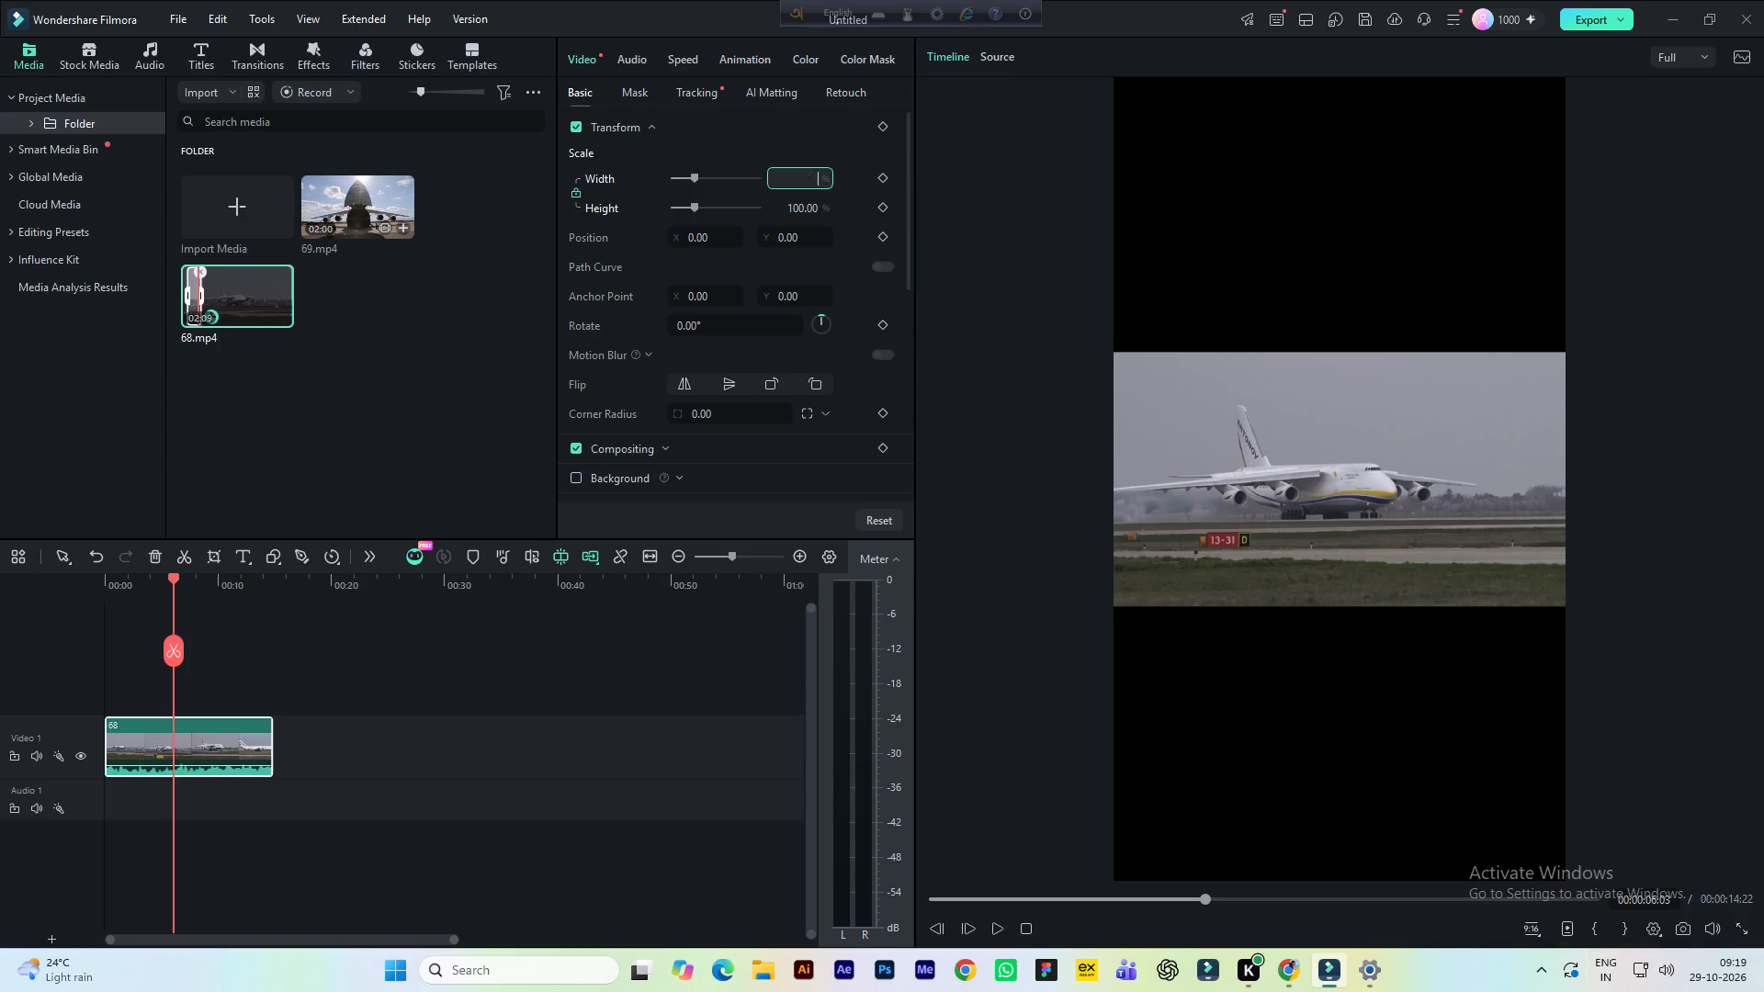
text(199)
key(Return)
Draw a rectangle shape over the black band above the footage, enlarged to 102.75% scale to meet the footage's upper edge.
ctrl+scroll(1256, 525, down, 2)
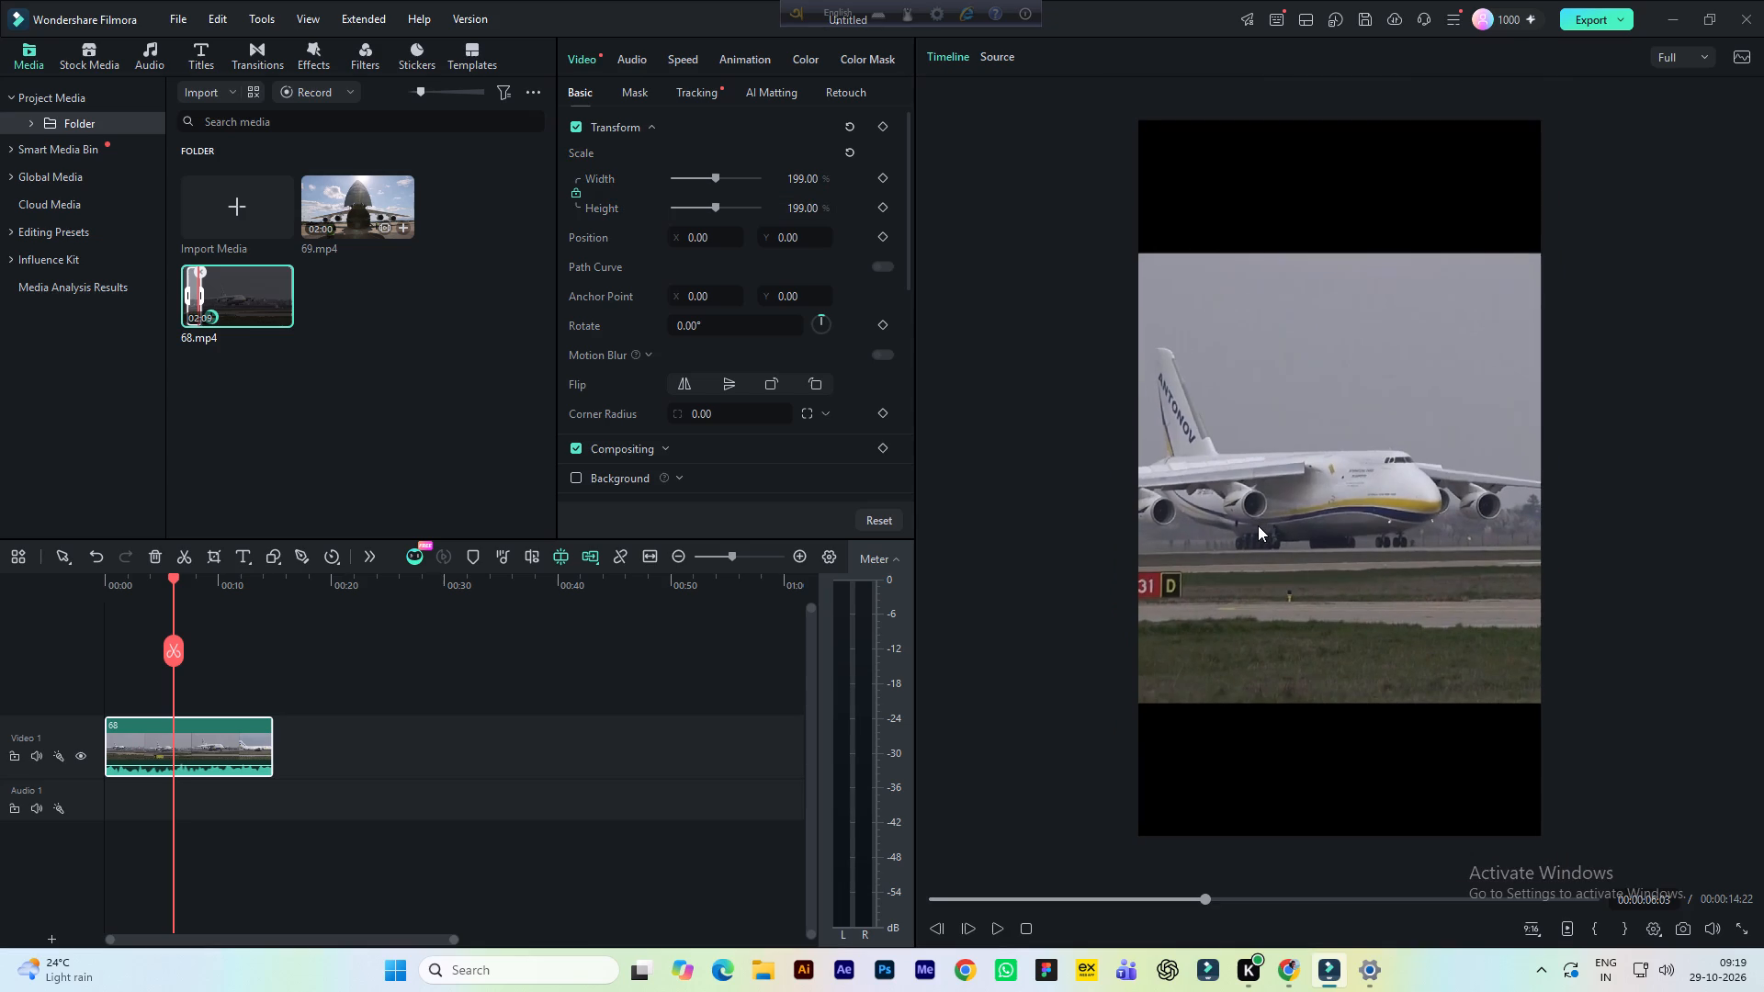
click(1058, 518)
click(1035, 214)
click(260, 674)
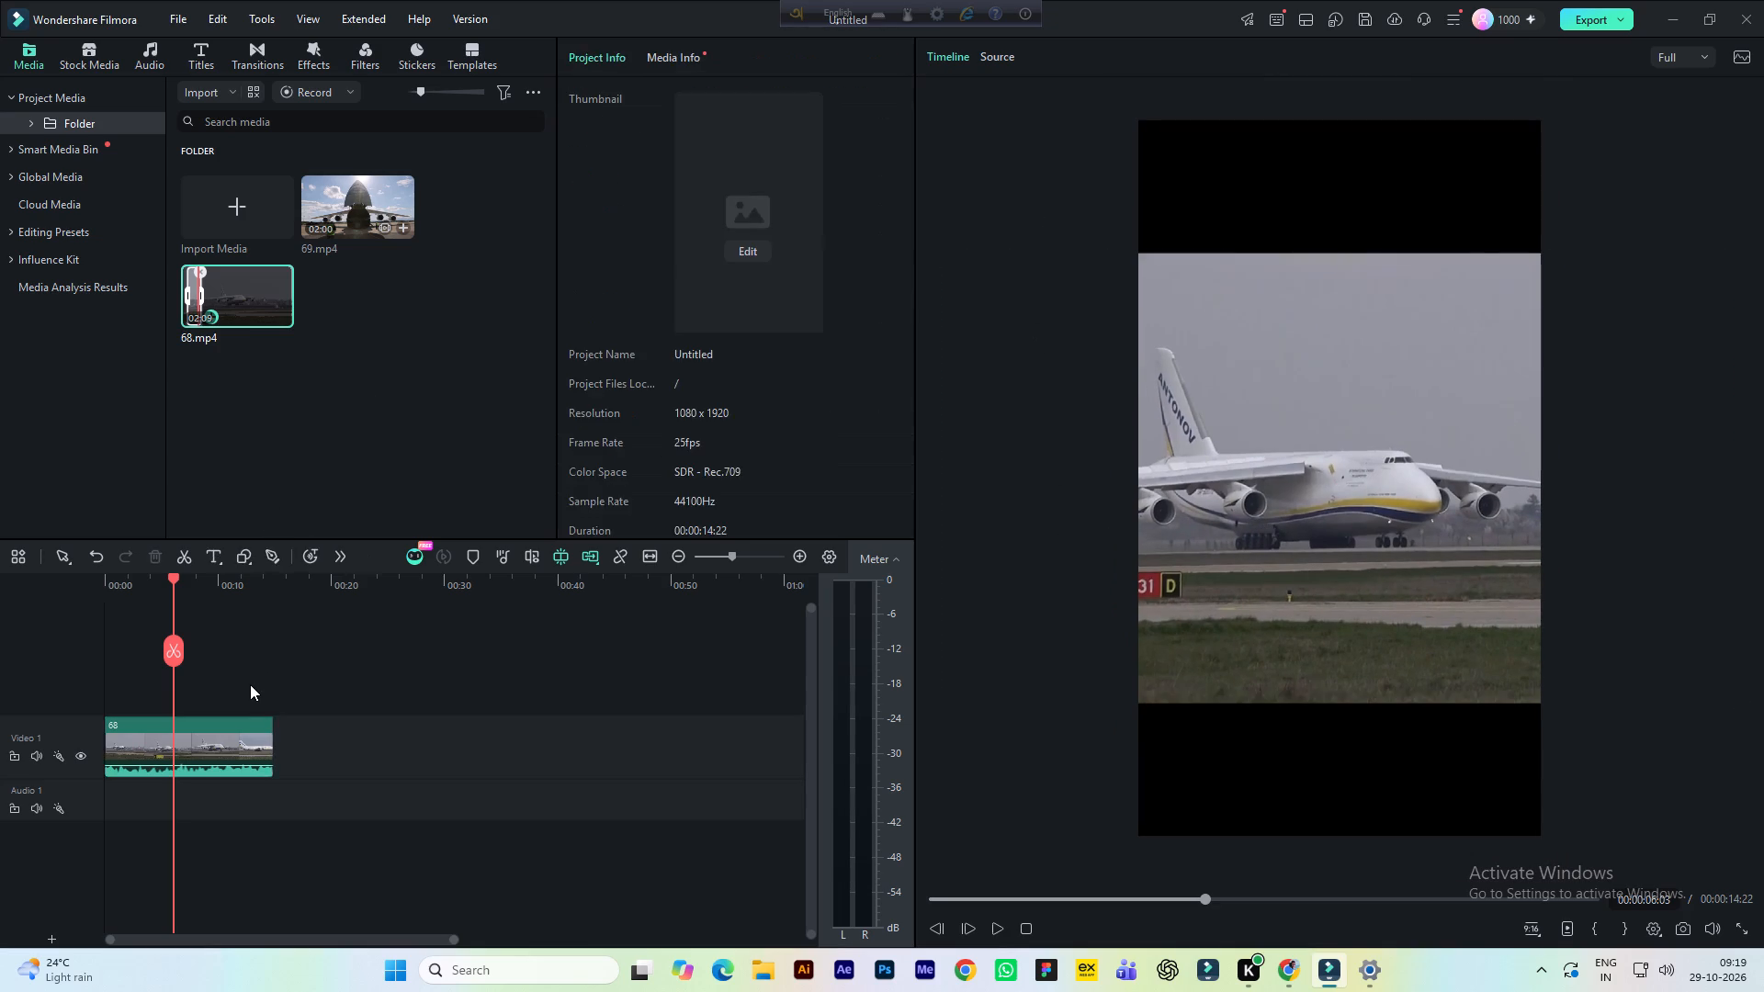
click(239, 556)
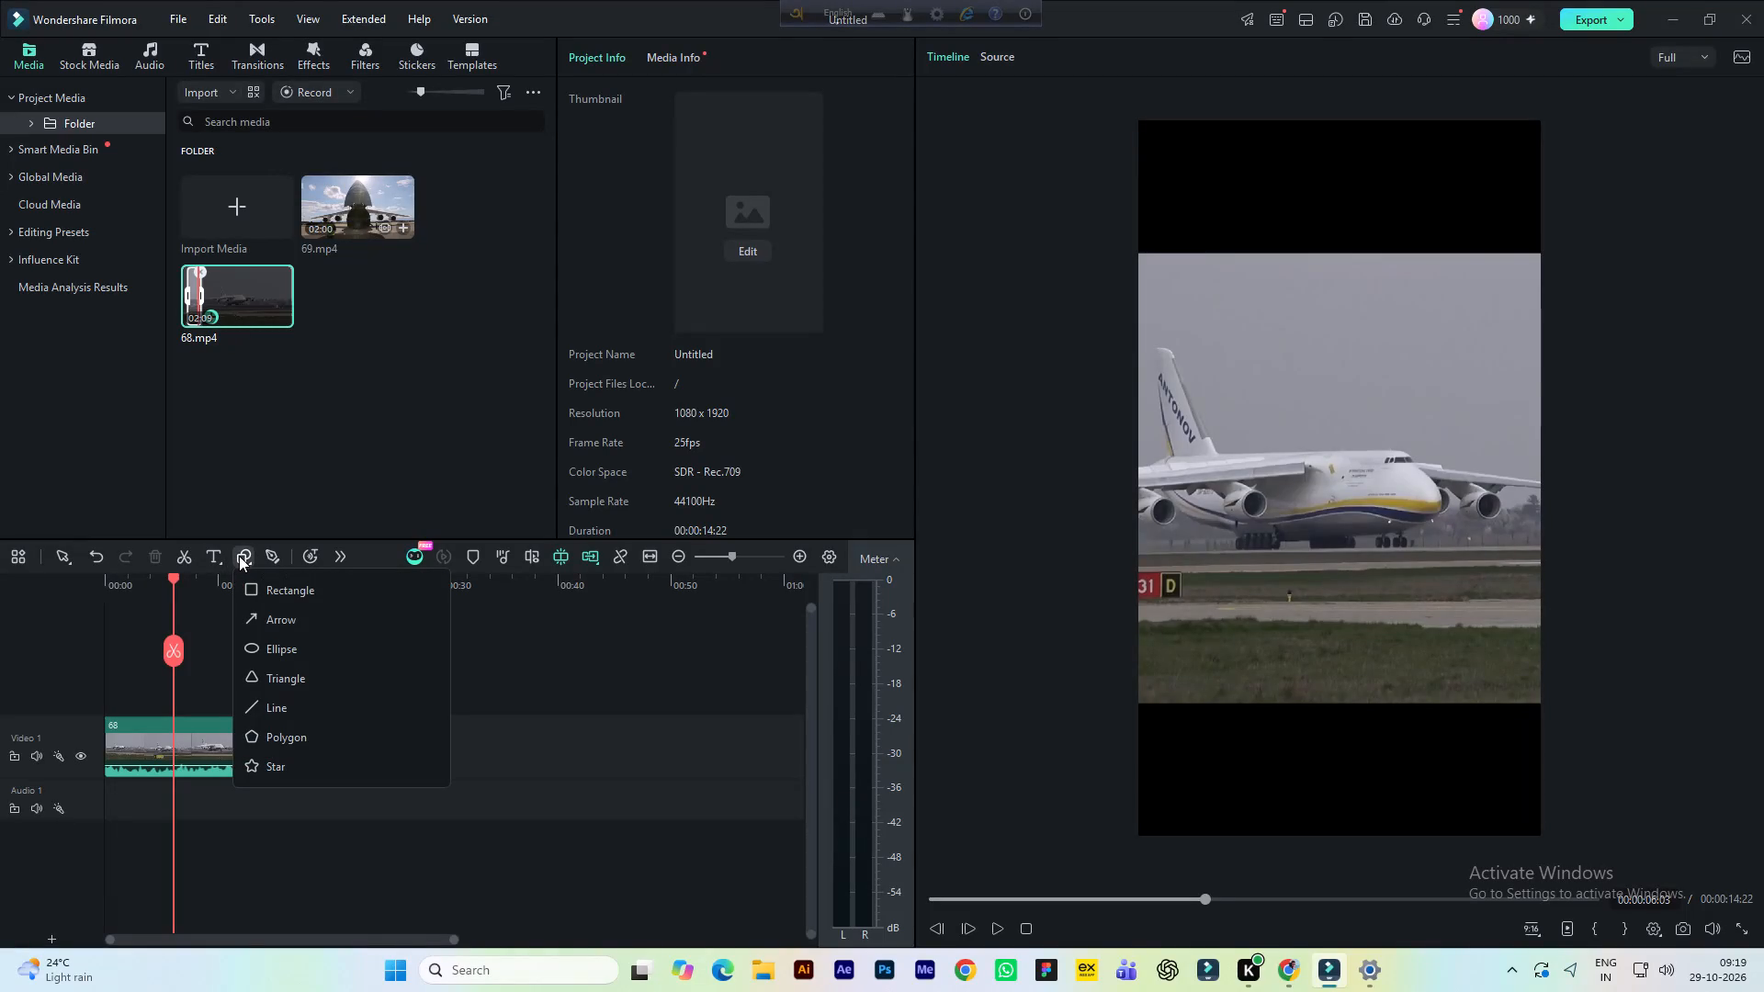
click(263, 587)
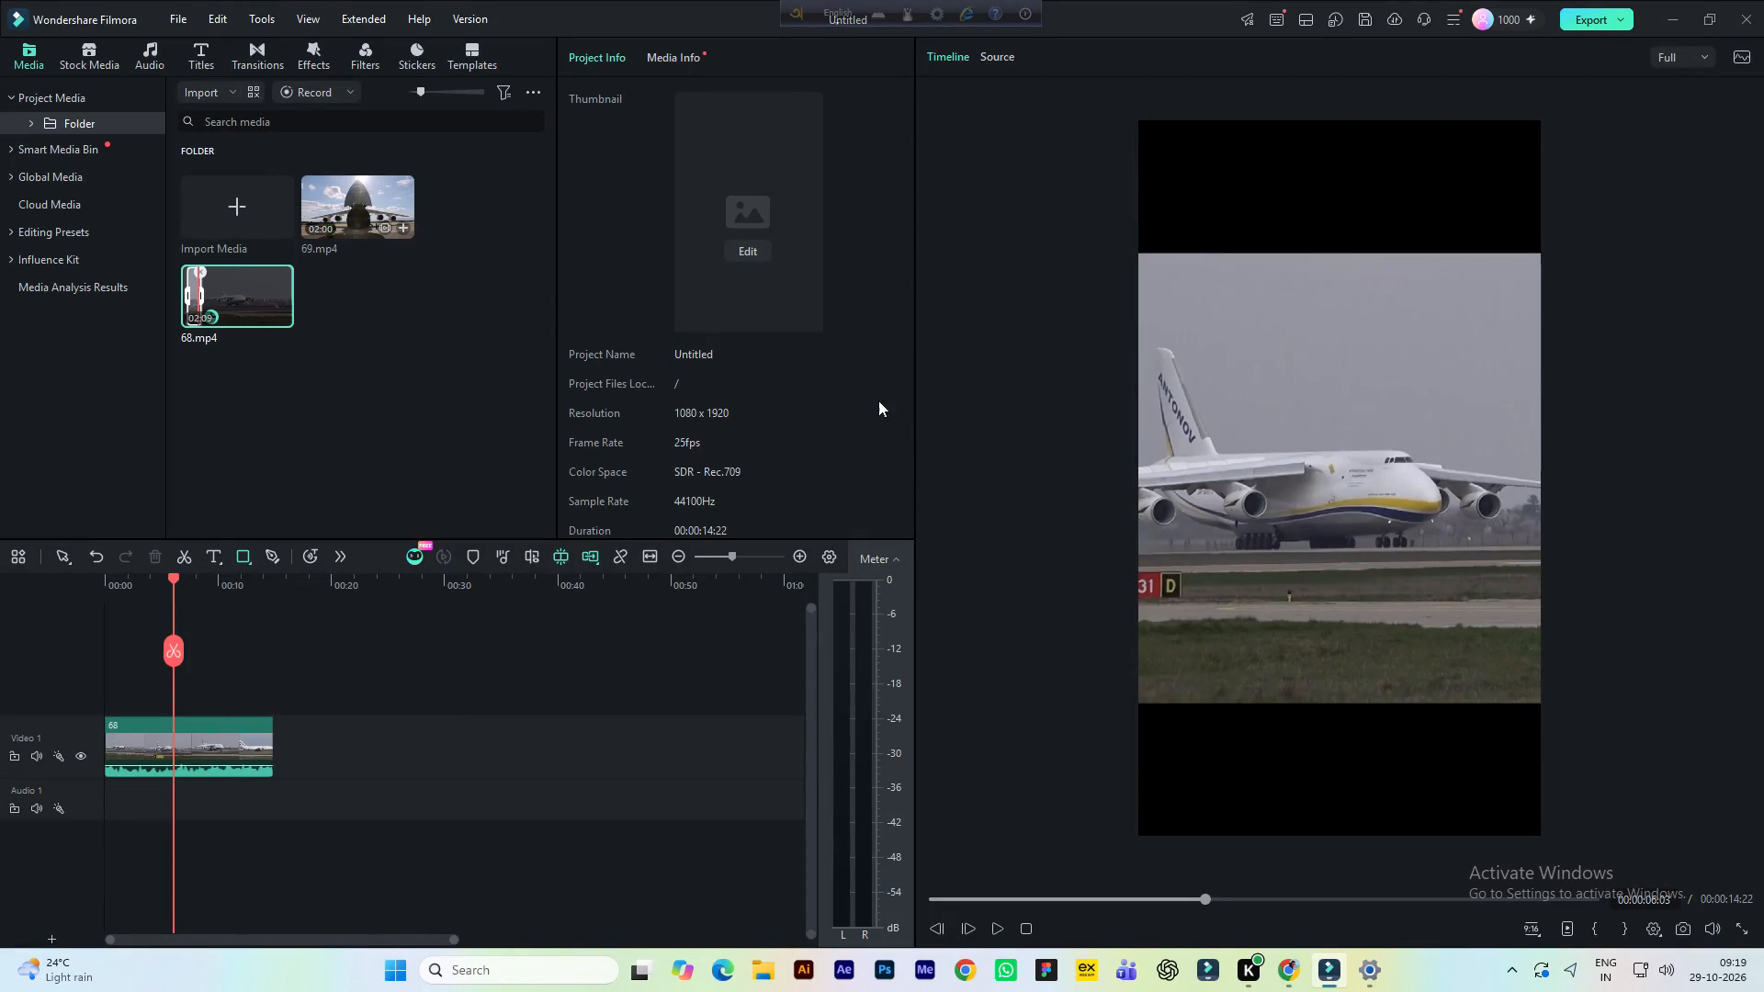
drag(1077, 105, 1411, 159)
drag(1411, 159, 1578, 248)
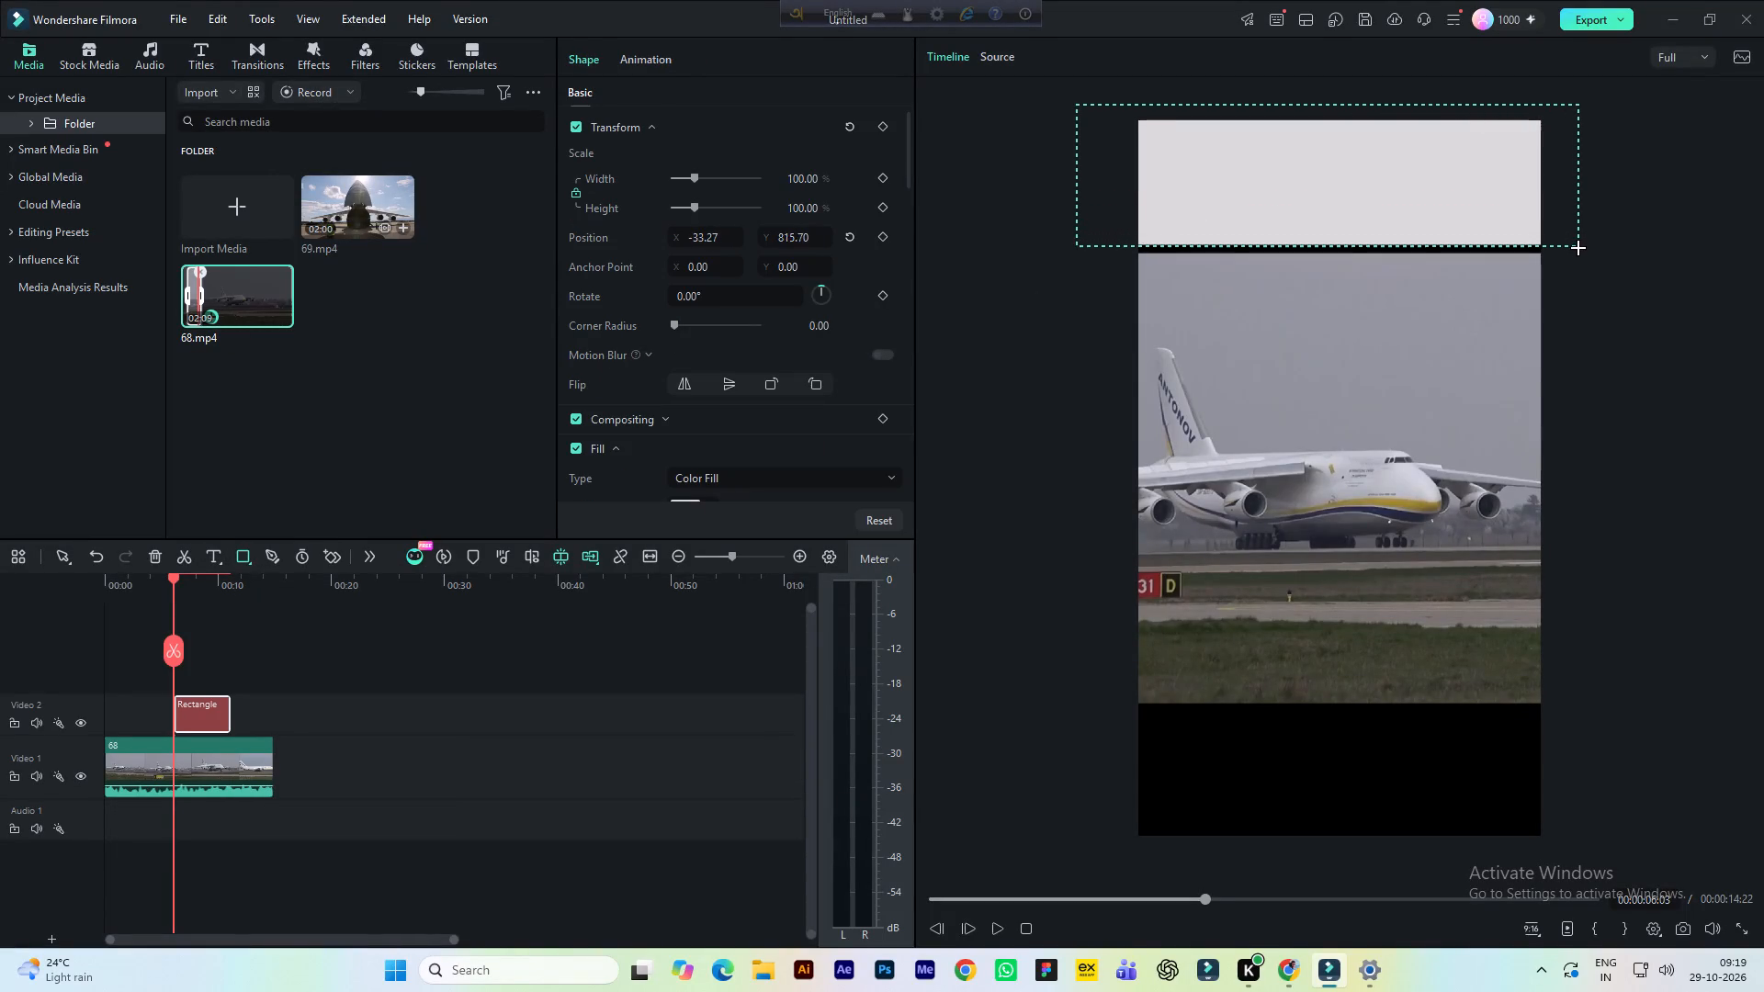
drag(1578, 248, 1578, 252)
click(1578, 252)
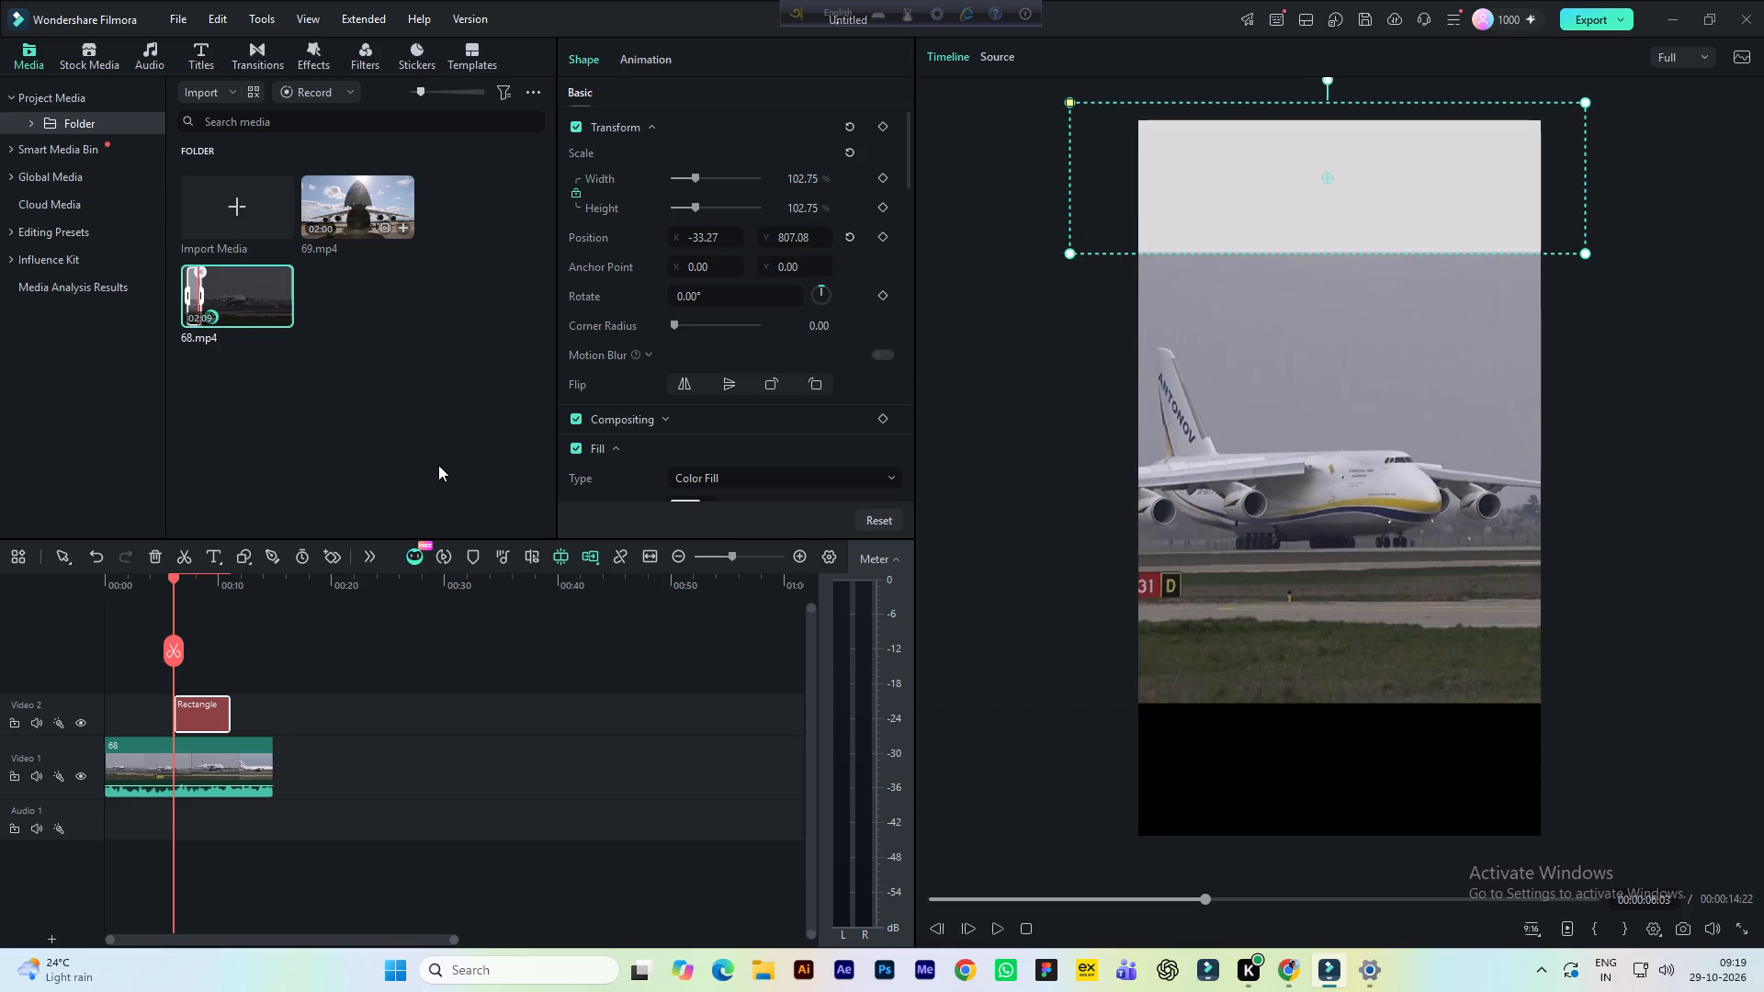
Change the rectangle's fill color to blue #0431B6.
scroll(736, 284, down, 2)
click(678, 336)
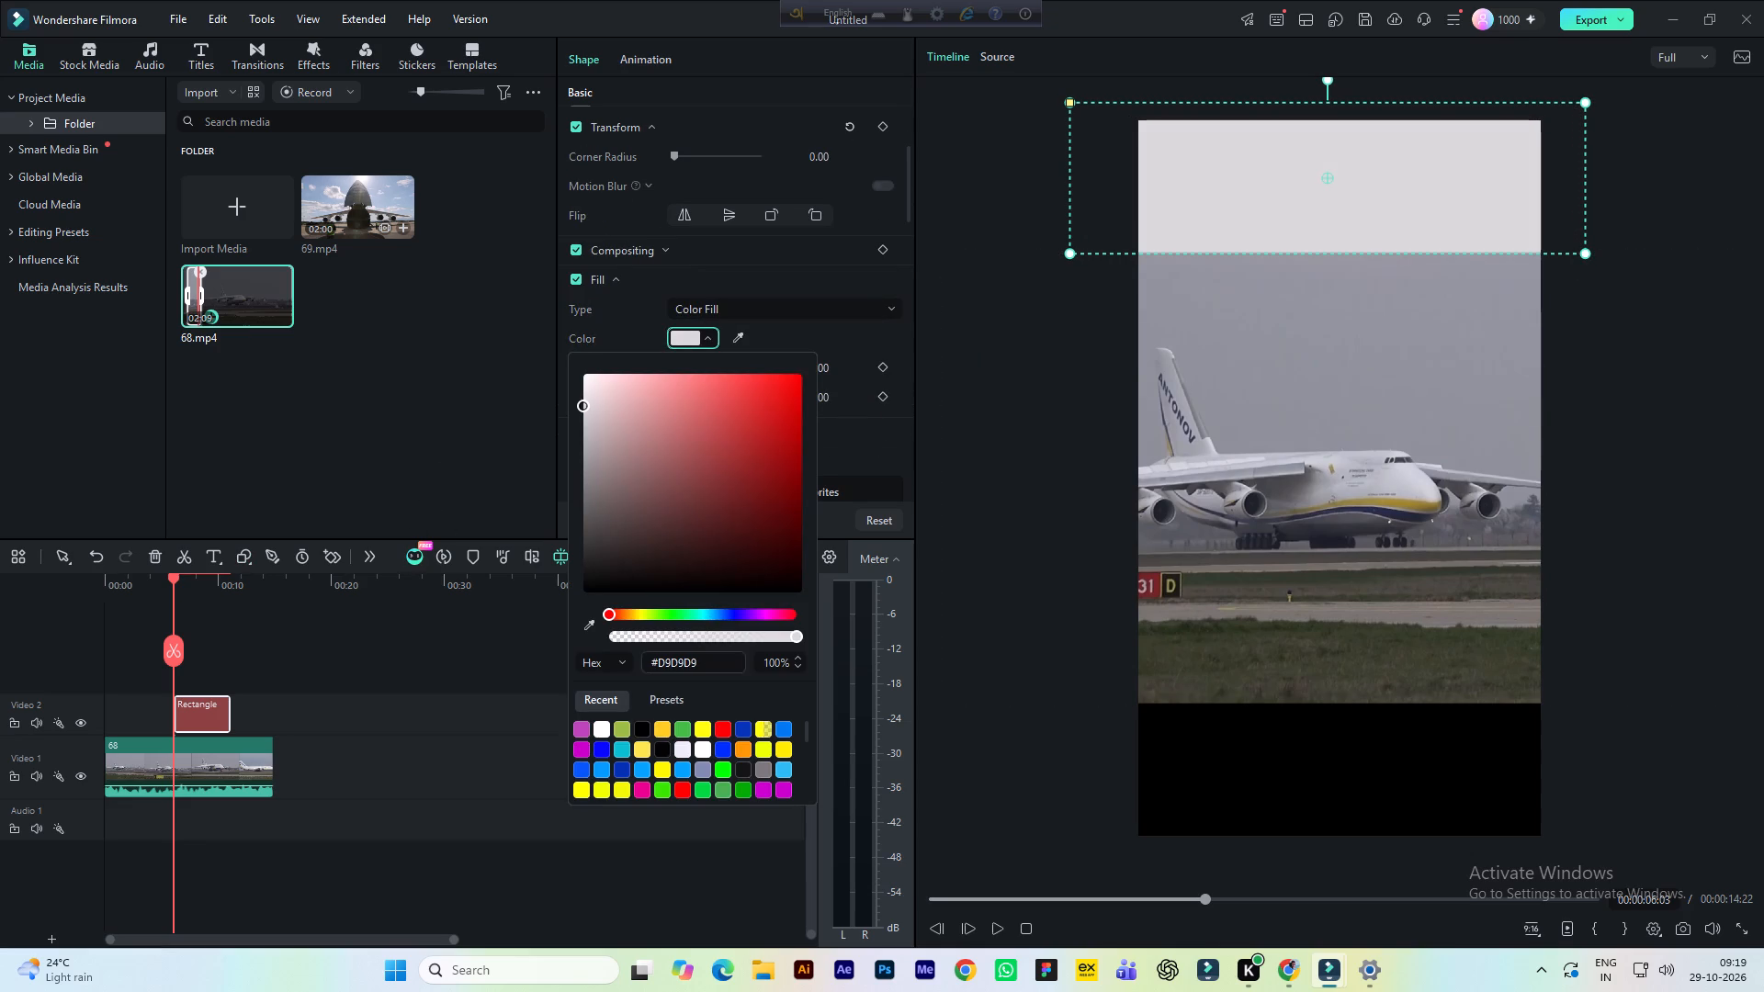
click(743, 729)
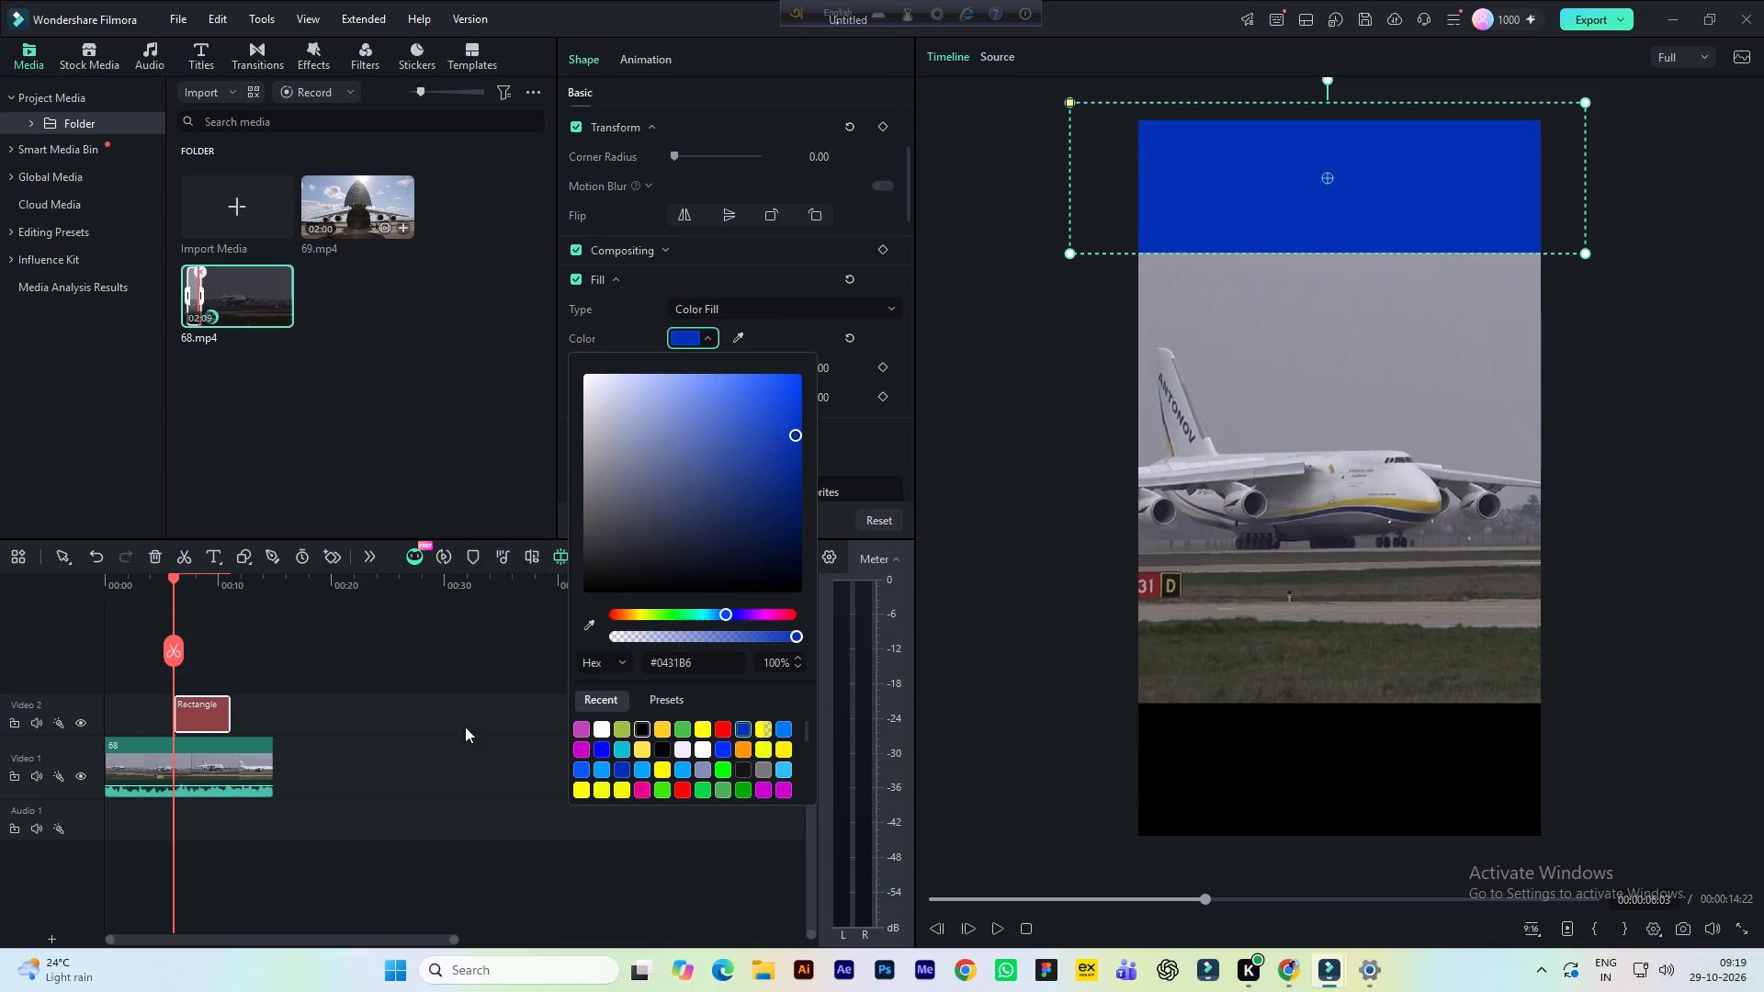
click(356, 682)
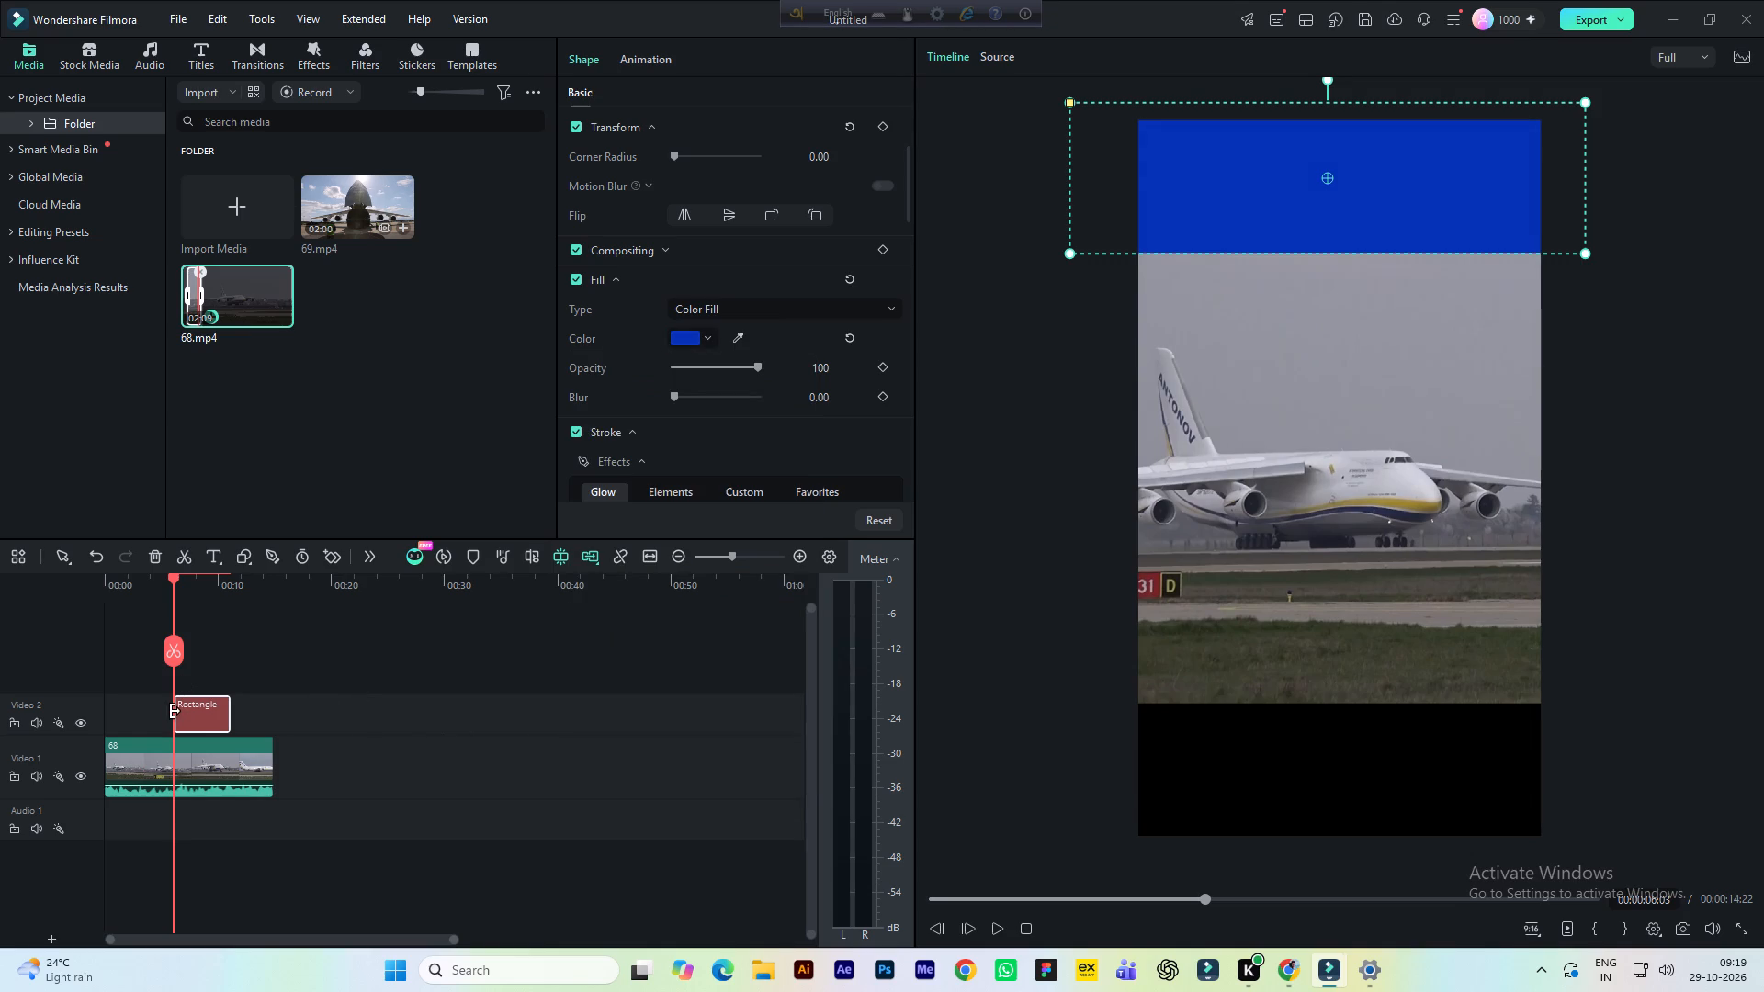
Extend the Rectangle clip on Video 2 to run from the start of the timeline to about 41 seconds.
drag(175, 711, 98, 711)
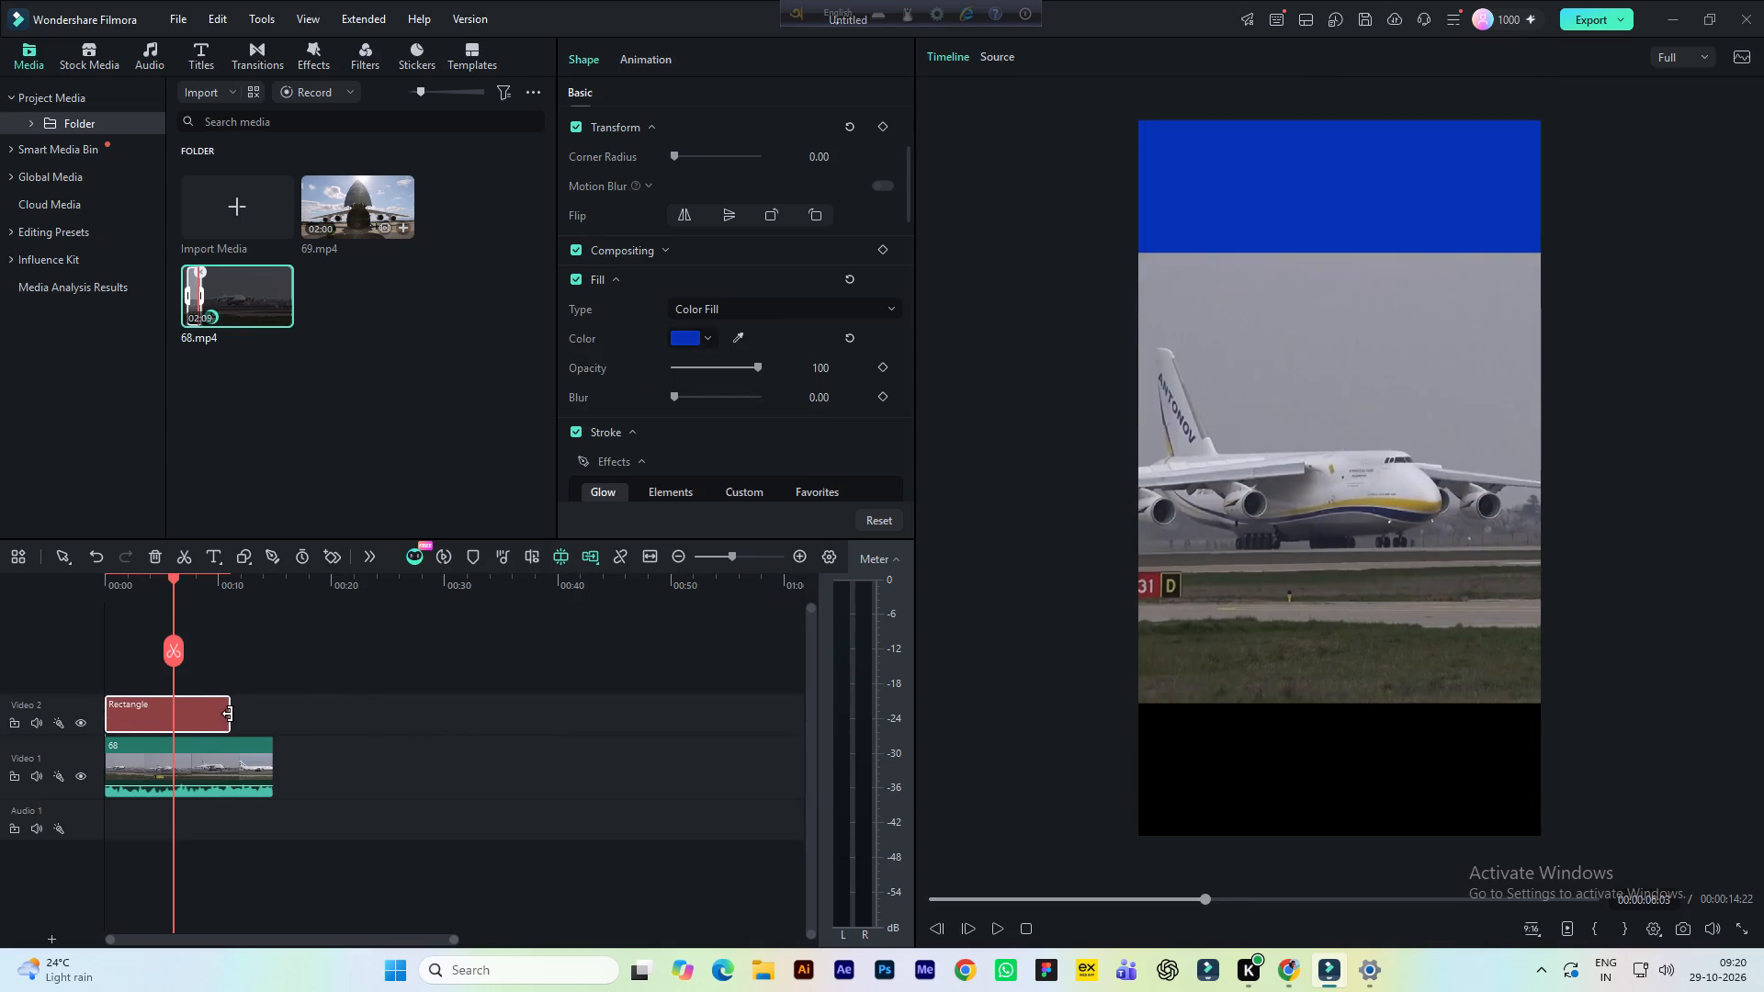
drag(228, 714, 572, 743)
Duplicate the Rectangle clip onto a new Video 3 track directly above the original, starting at the same time.
drag(211, 716, 188, 716)
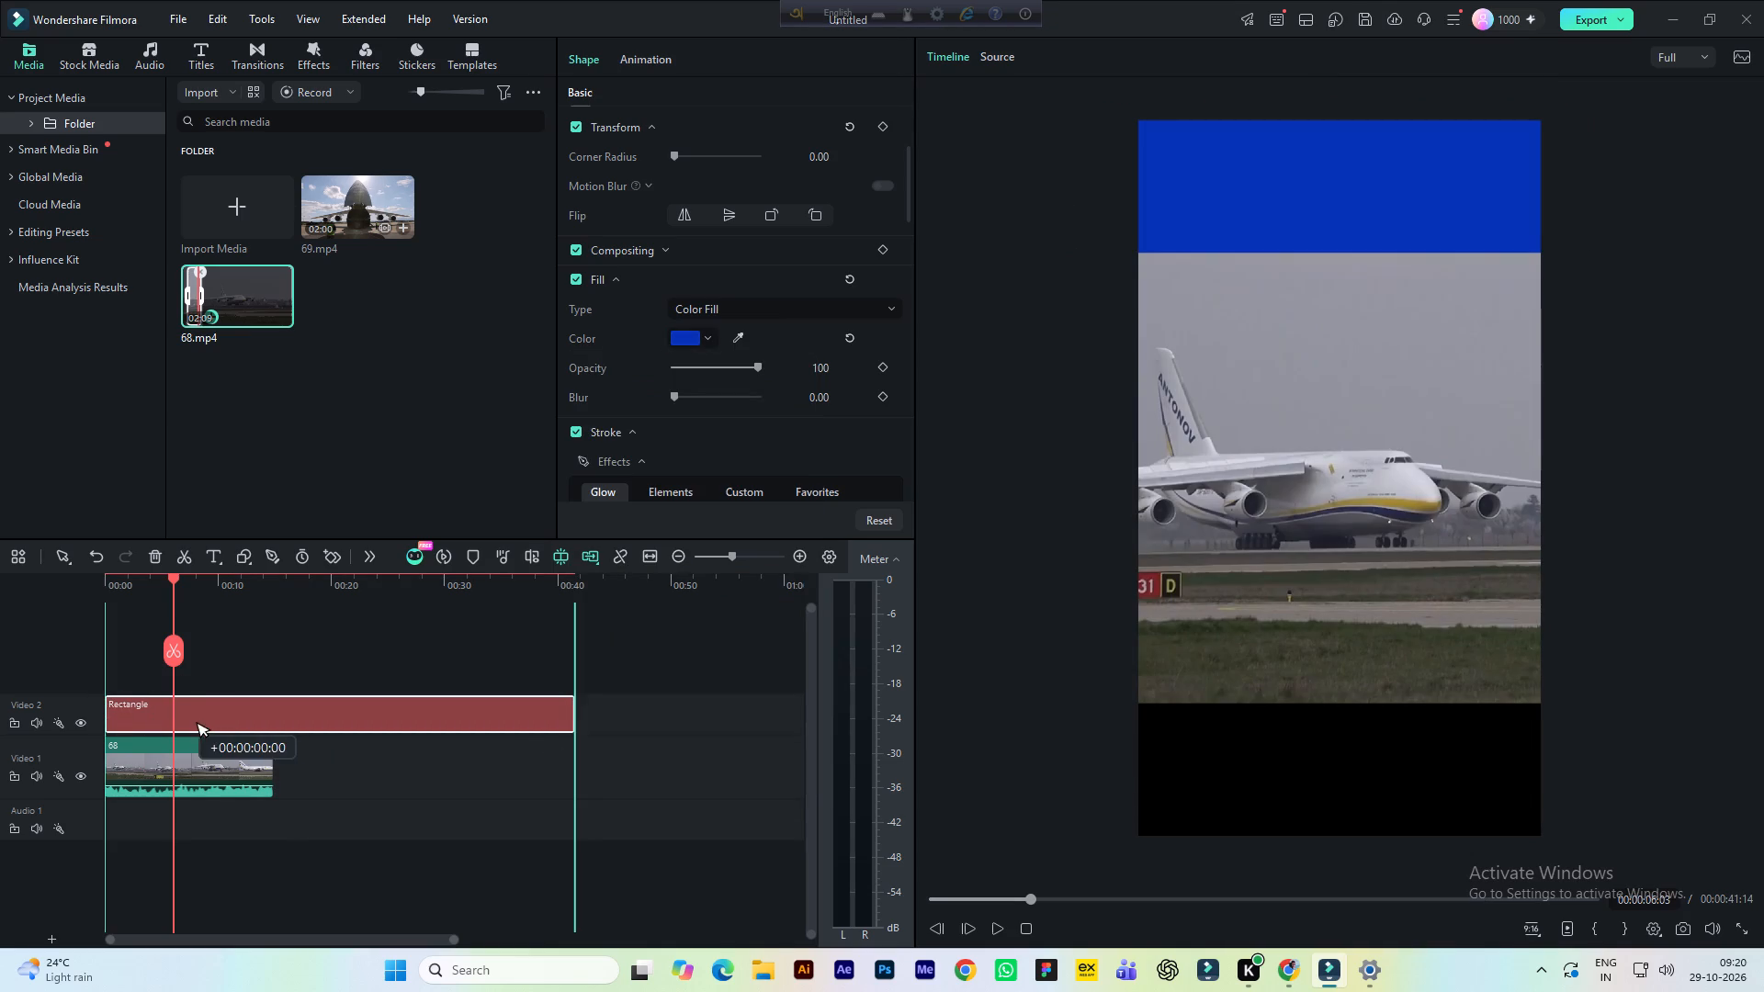
drag(188, 716, 185, 716)
alt+drag(187, 720, 182, 686)
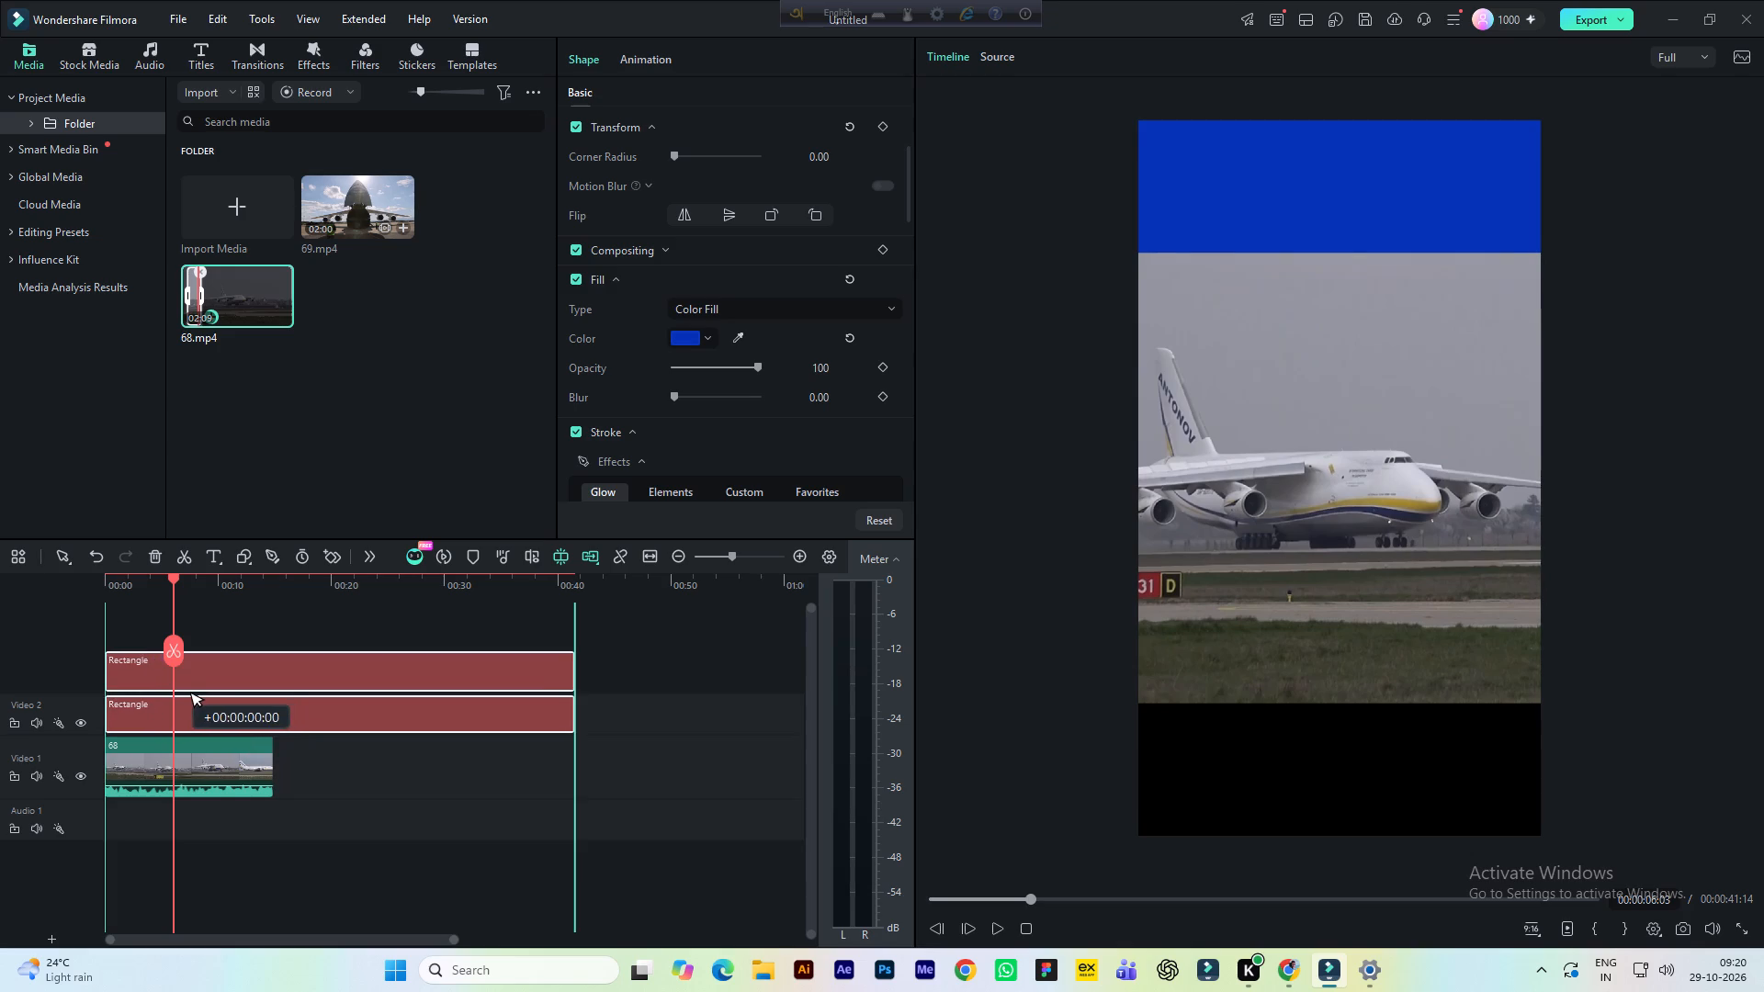
alt+drag(182, 686, 182, 687)
Move the Video 2 rectangle down over the black band below the footage, meeting the footage's lower edge and centred horizontally.
click(177, 606)
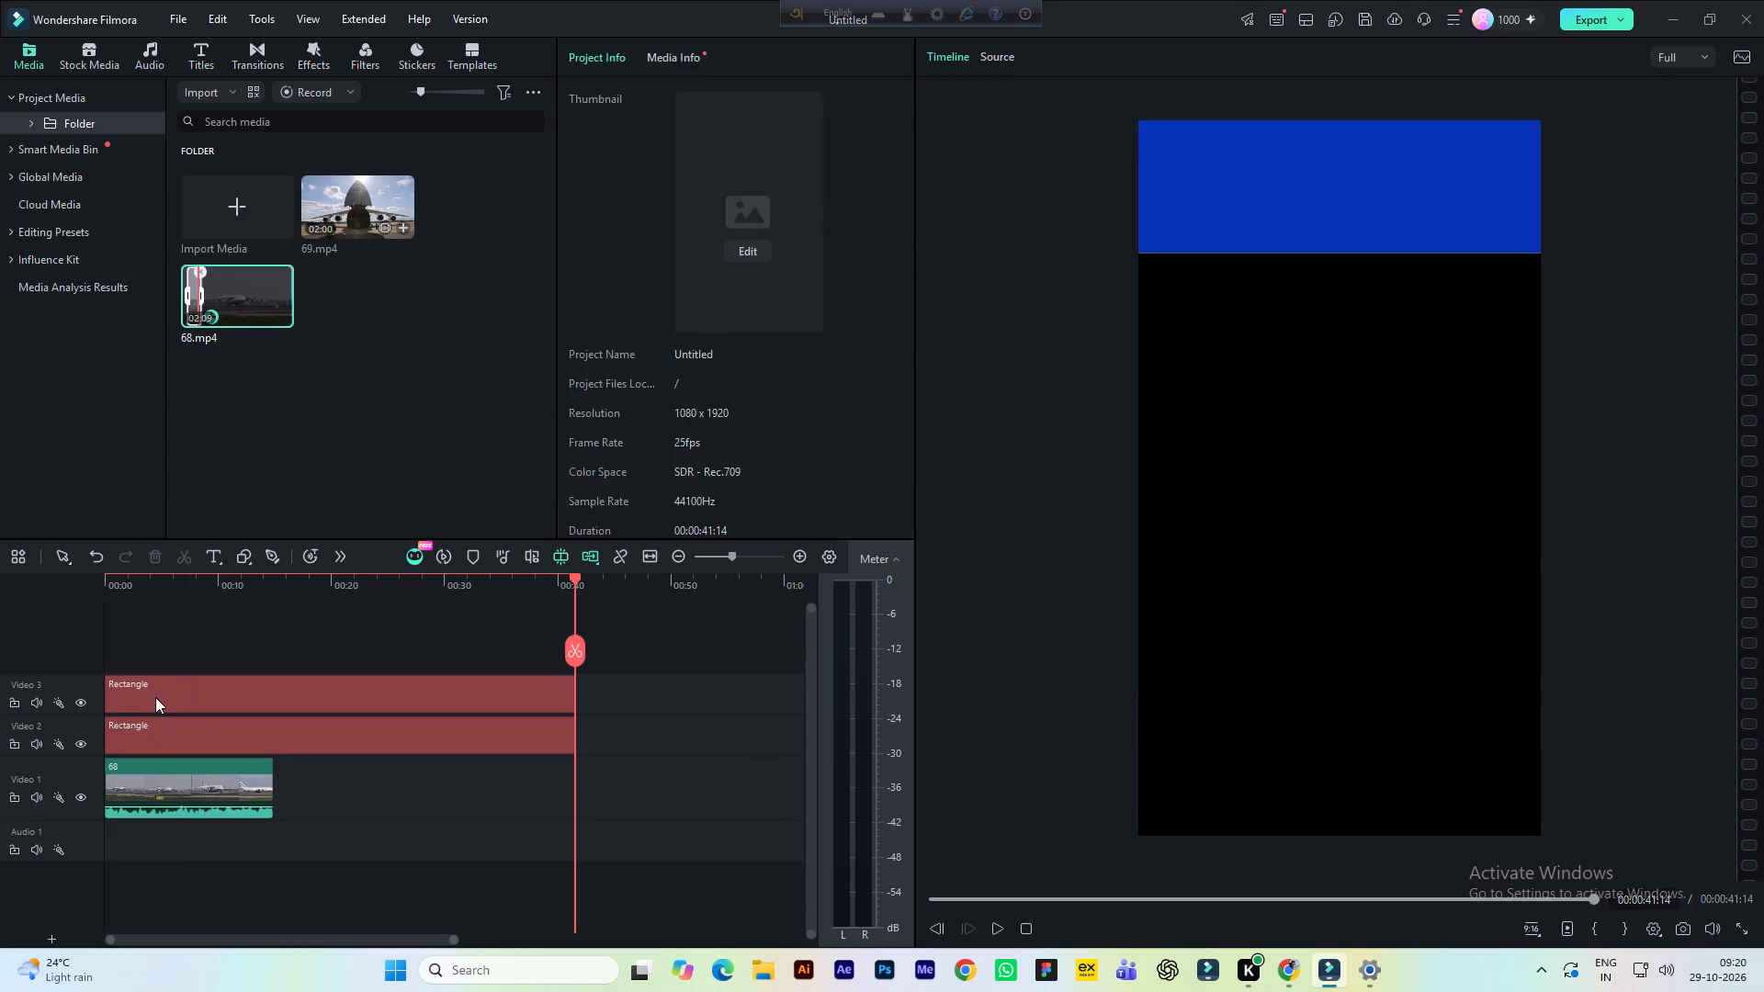
click(168, 588)
click(193, 738)
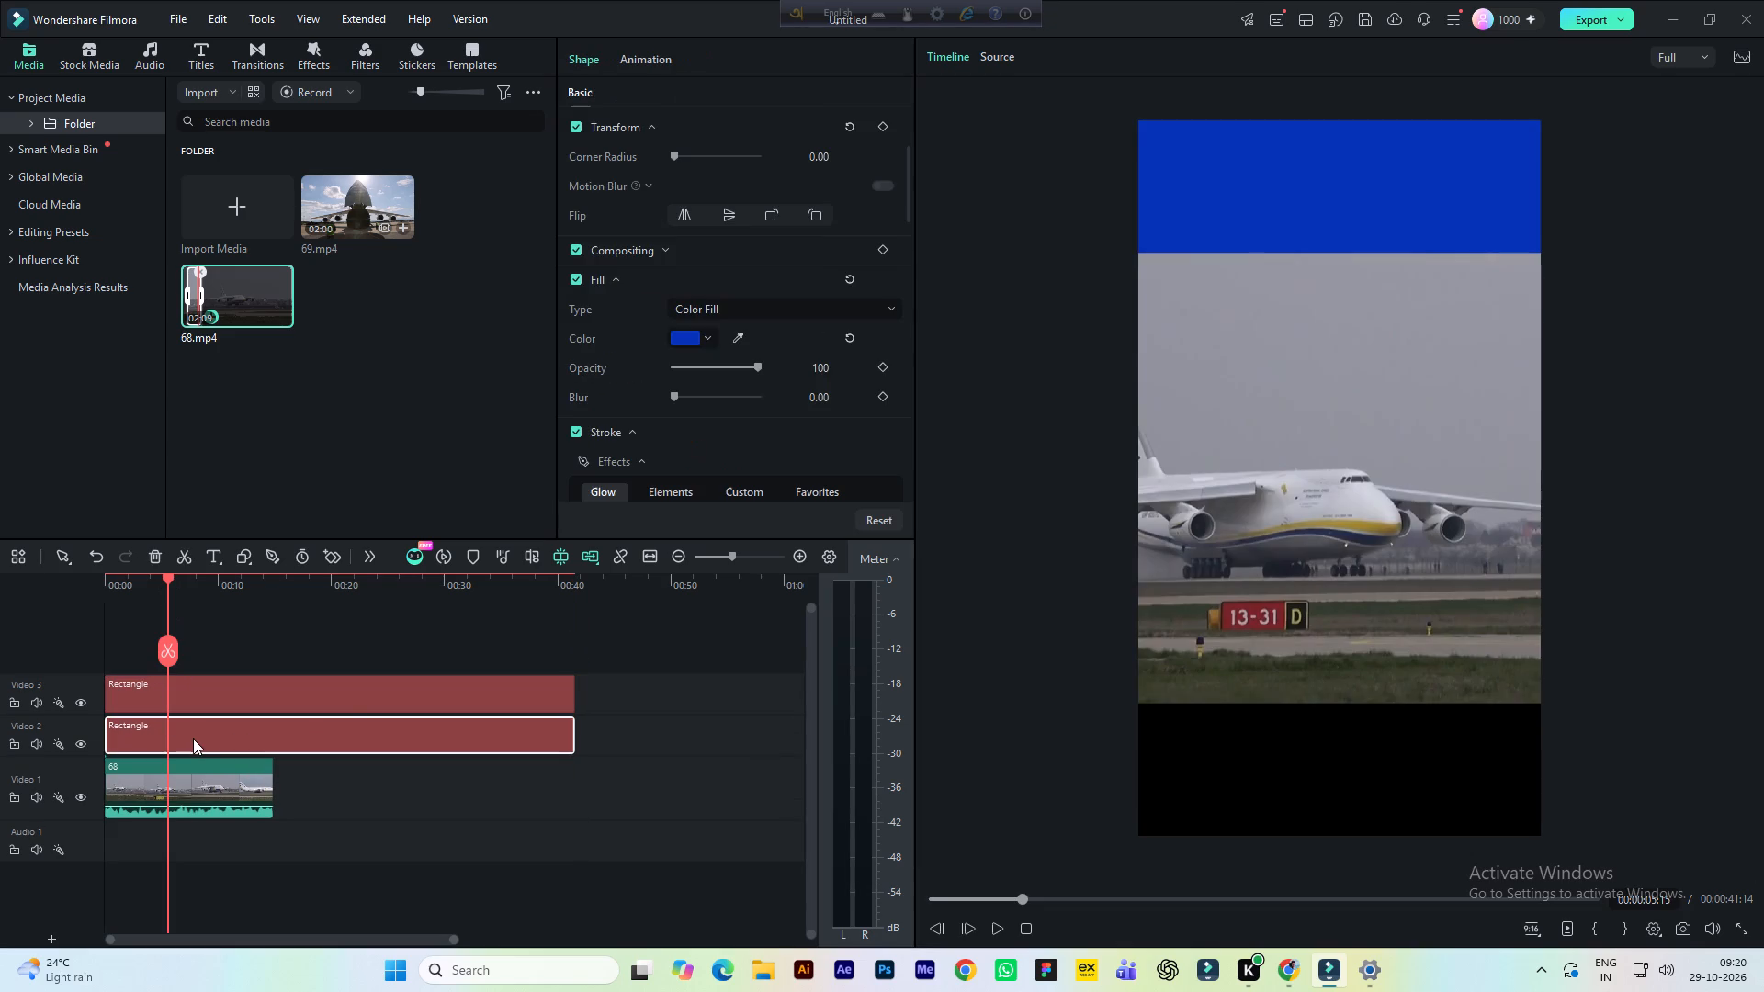
click(1198, 230)
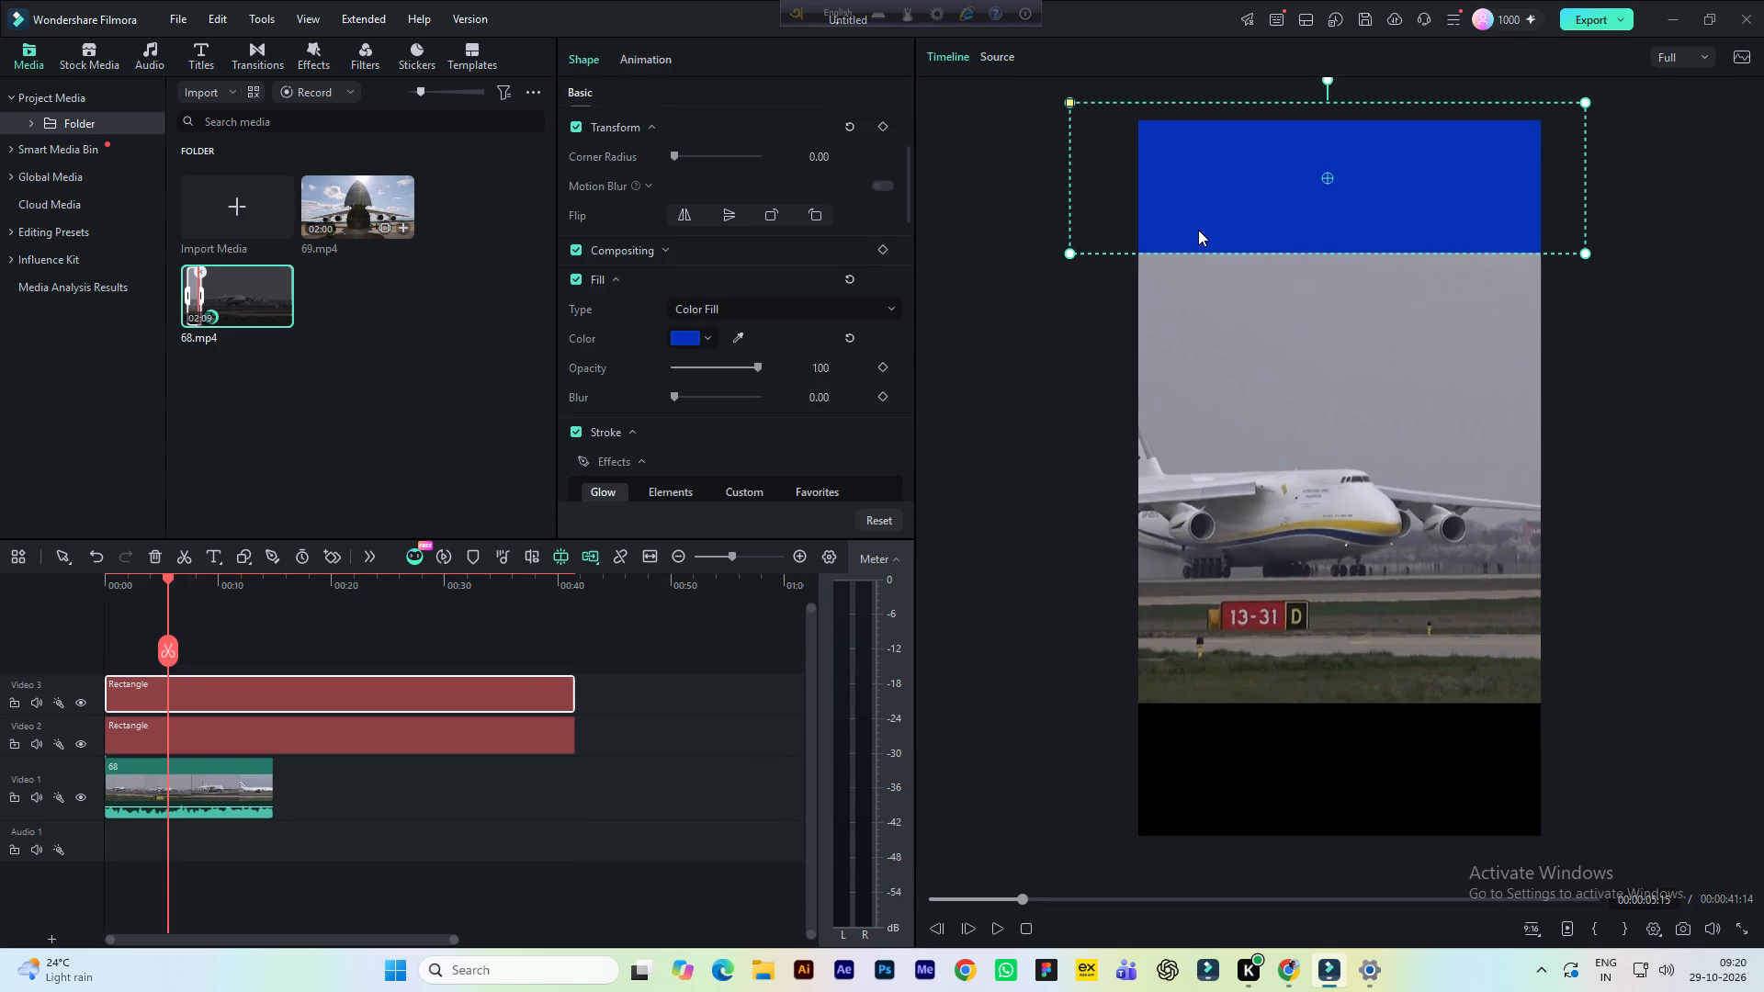
drag(1198, 230, 1211, 197)
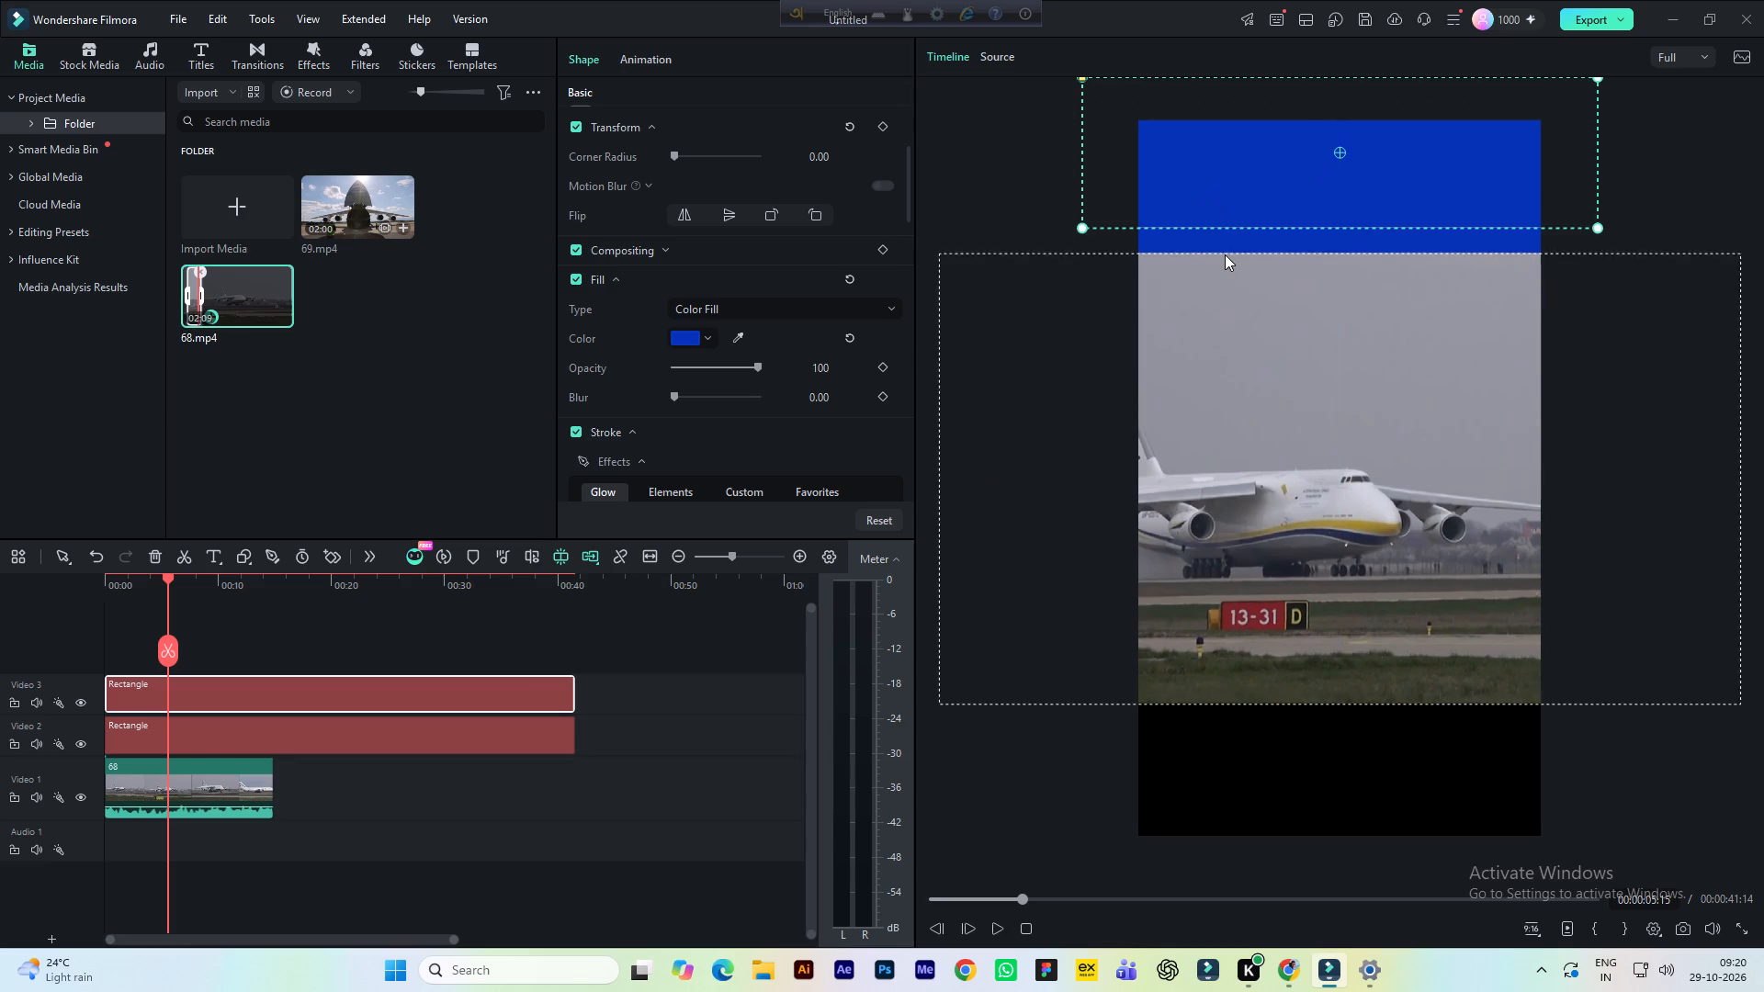
click(1227, 239)
drag(1224, 247, 1218, 265)
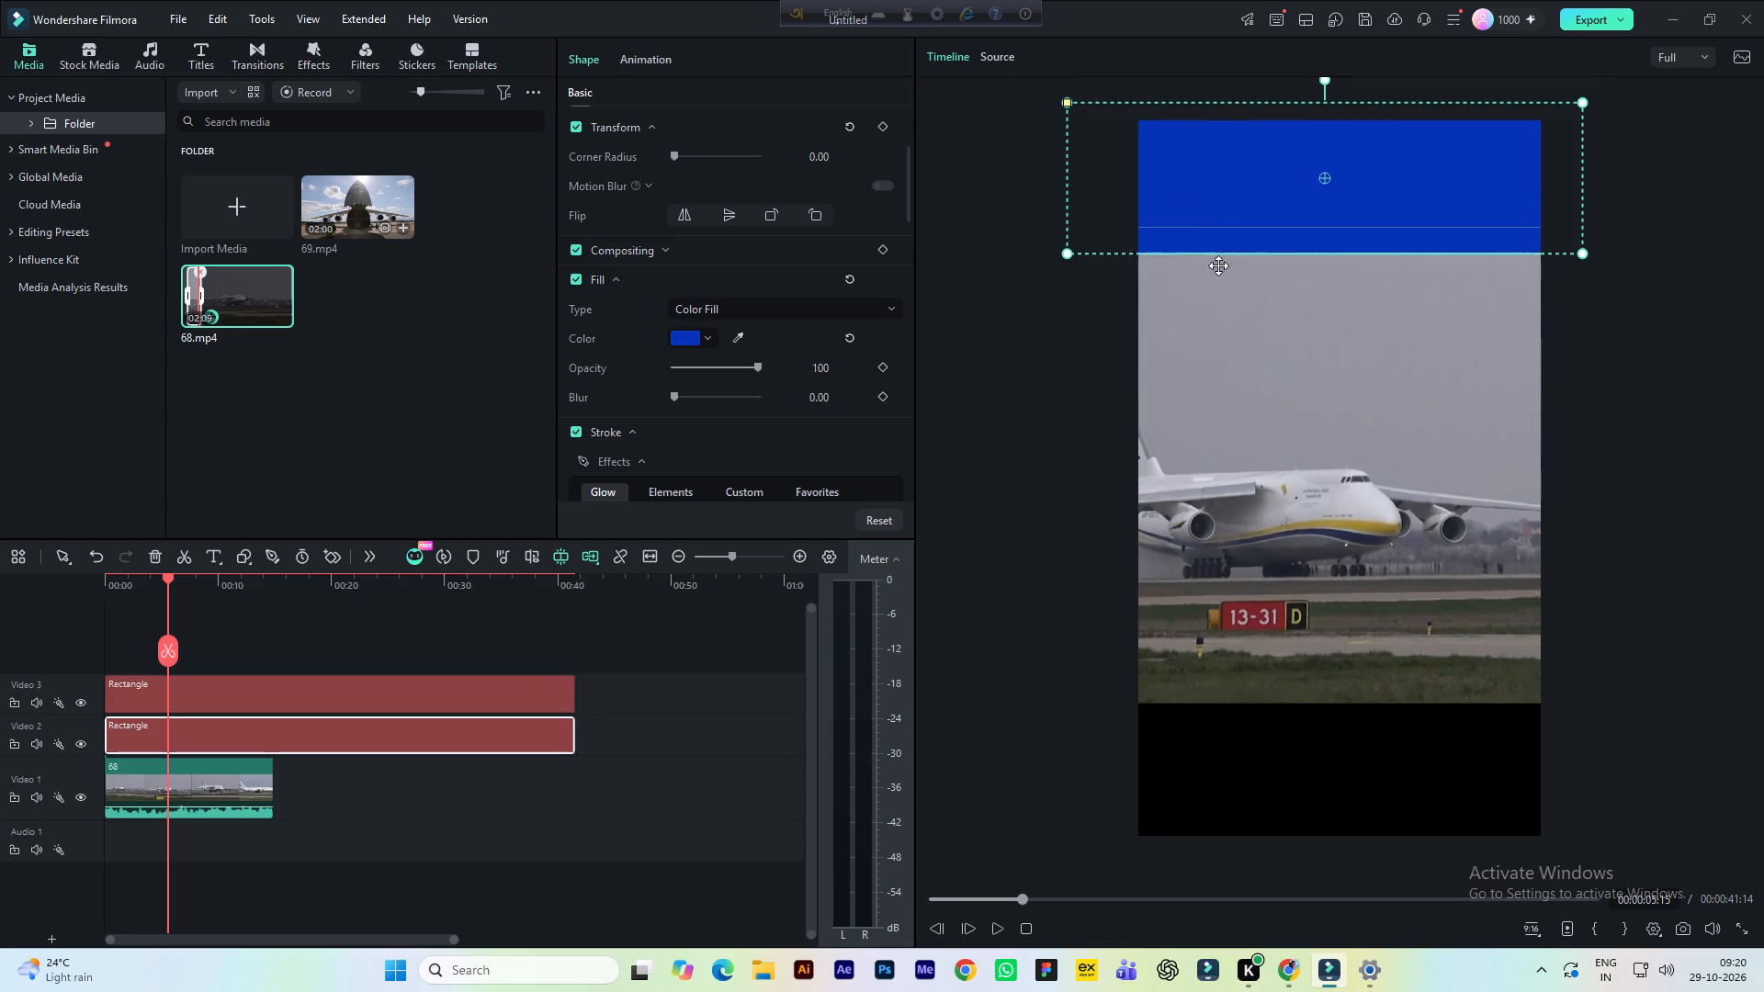
drag(1218, 265, 1251, 552)
drag(1250, 524, 1245, 669)
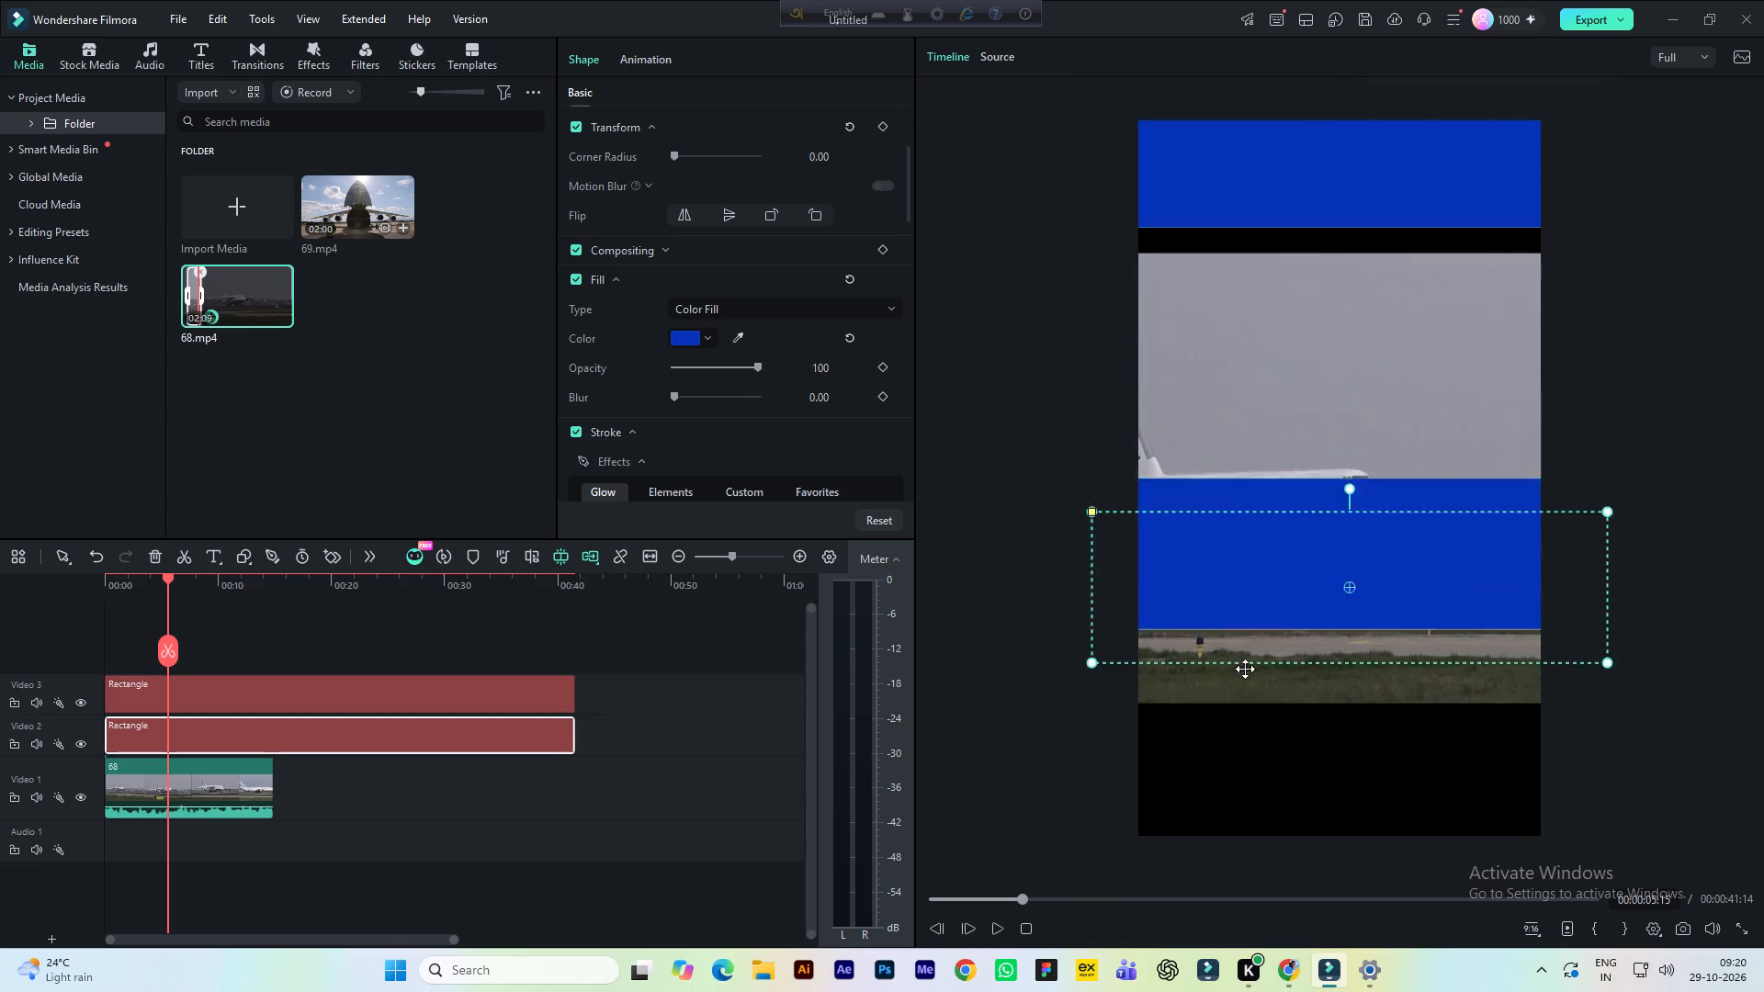
drag(1245, 669, 1250, 829)
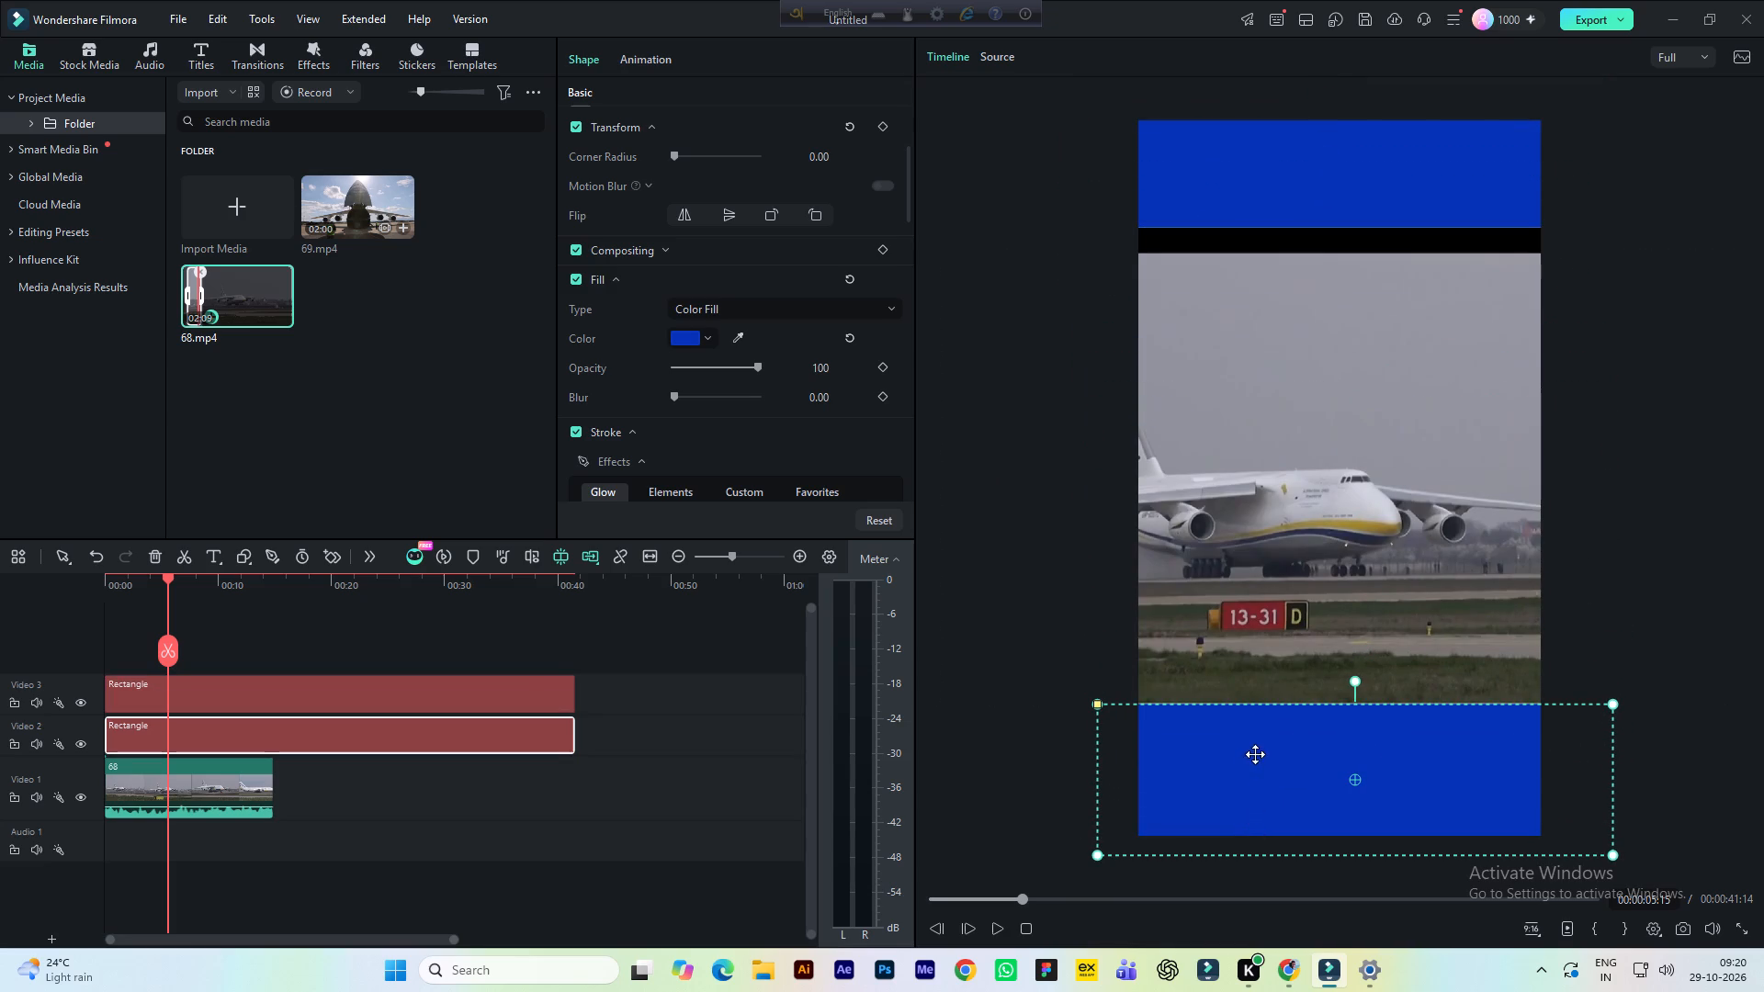
drag(1255, 754, 1238, 757)
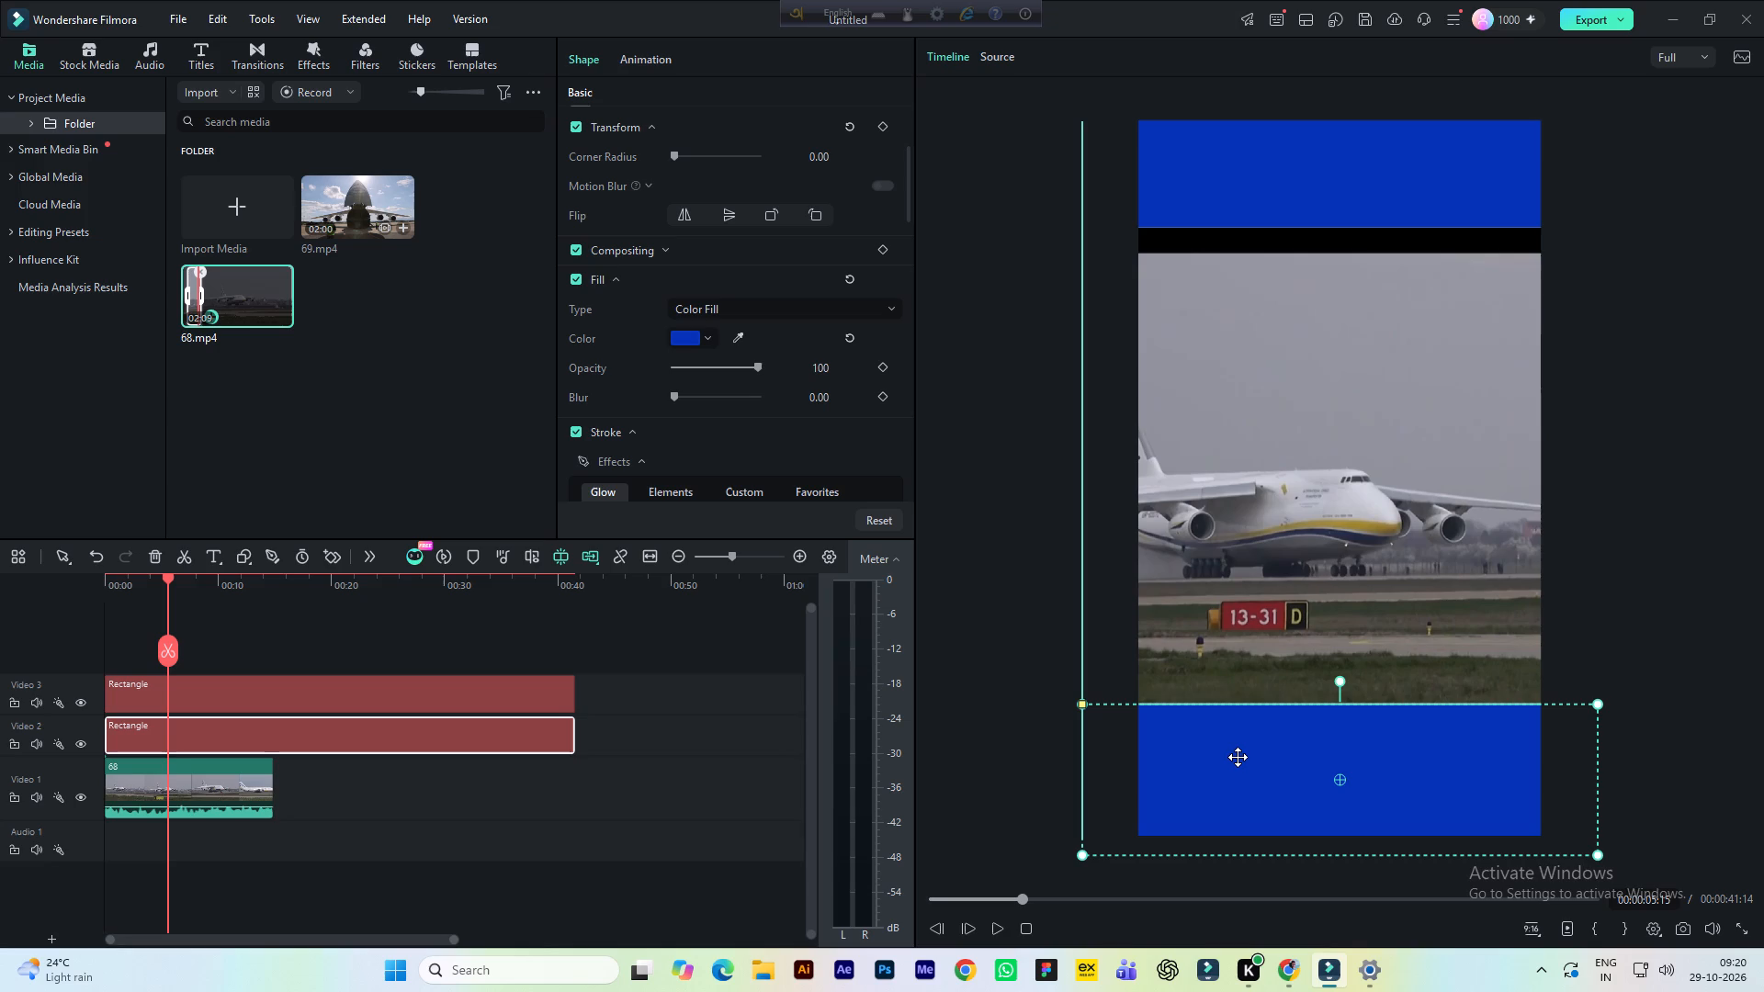
drag(1238, 757, 1245, 757)
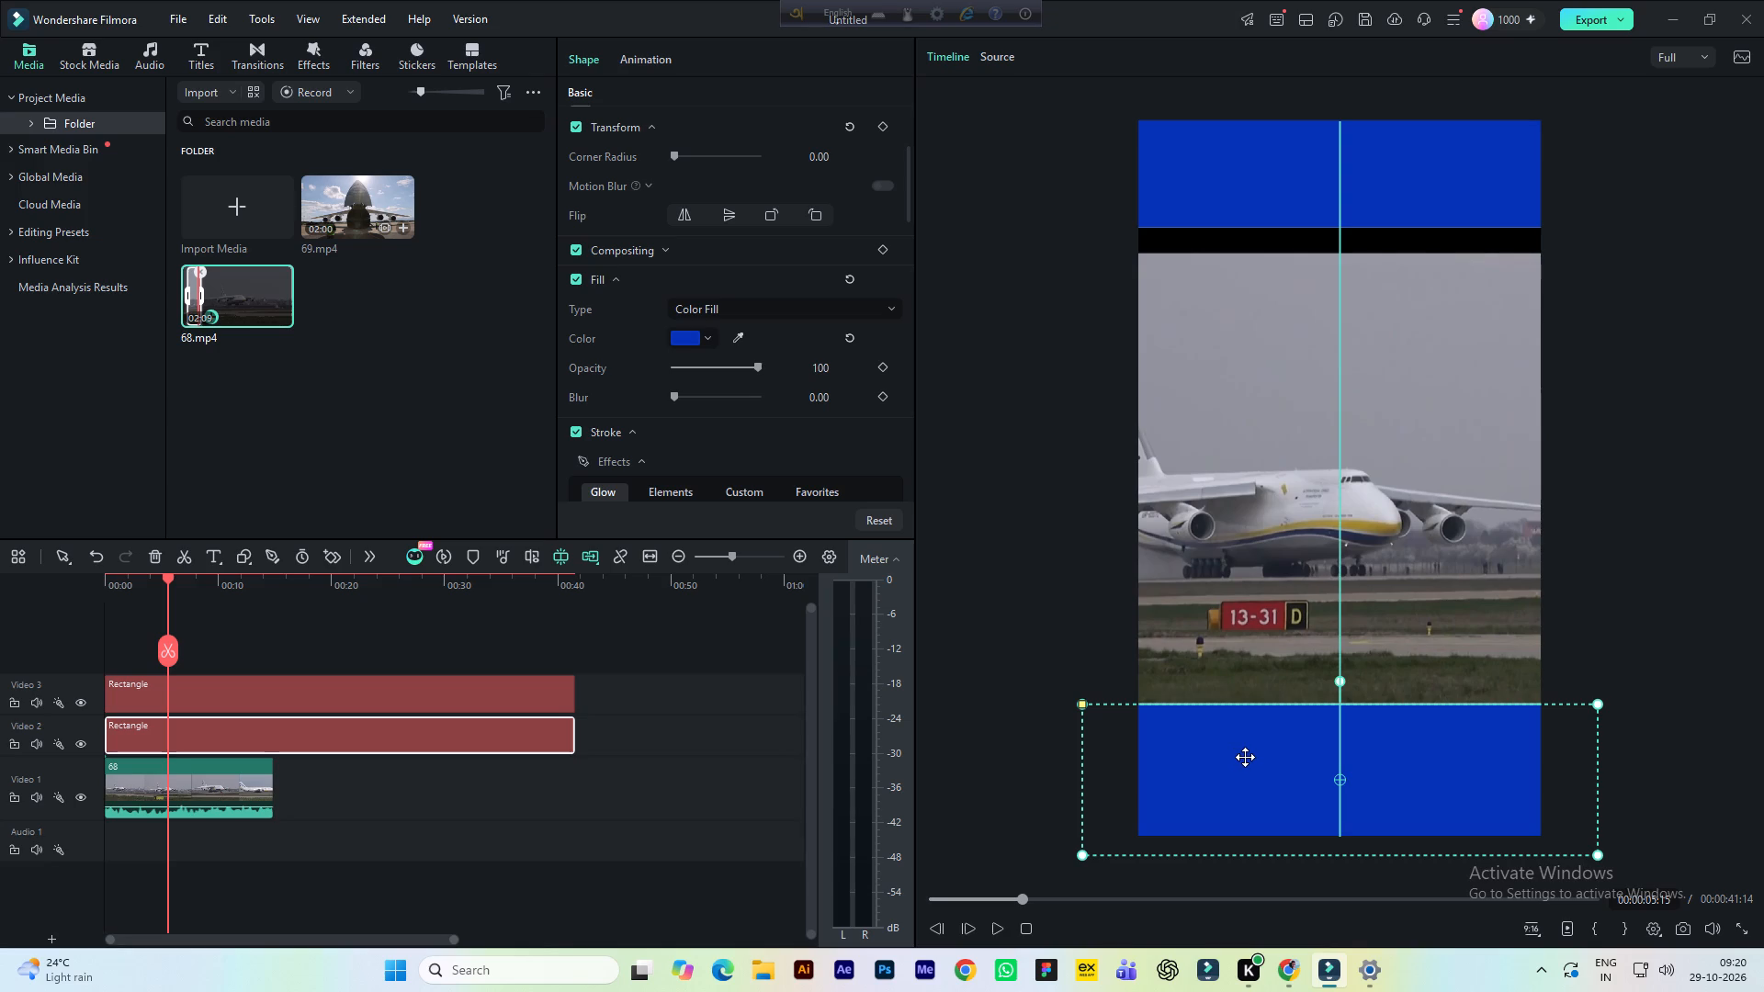
Reposition the Video 3 rectangle over the upper black band, meeting the footage's upper edge and centred horizontally.
click(909, 570)
click(1026, 611)
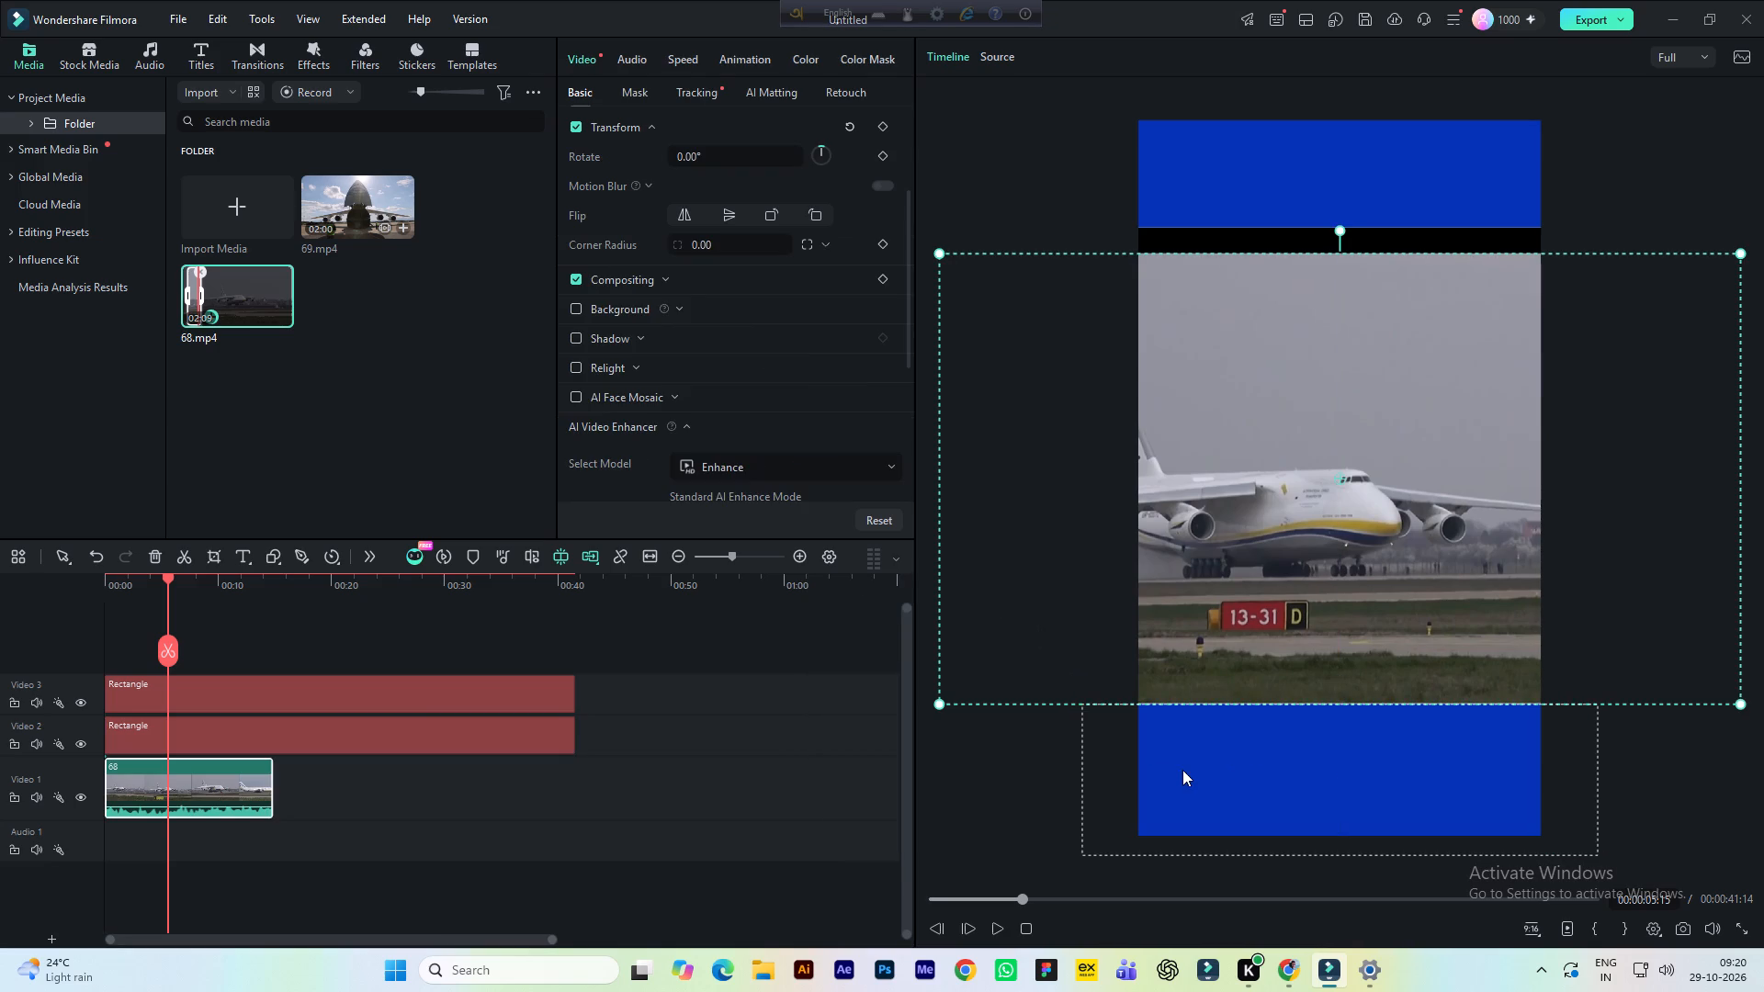
click(1182, 770)
click(1261, 185)
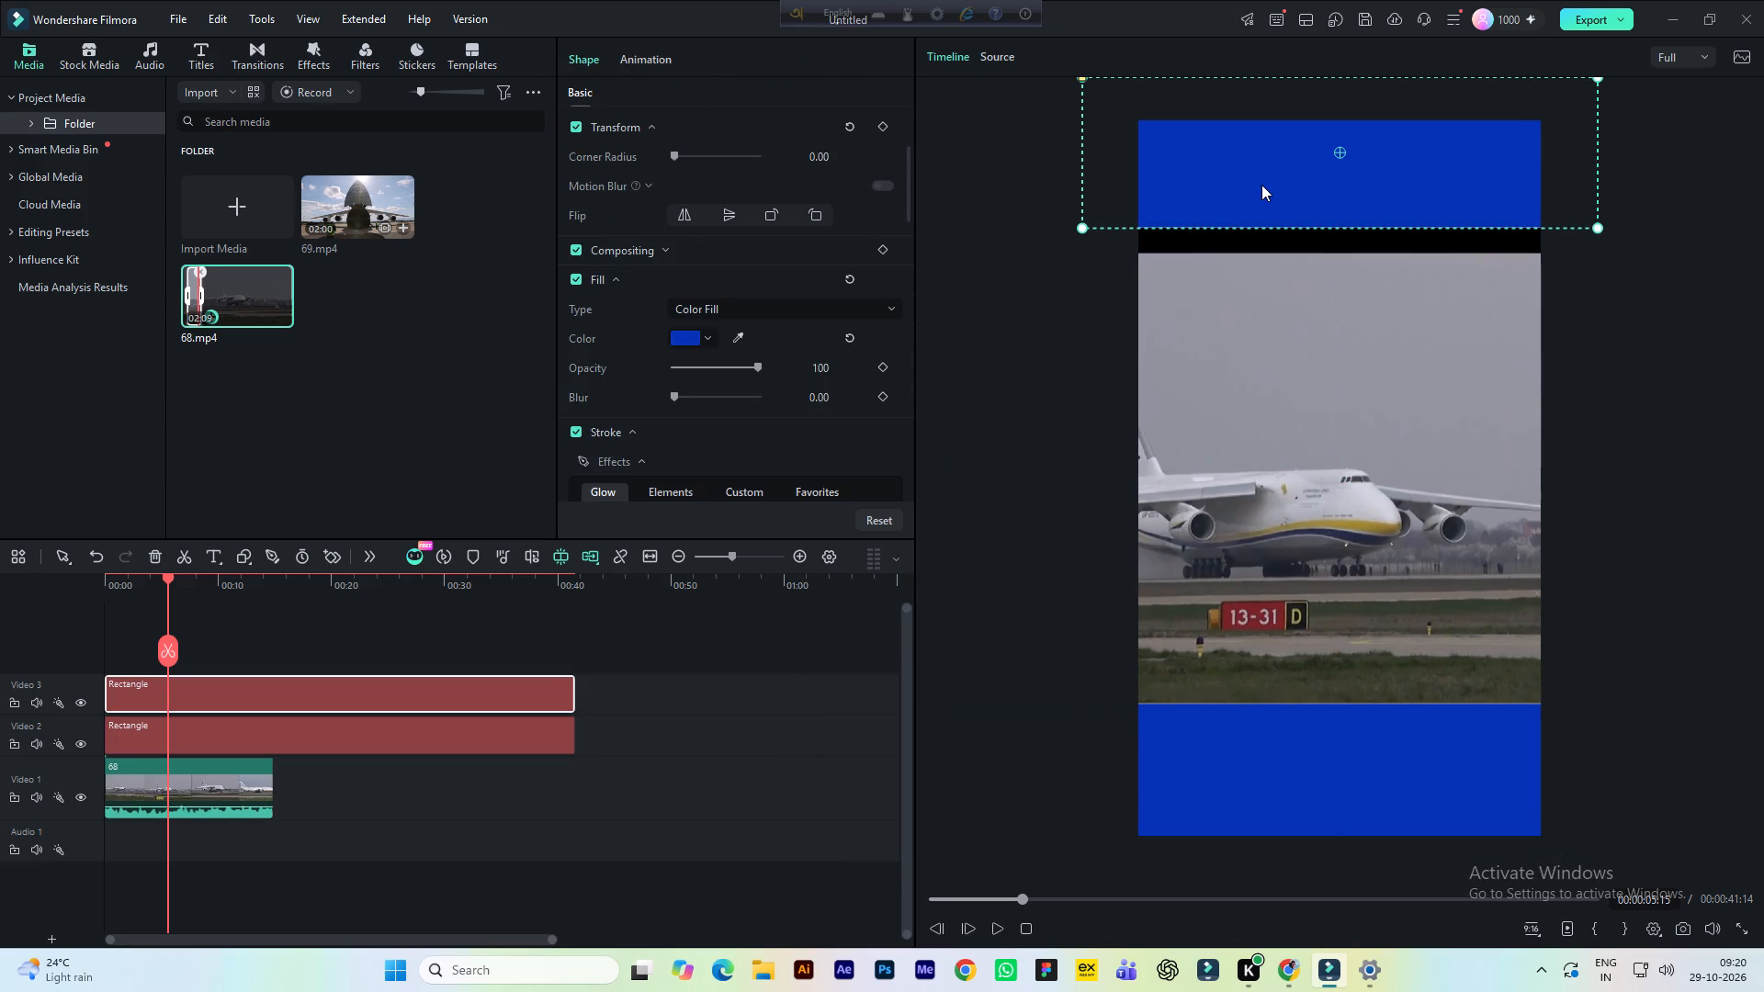
drag(1261, 185, 1260, 216)
drag(1264, 180, 1259, 200)
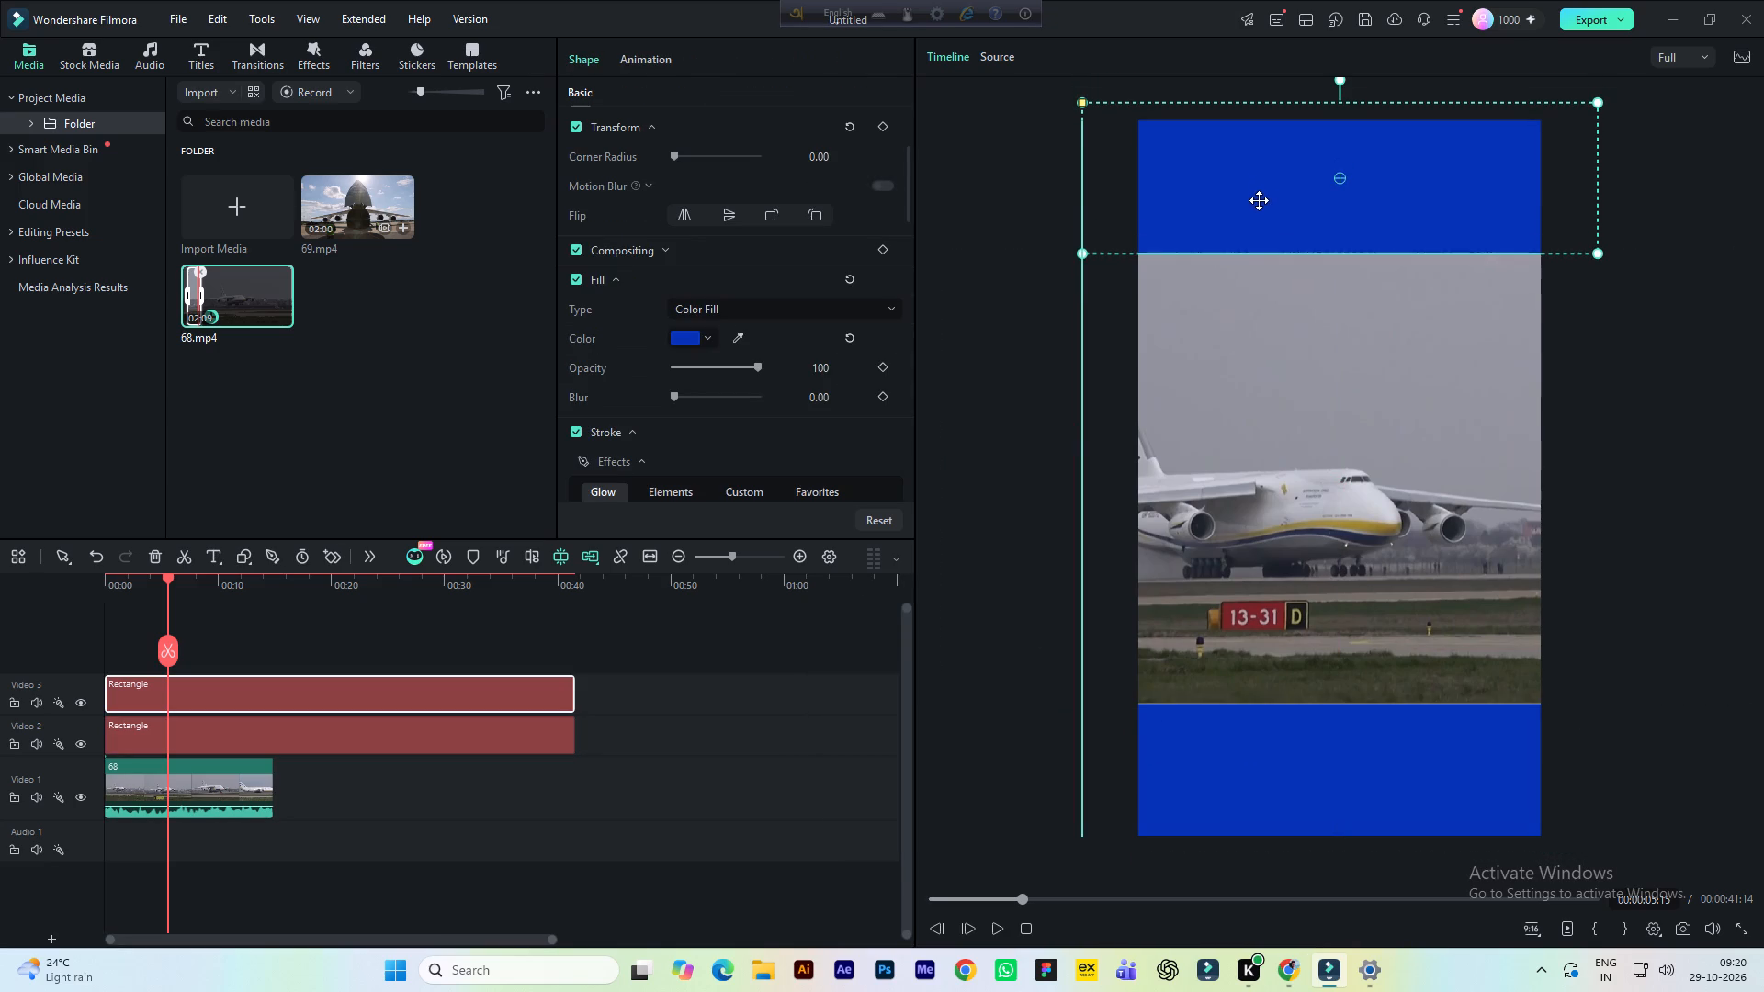
drag(1259, 200, 1231, 205)
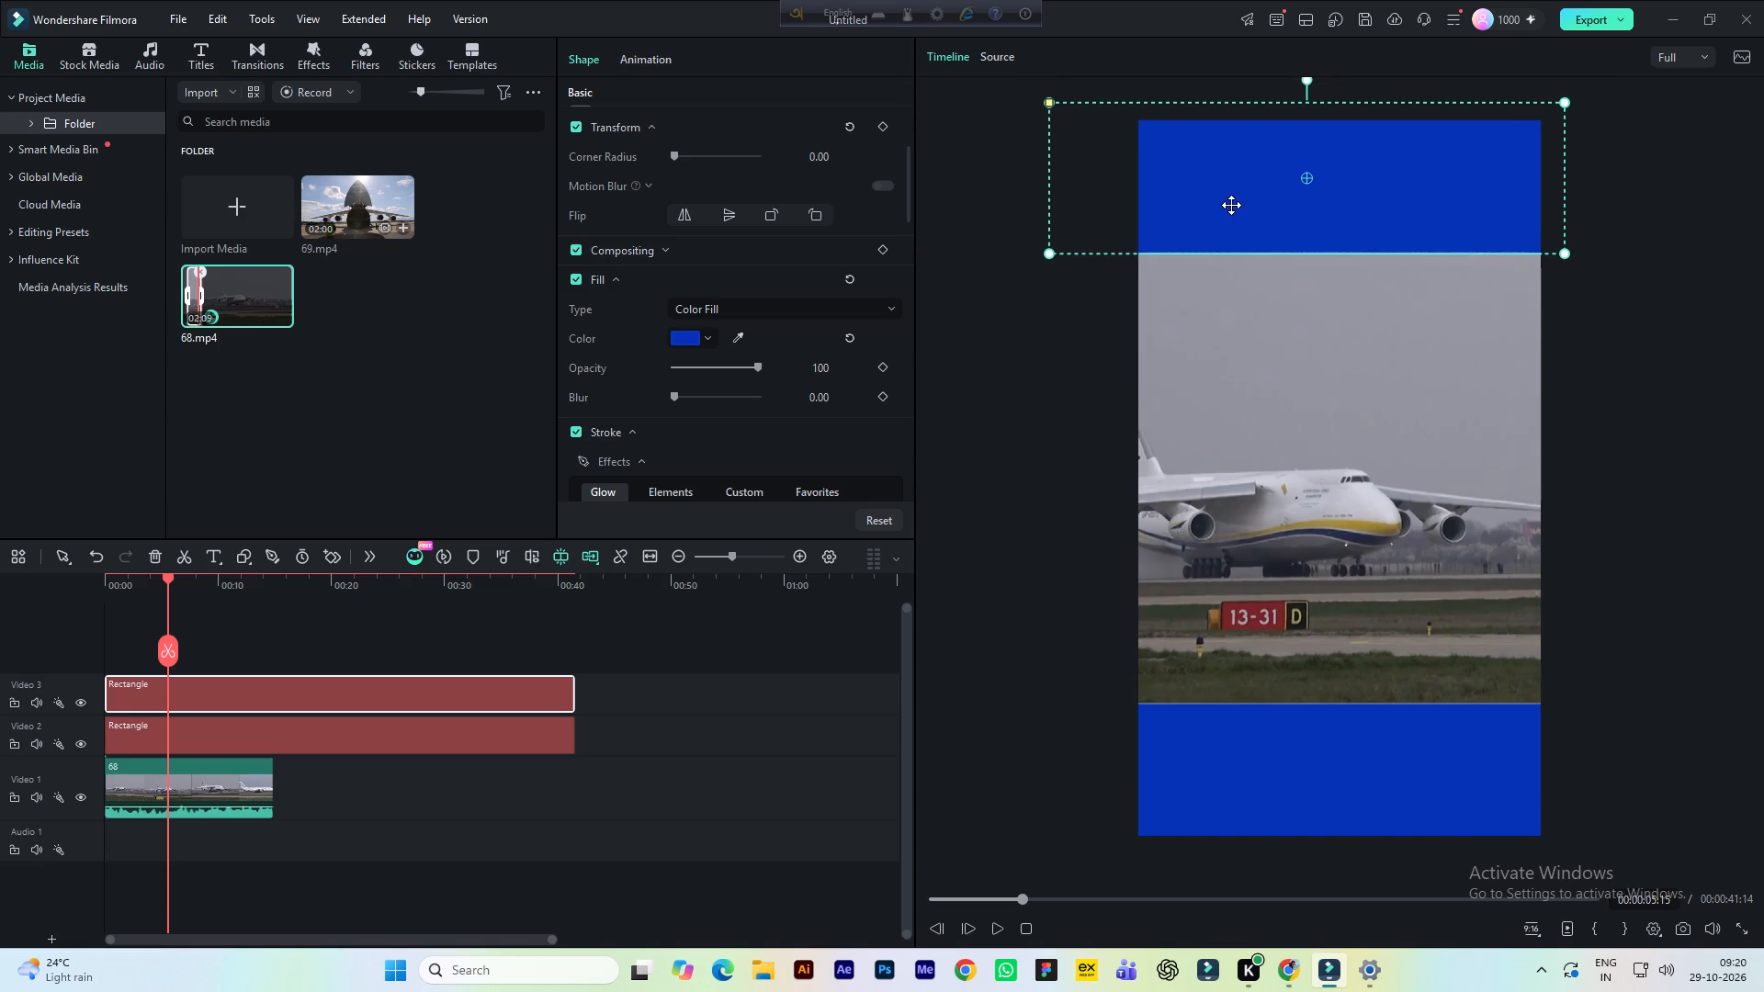
drag(1231, 205, 1261, 205)
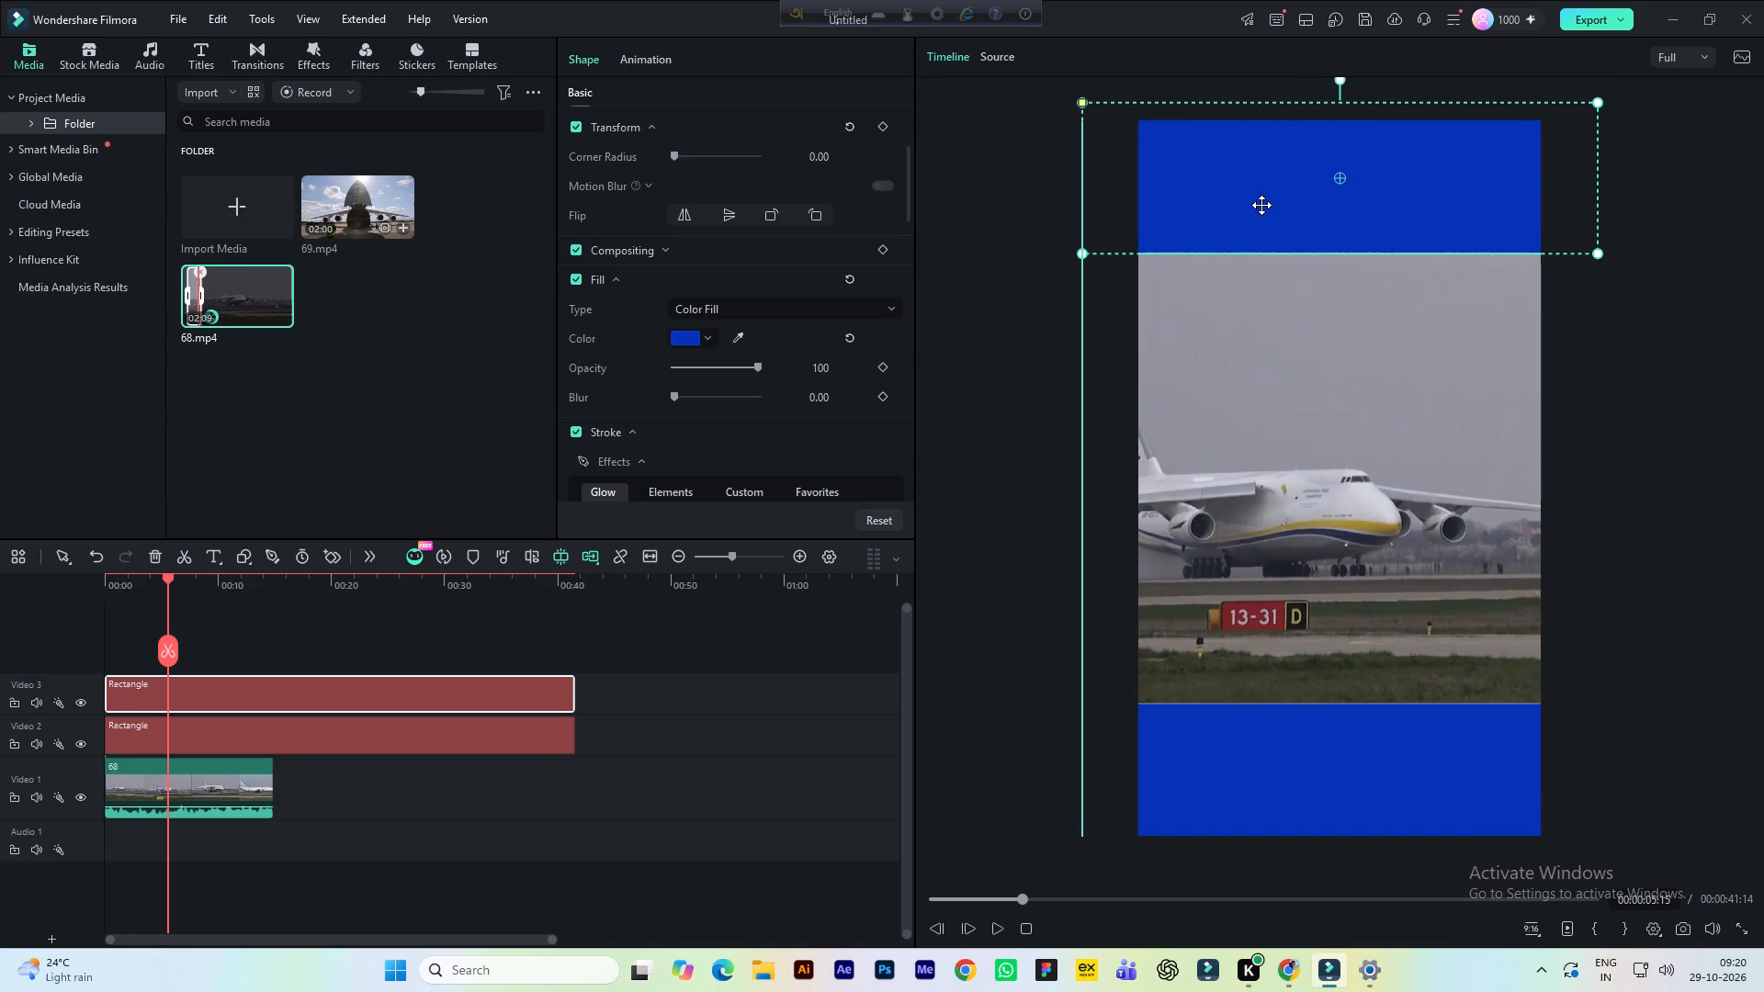
Nudge the lower blue rectangle slightly up onto the footage's lower edge and check both covers' alignment.
click(1224, 739)
key(Up)
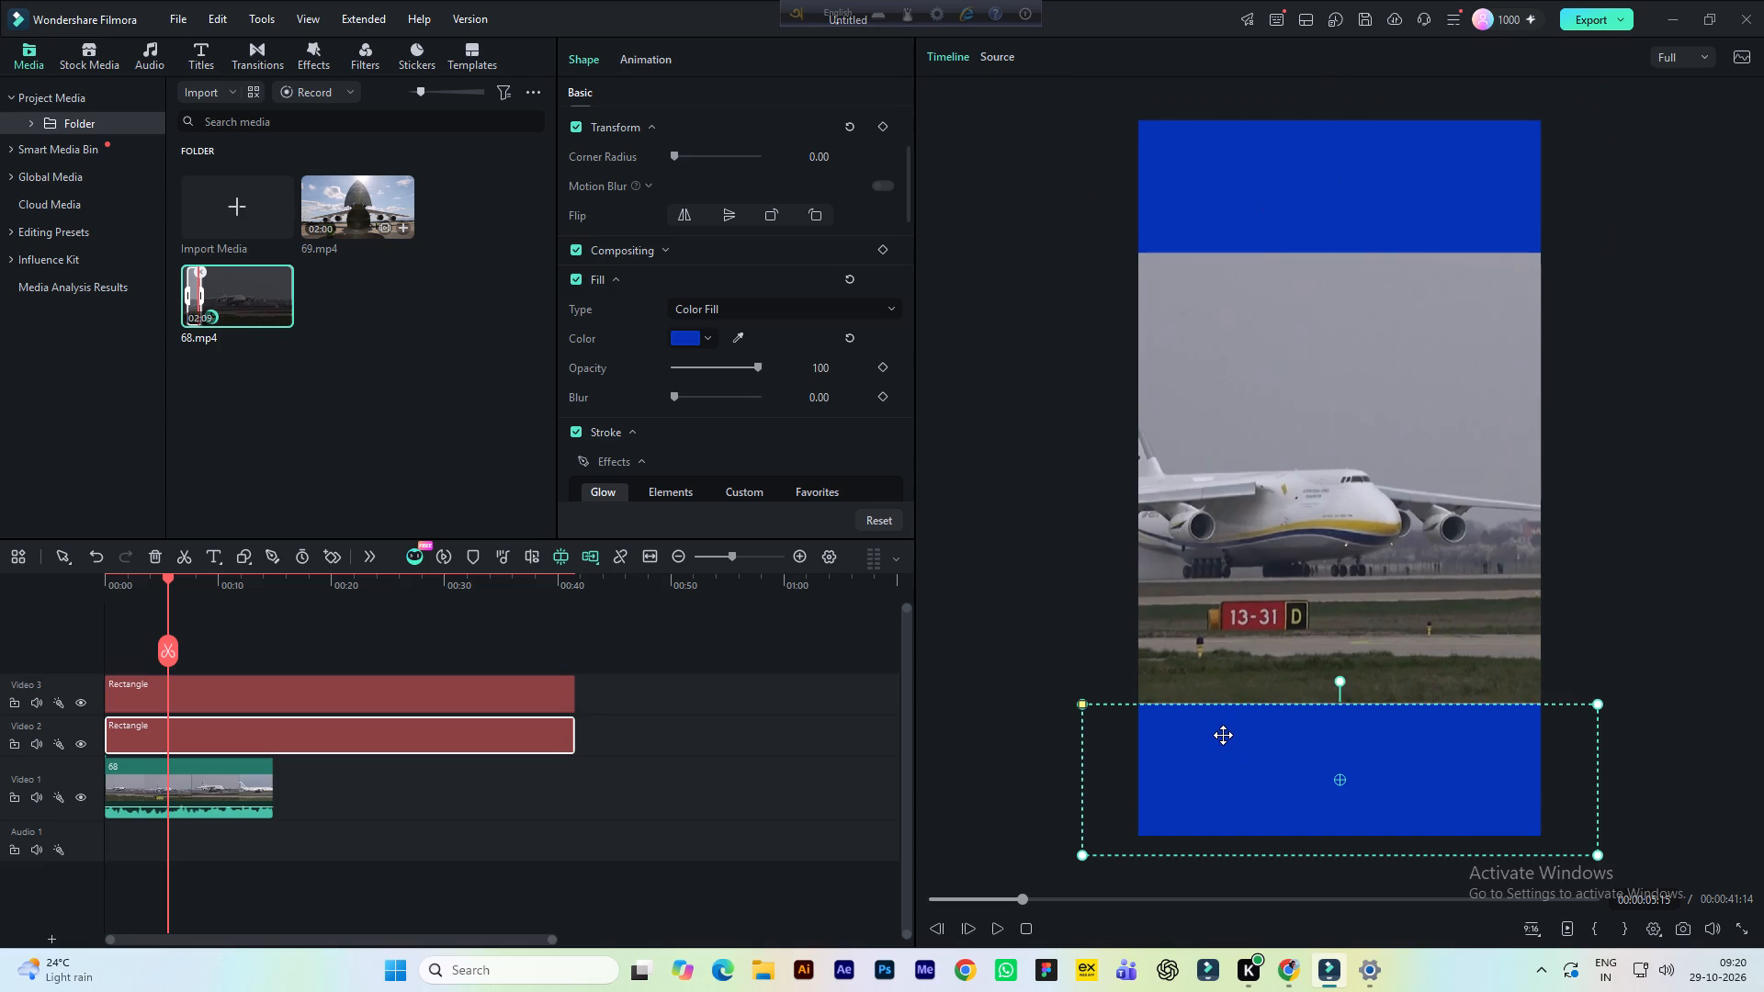
click(977, 497)
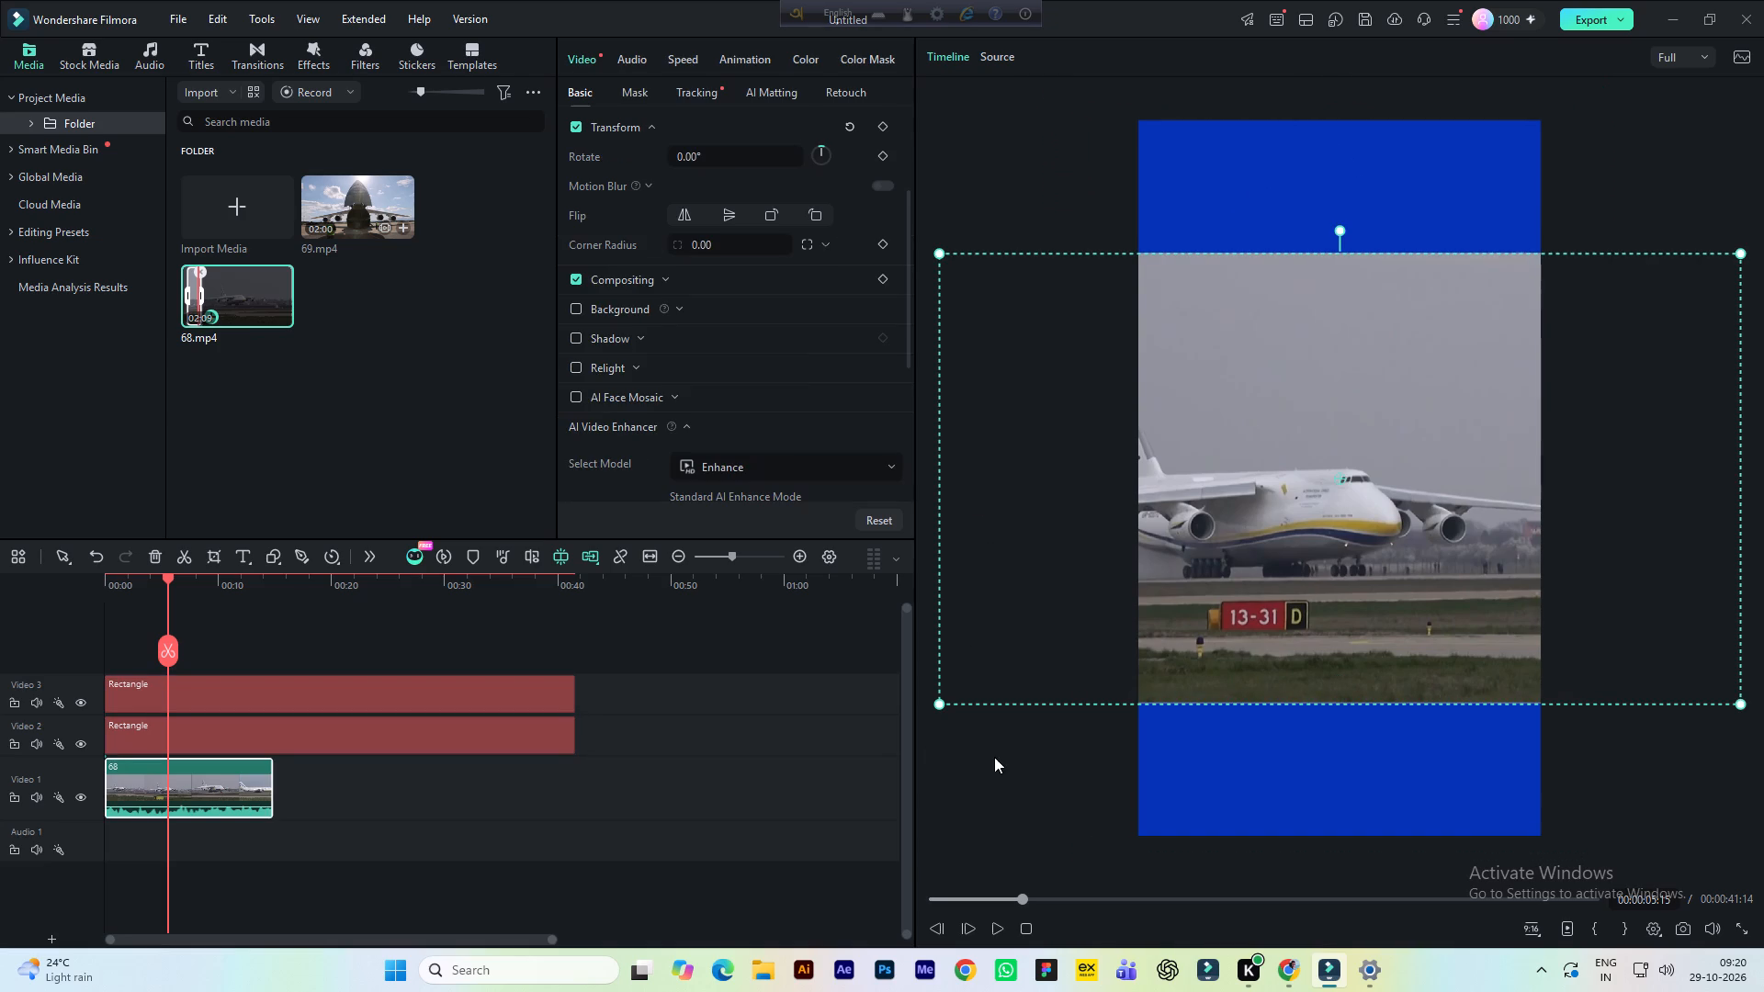
click(994, 757)
click(1087, 745)
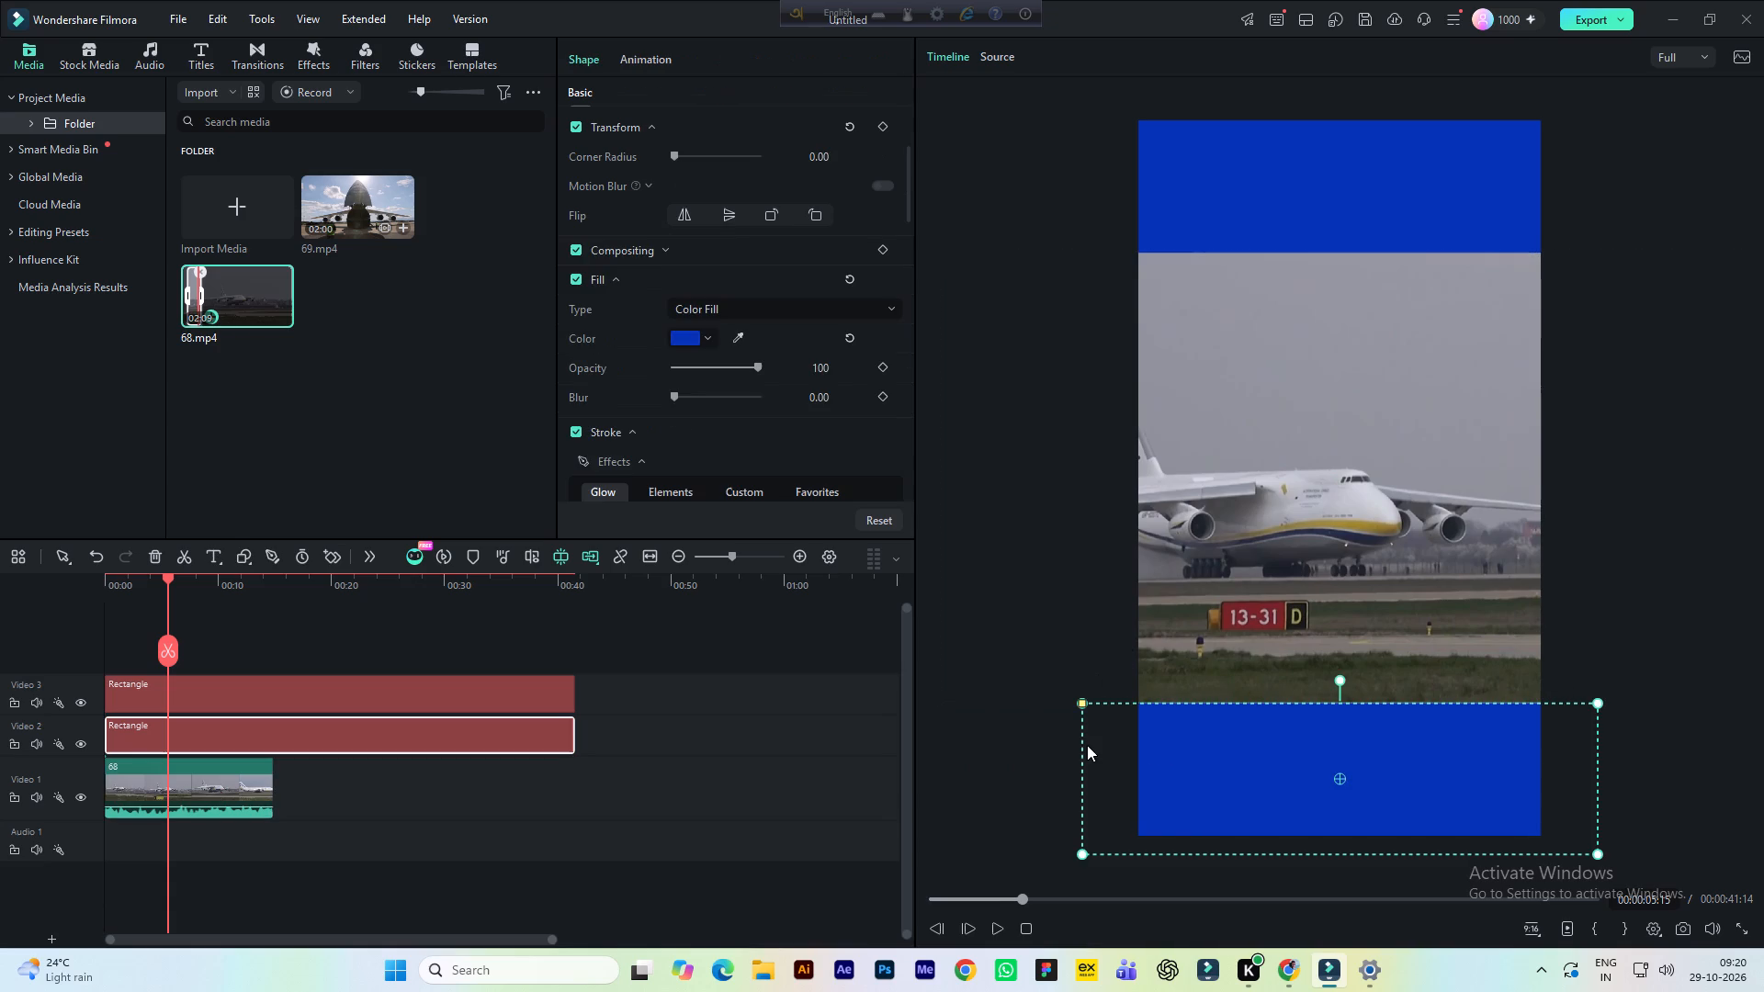
click(1024, 740)
click(1245, 622)
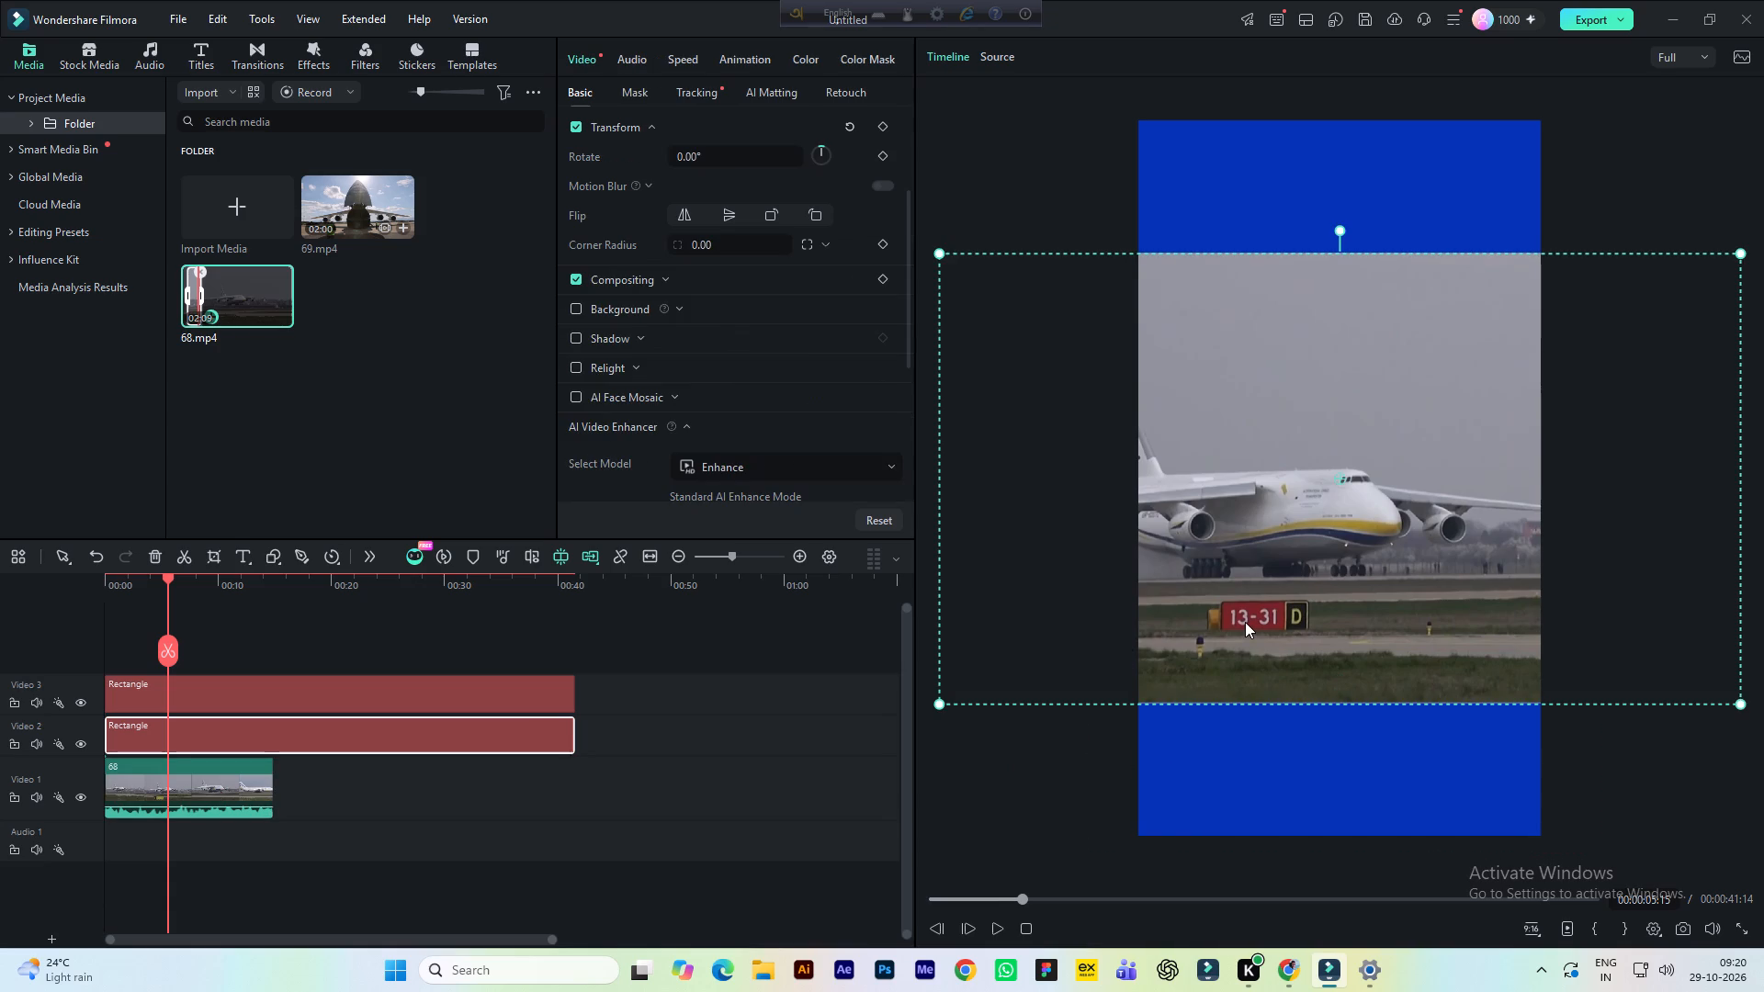
click(1283, 770)
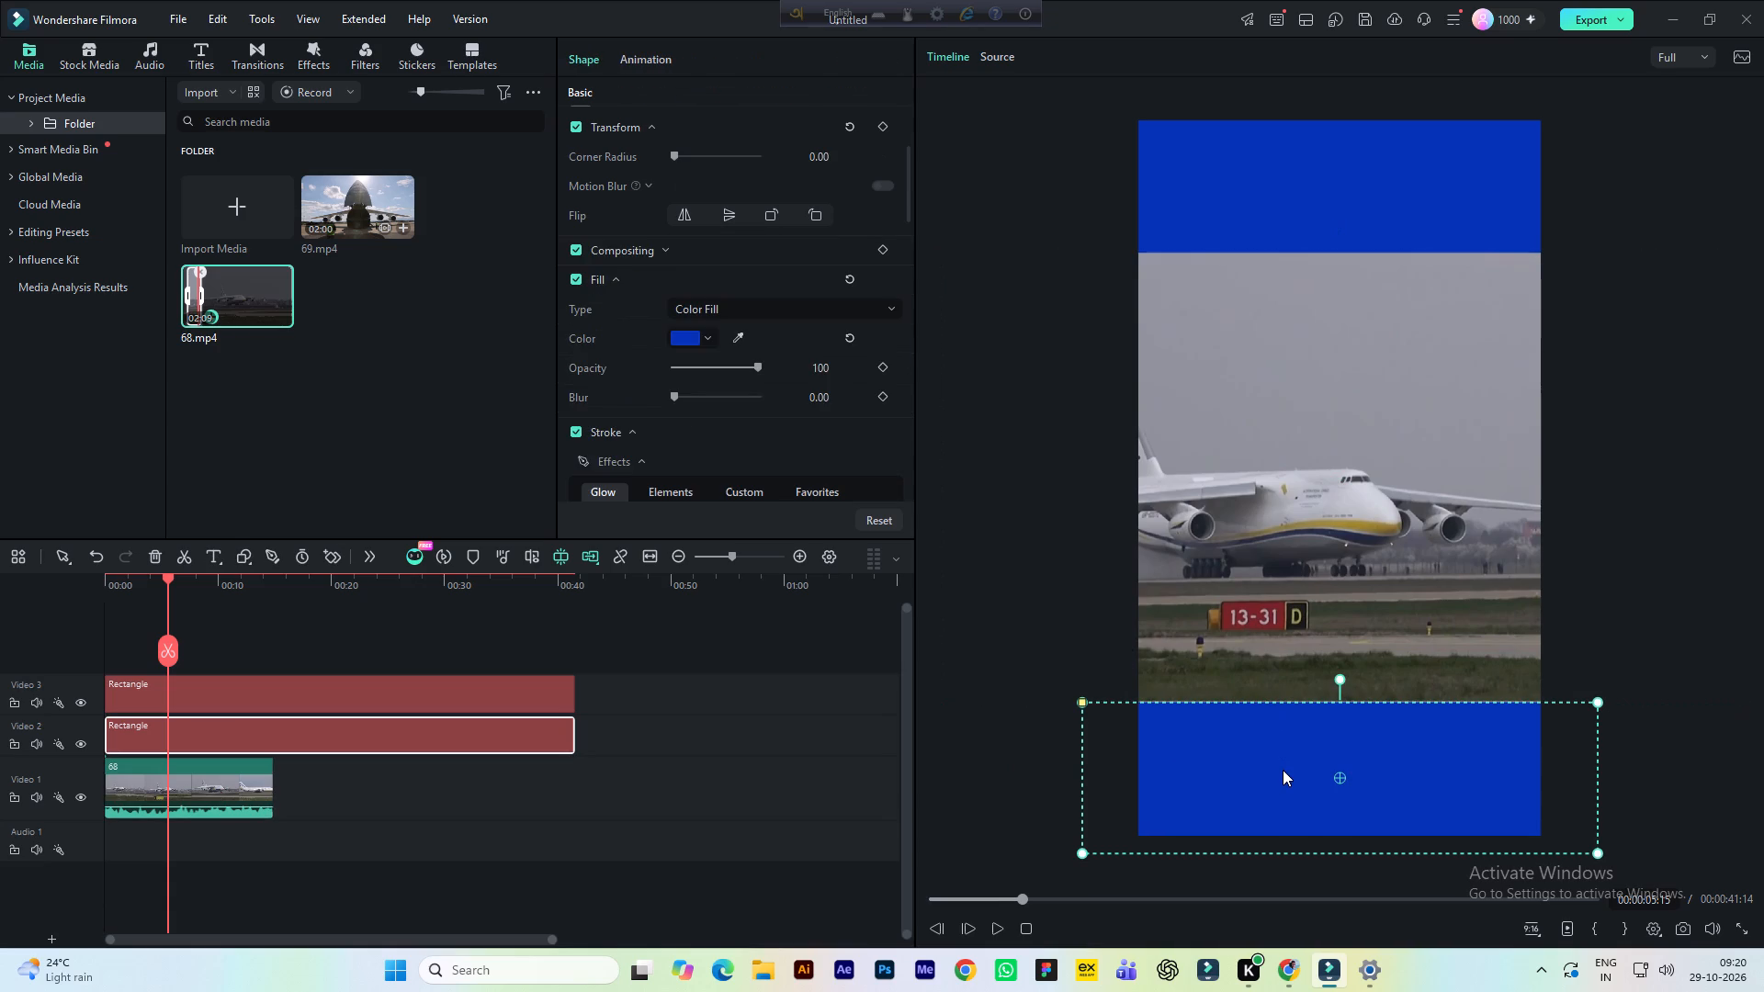
click(1267, 196)
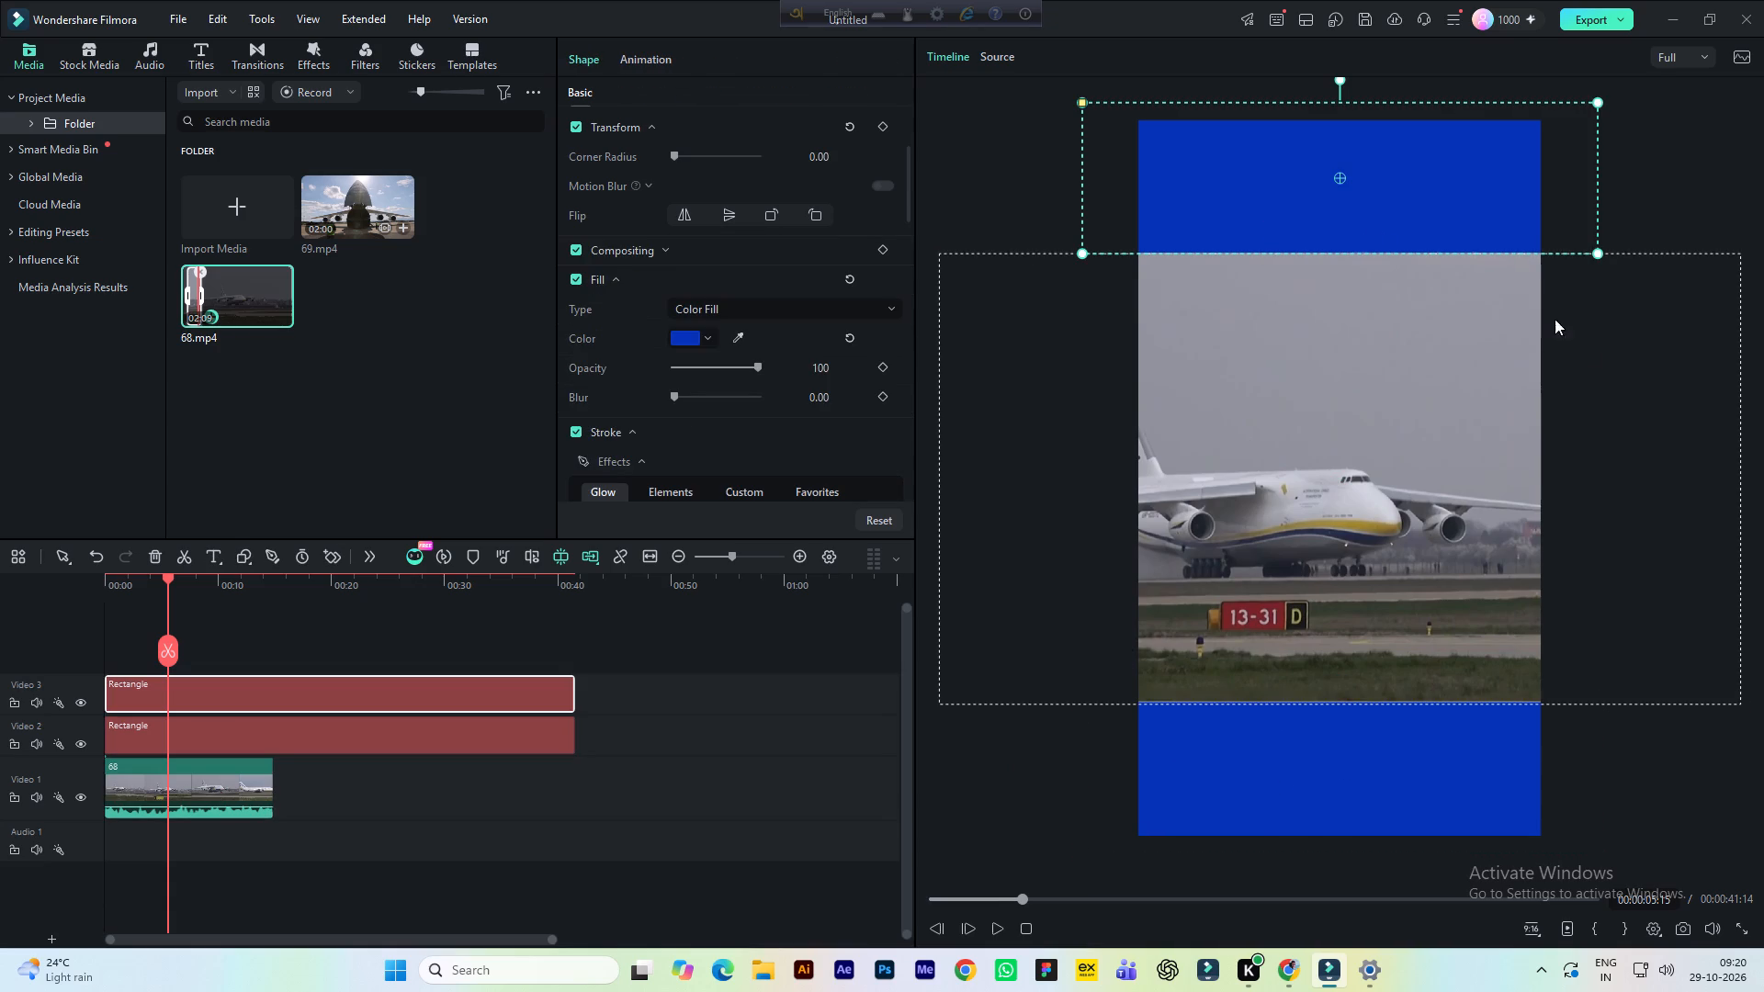
click(1713, 210)
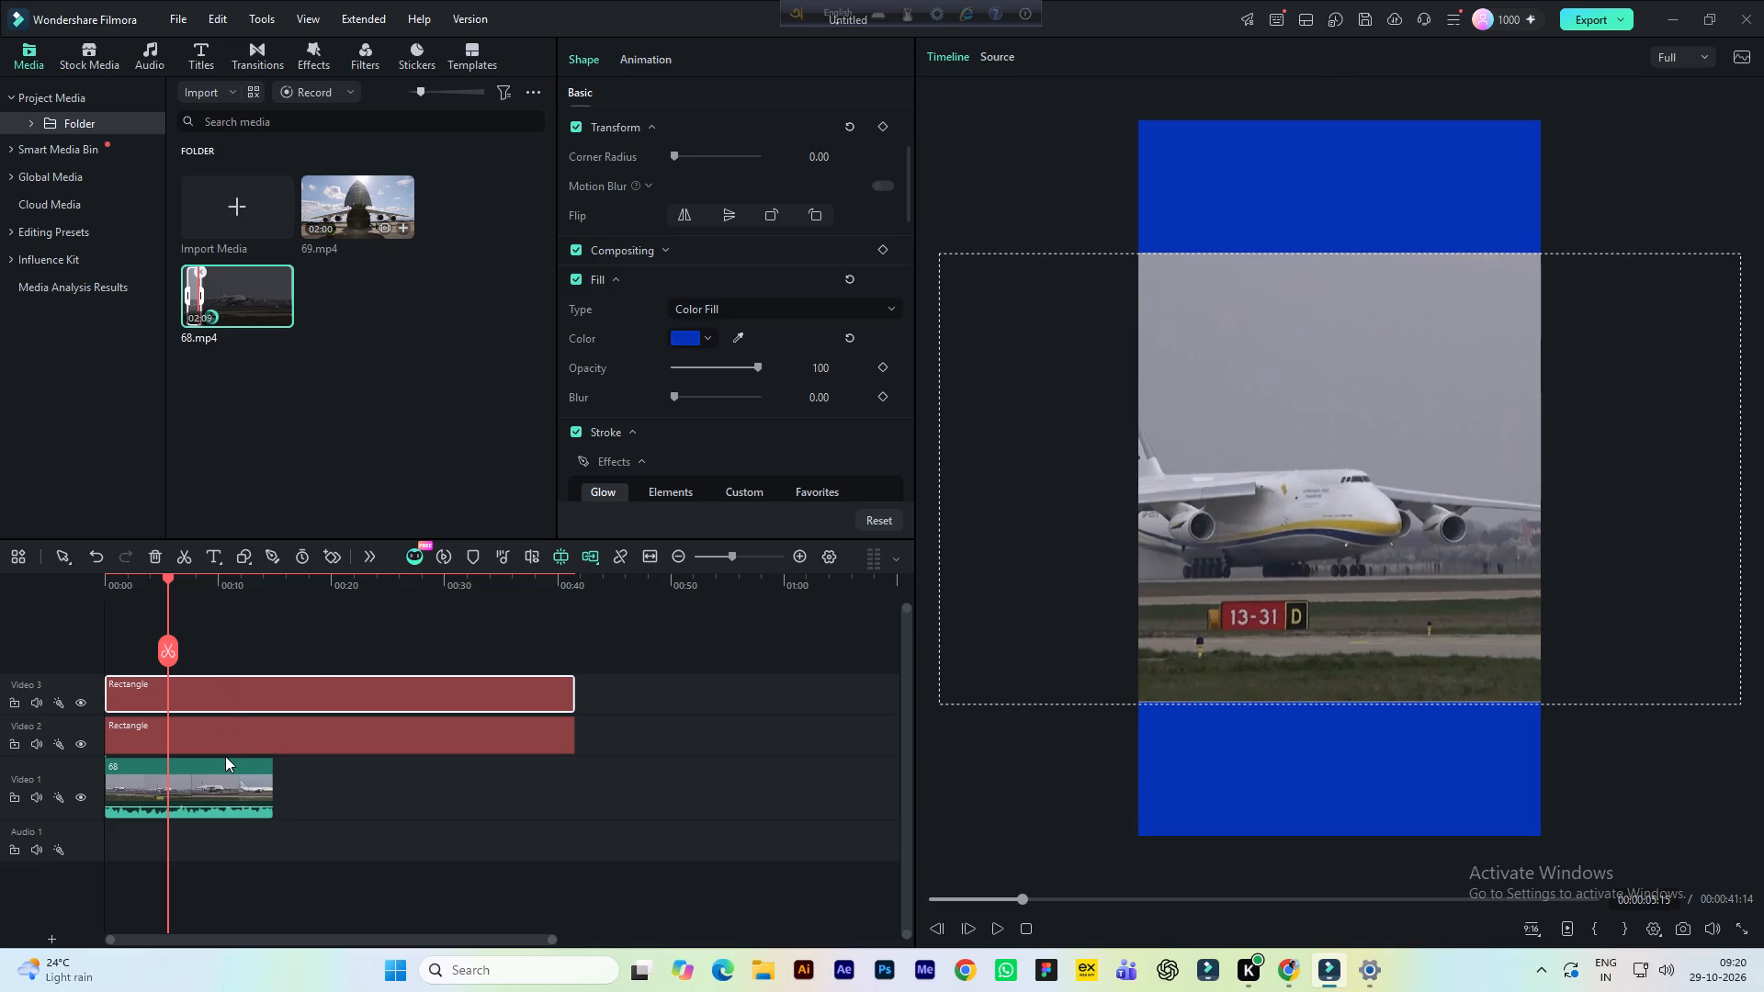
Save the project as BBBB in the AAAA folder under Downloads.
key(ctrl+s)
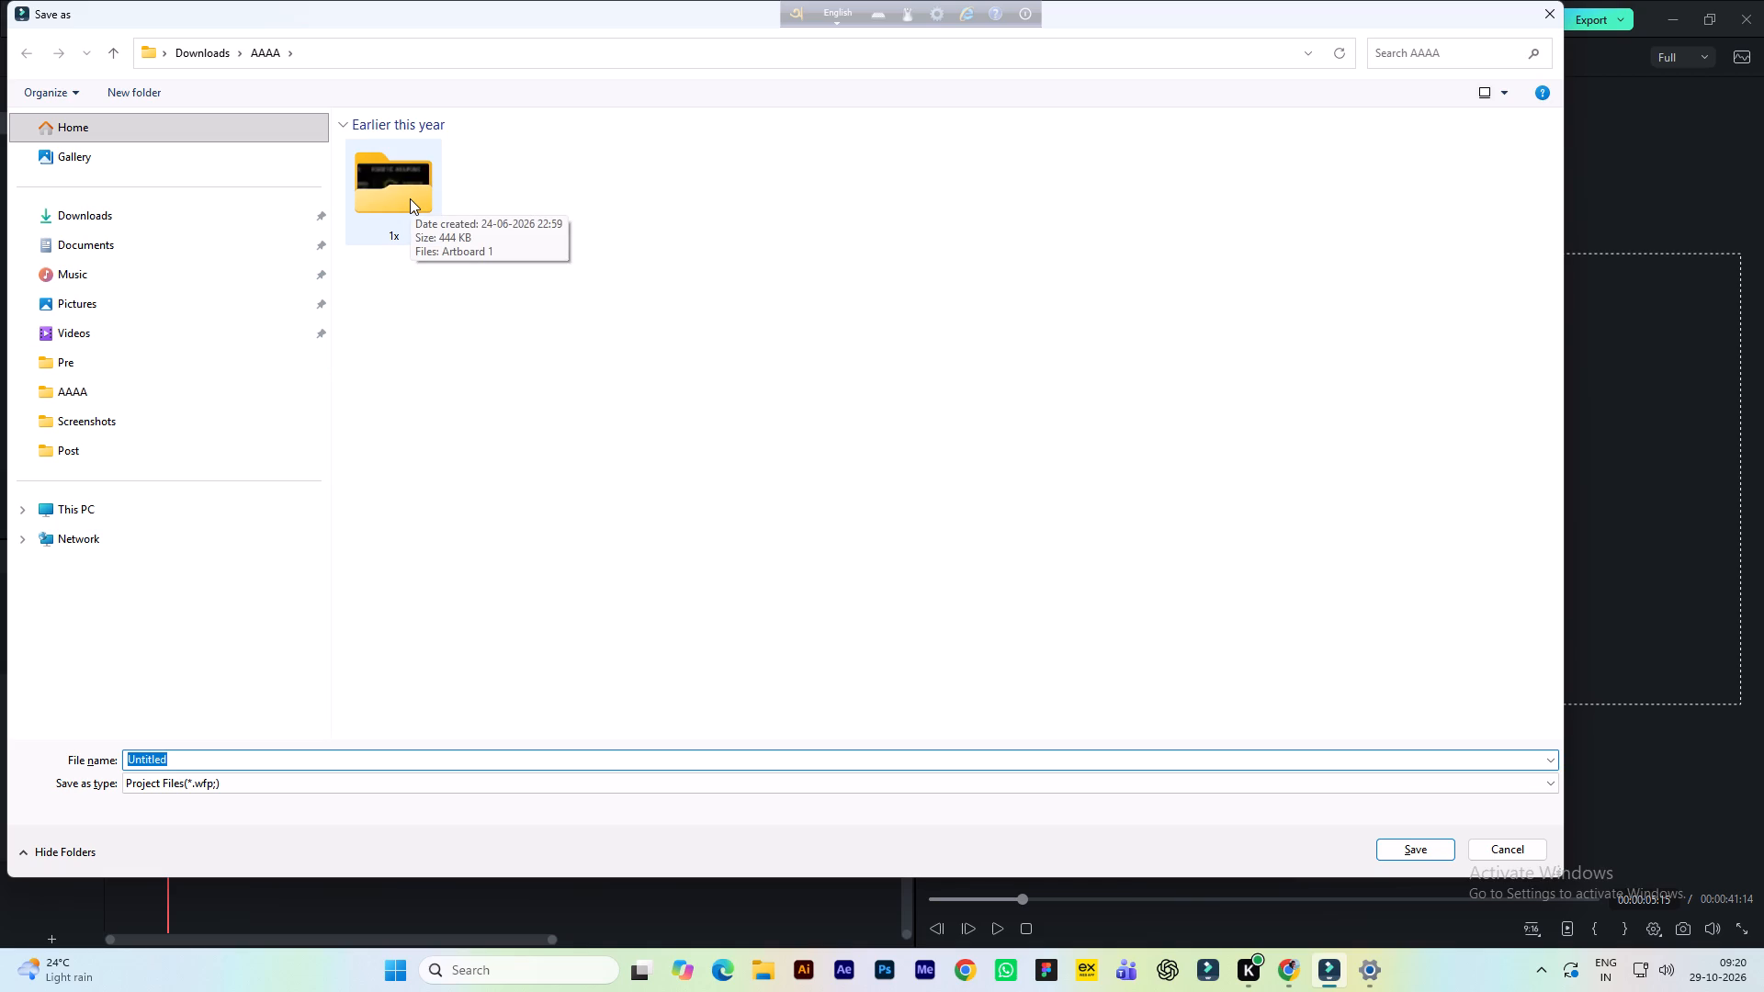
click(112, 49)
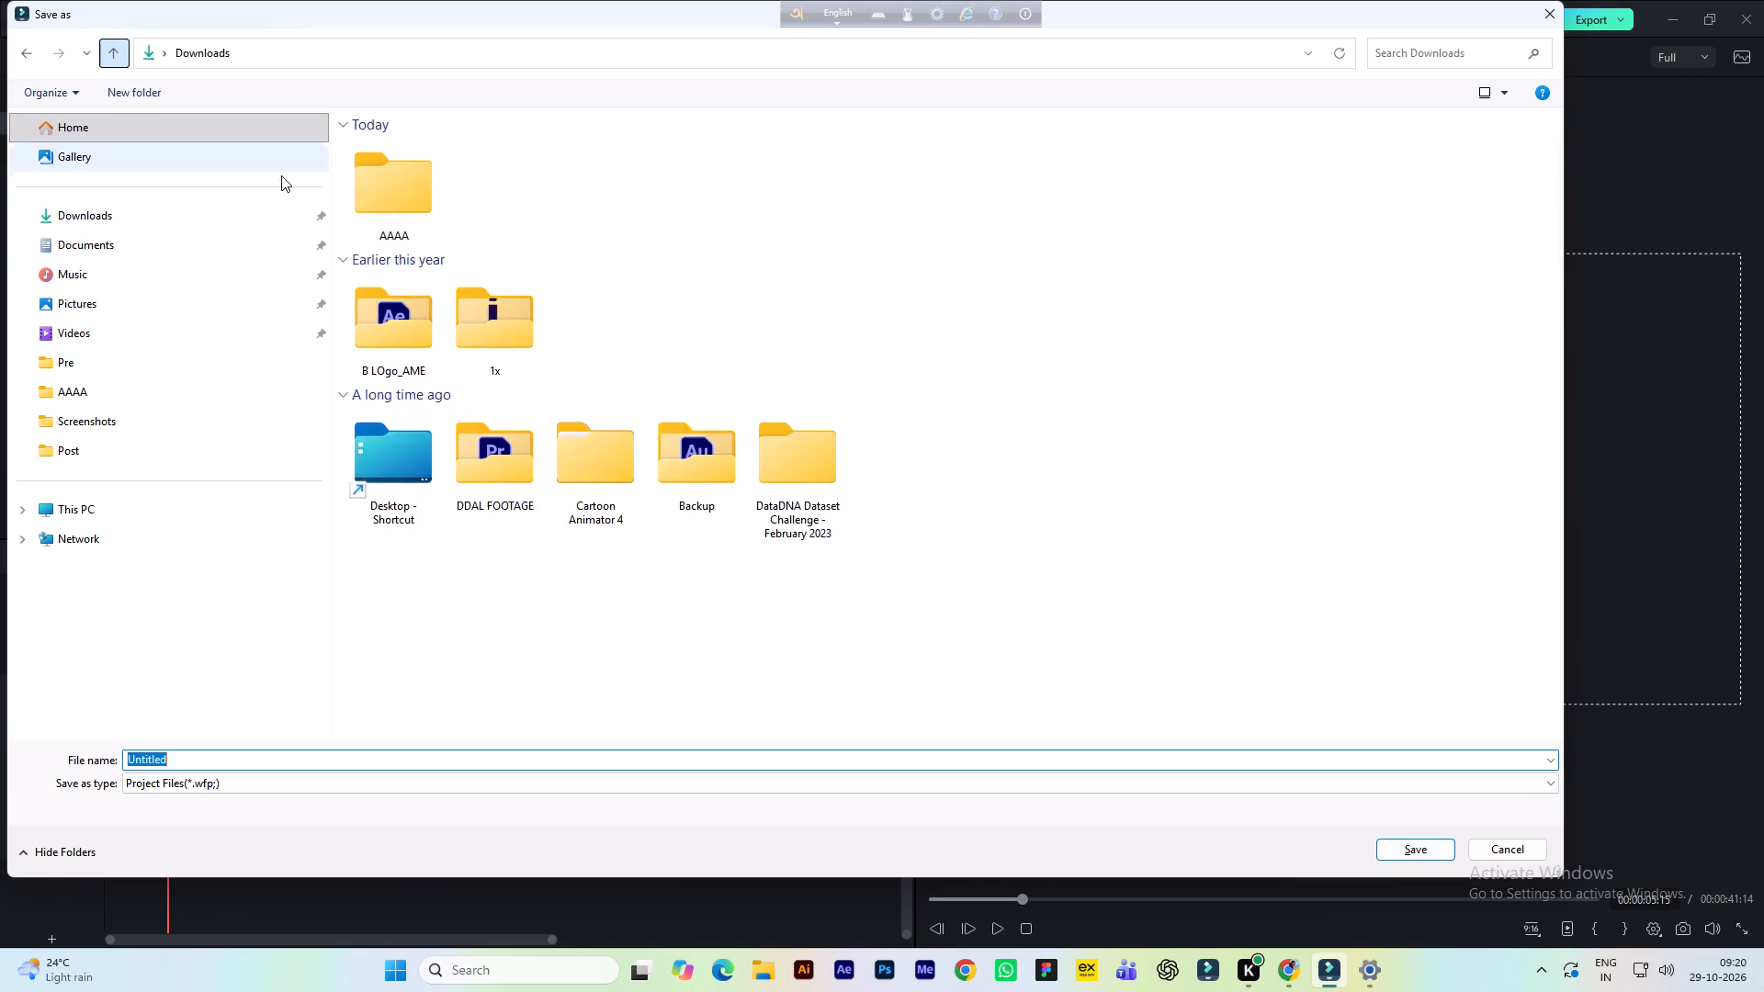
double_click(425, 209)
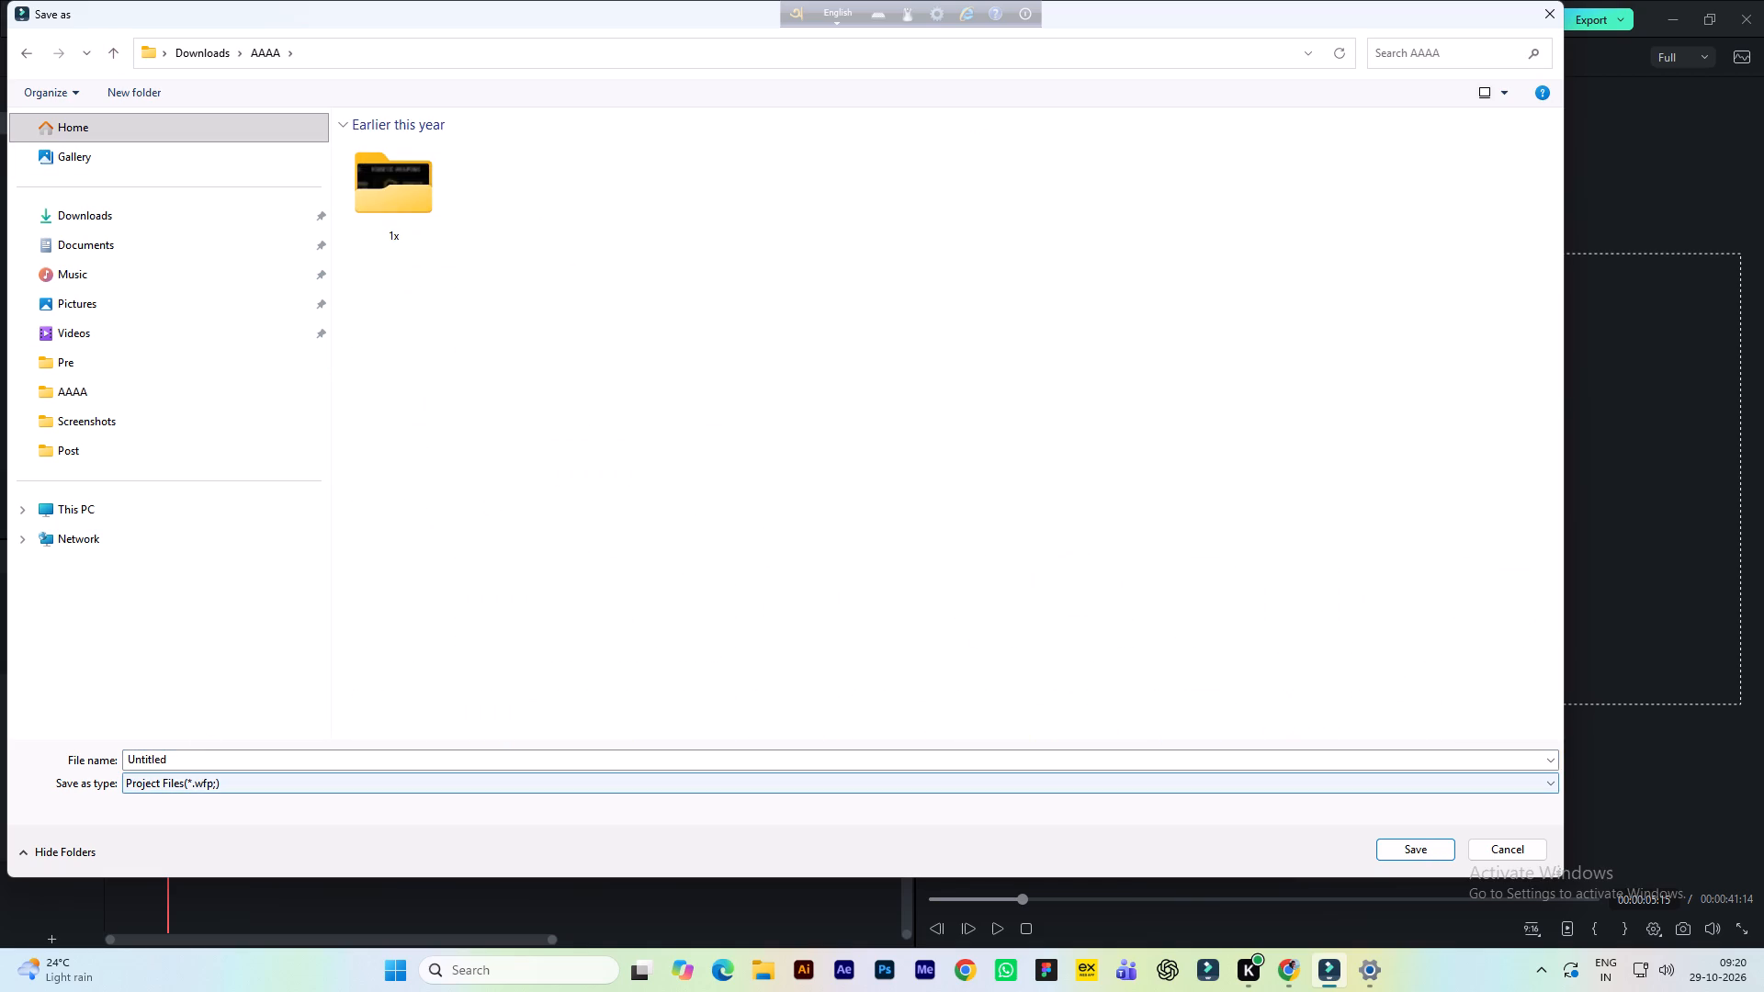
click(208, 761)
text(BBBB)
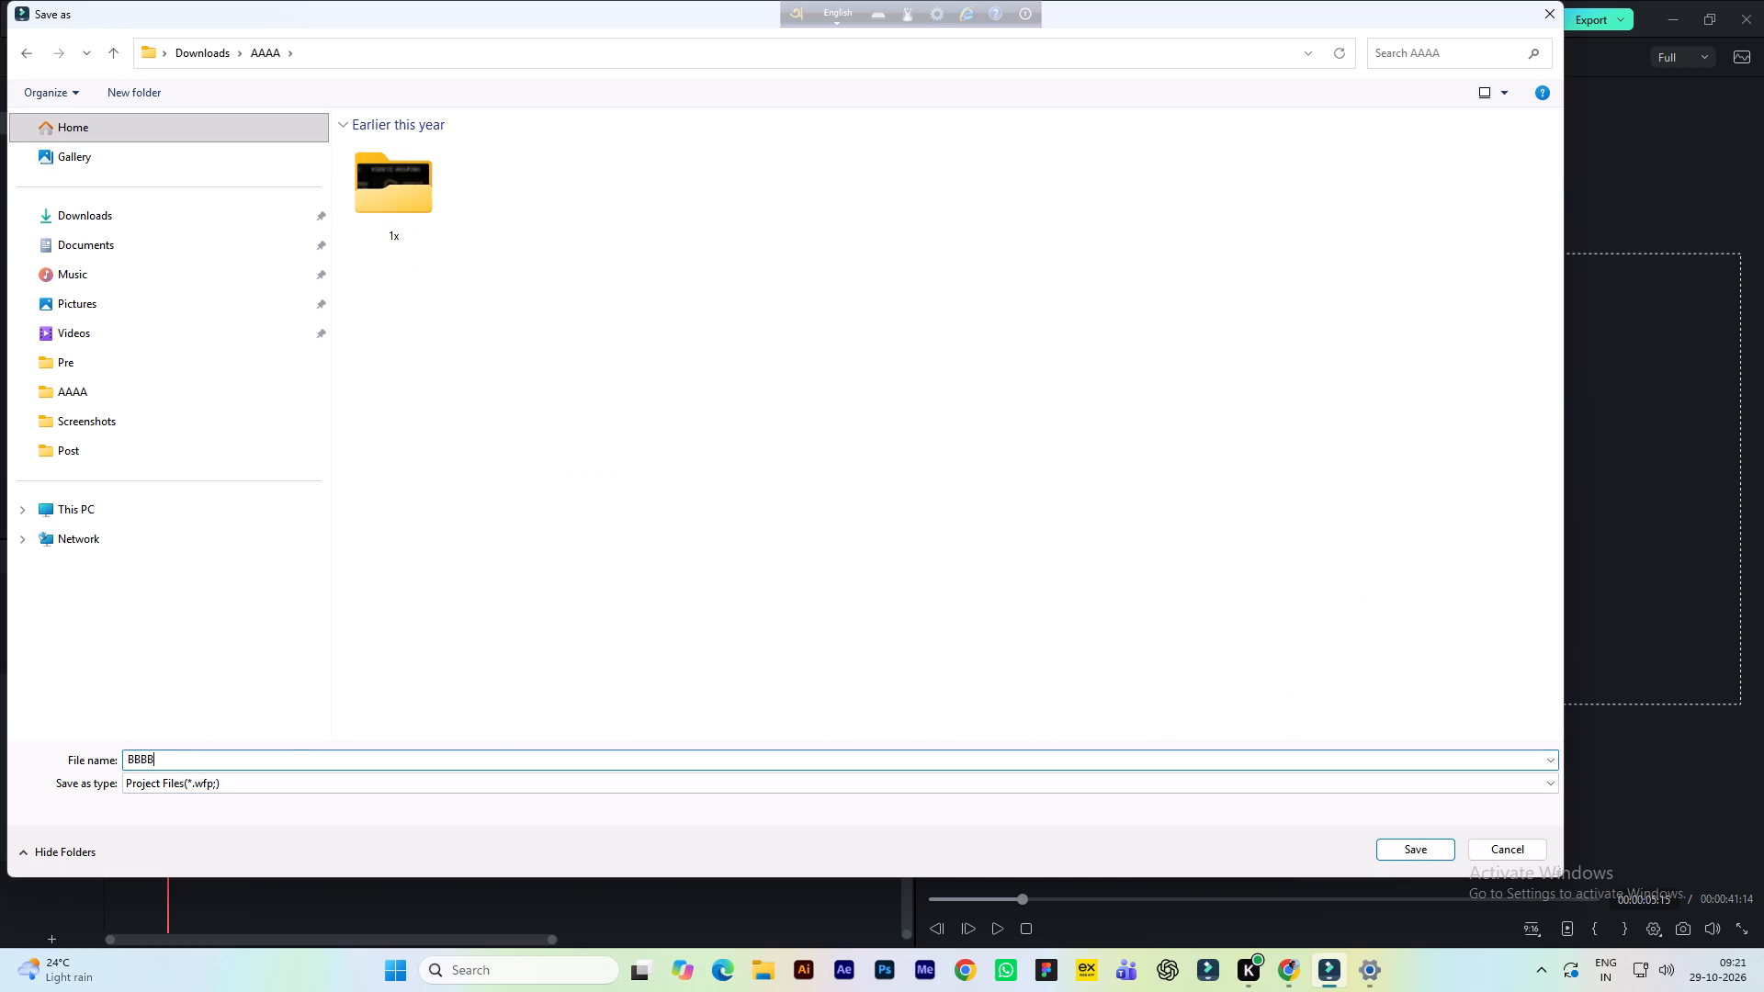
key(space)
click(1434, 850)
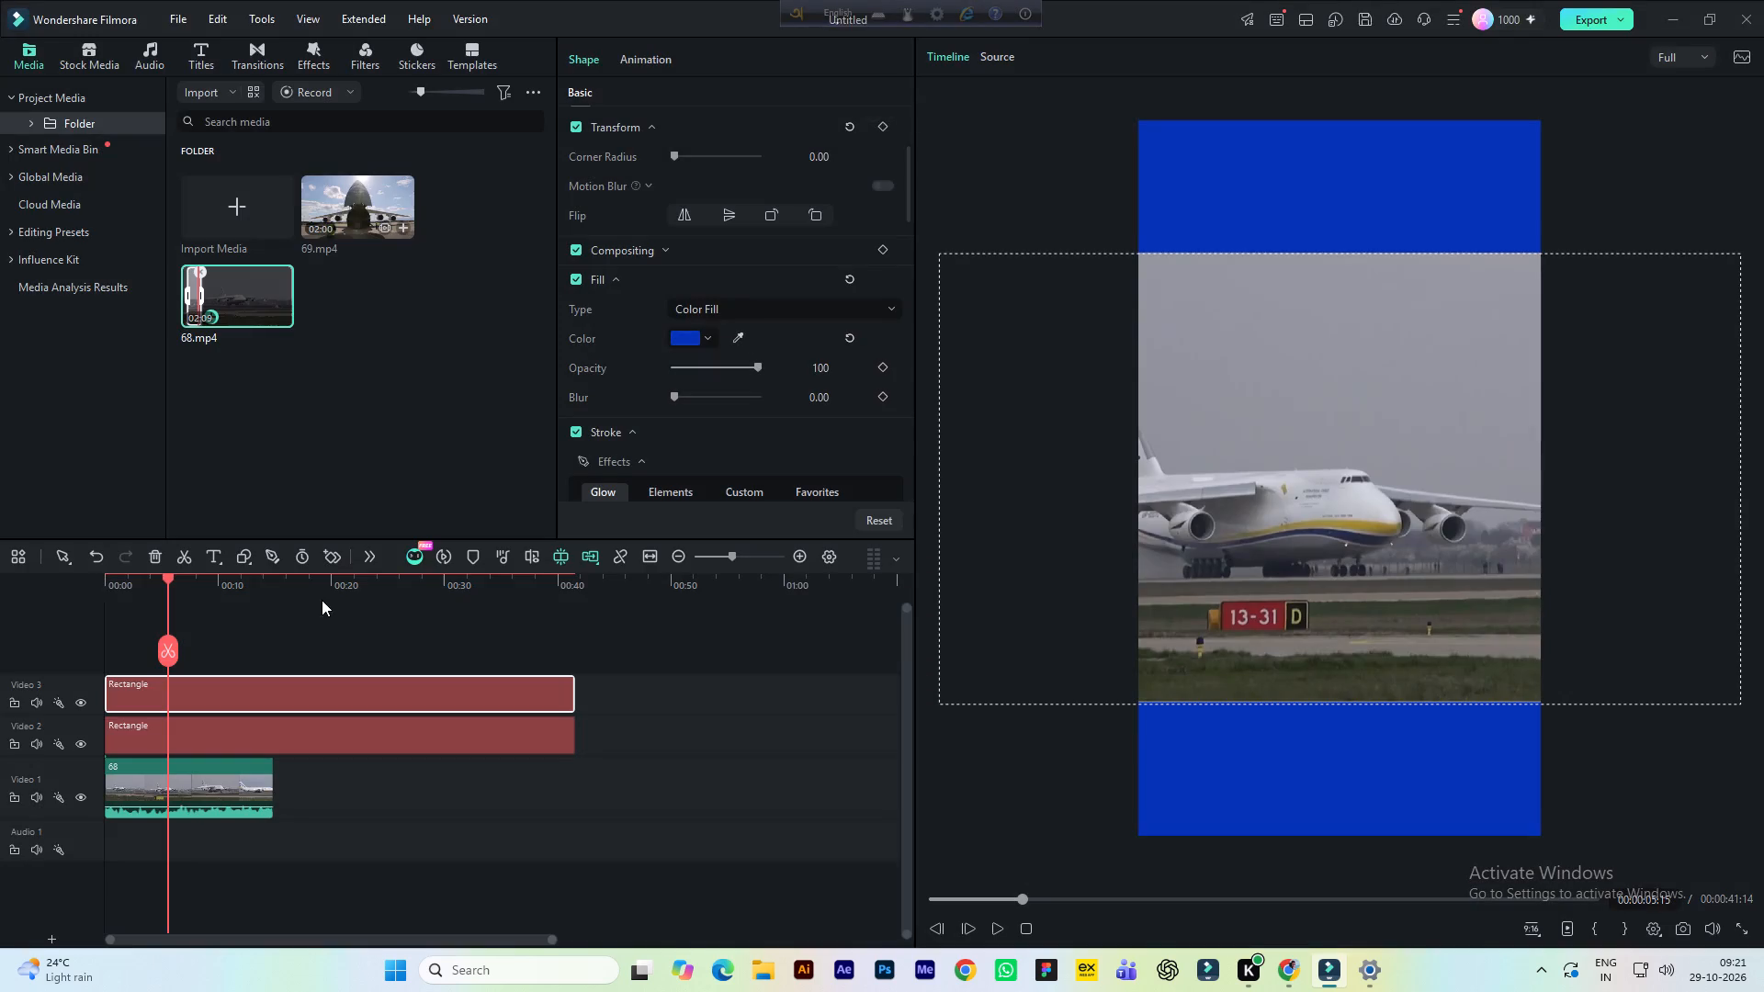
Play the sequence from the start to review the footage with both blue covers.
drag(171, 576, 86, 601)
key(space)
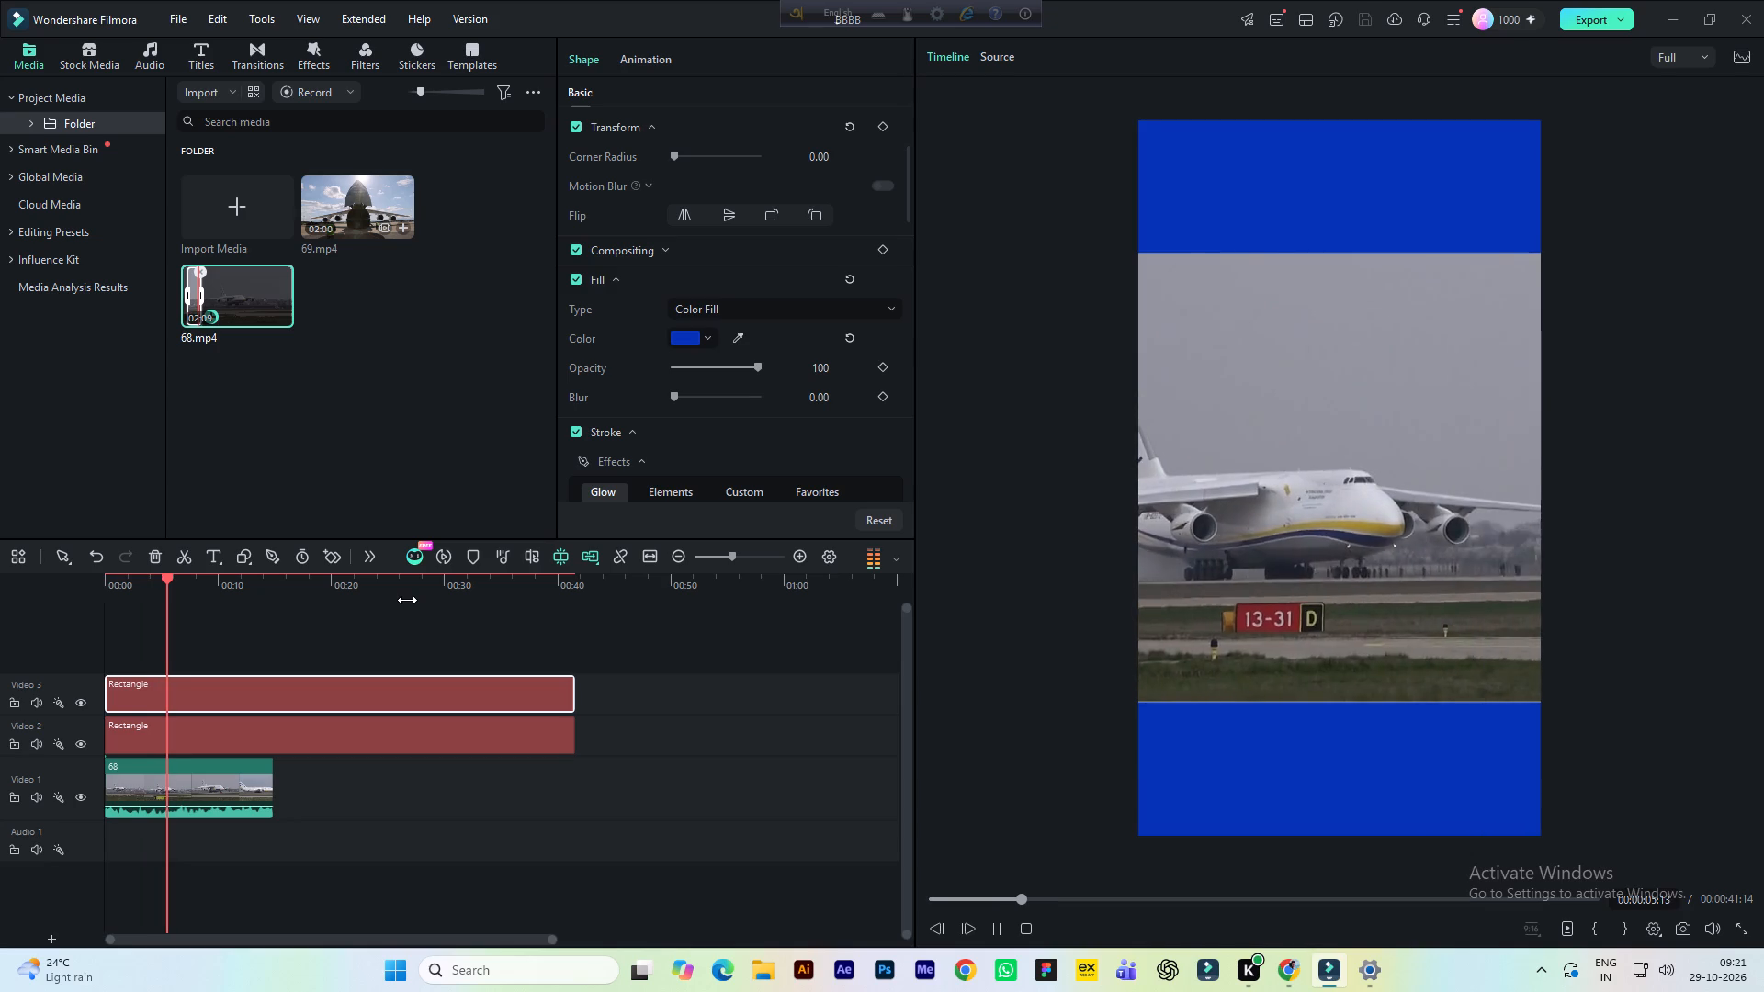
key(space)
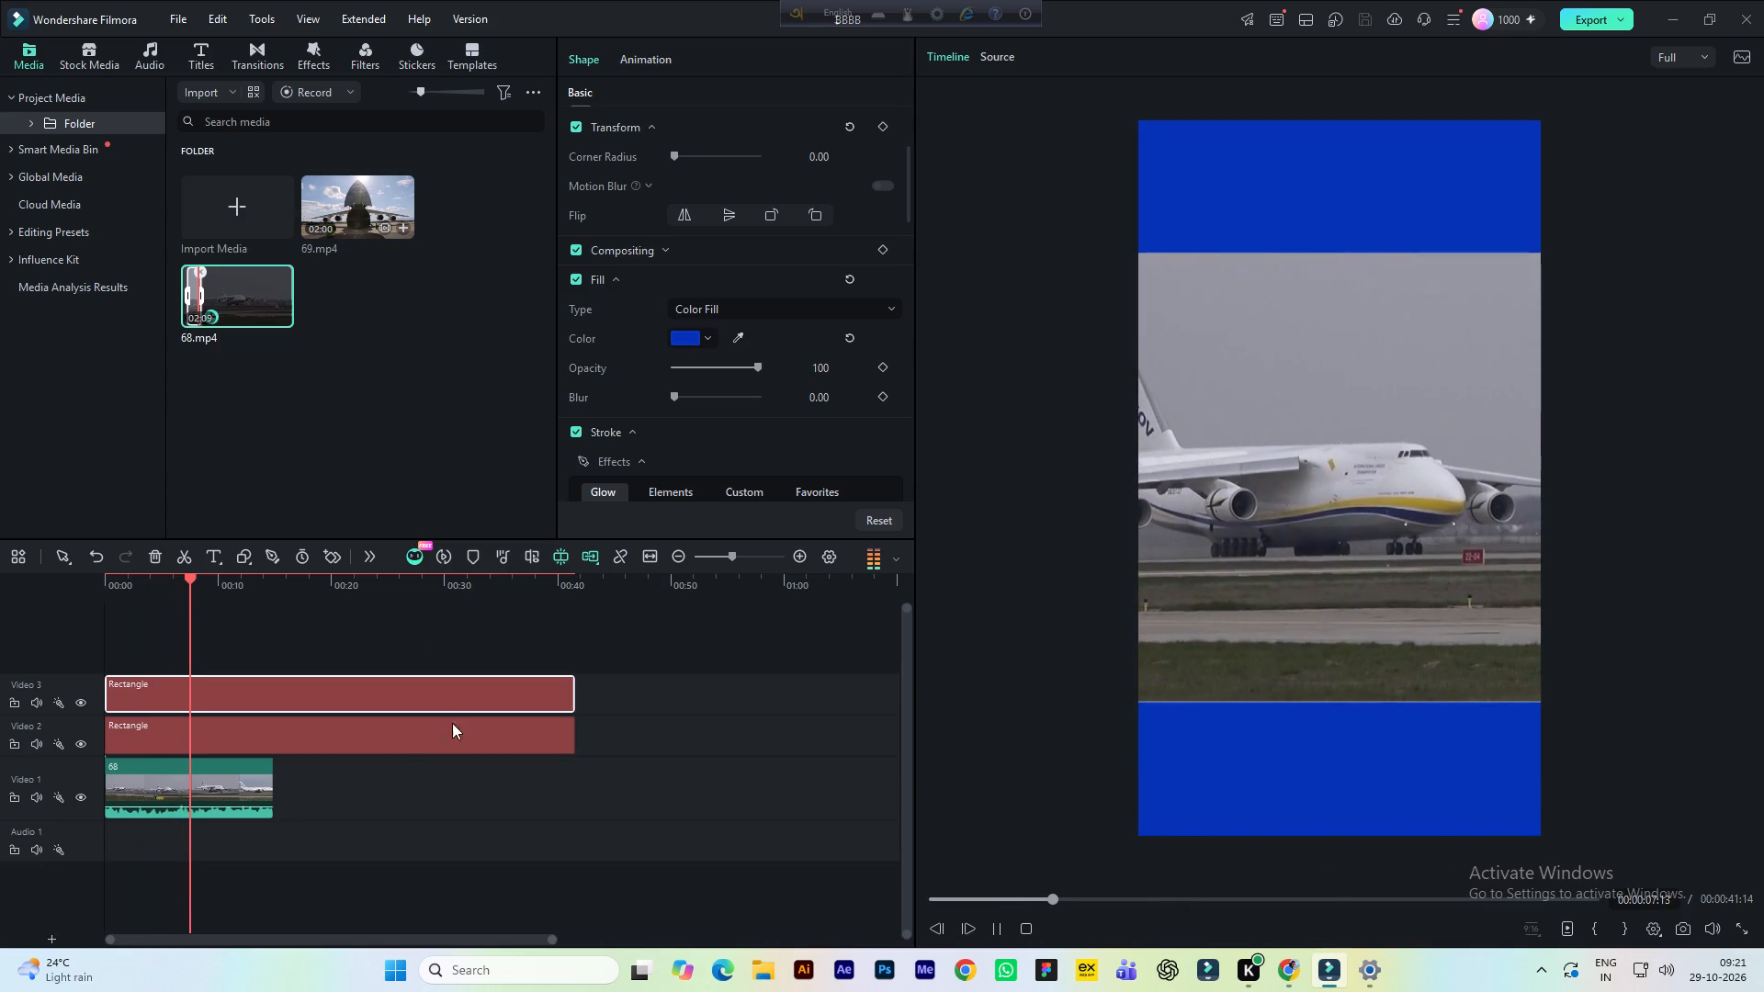
Try the Hero speed ramp on the 68 clip, switch it to the Montage preset, and return to near the clip's start.
click(207, 780)
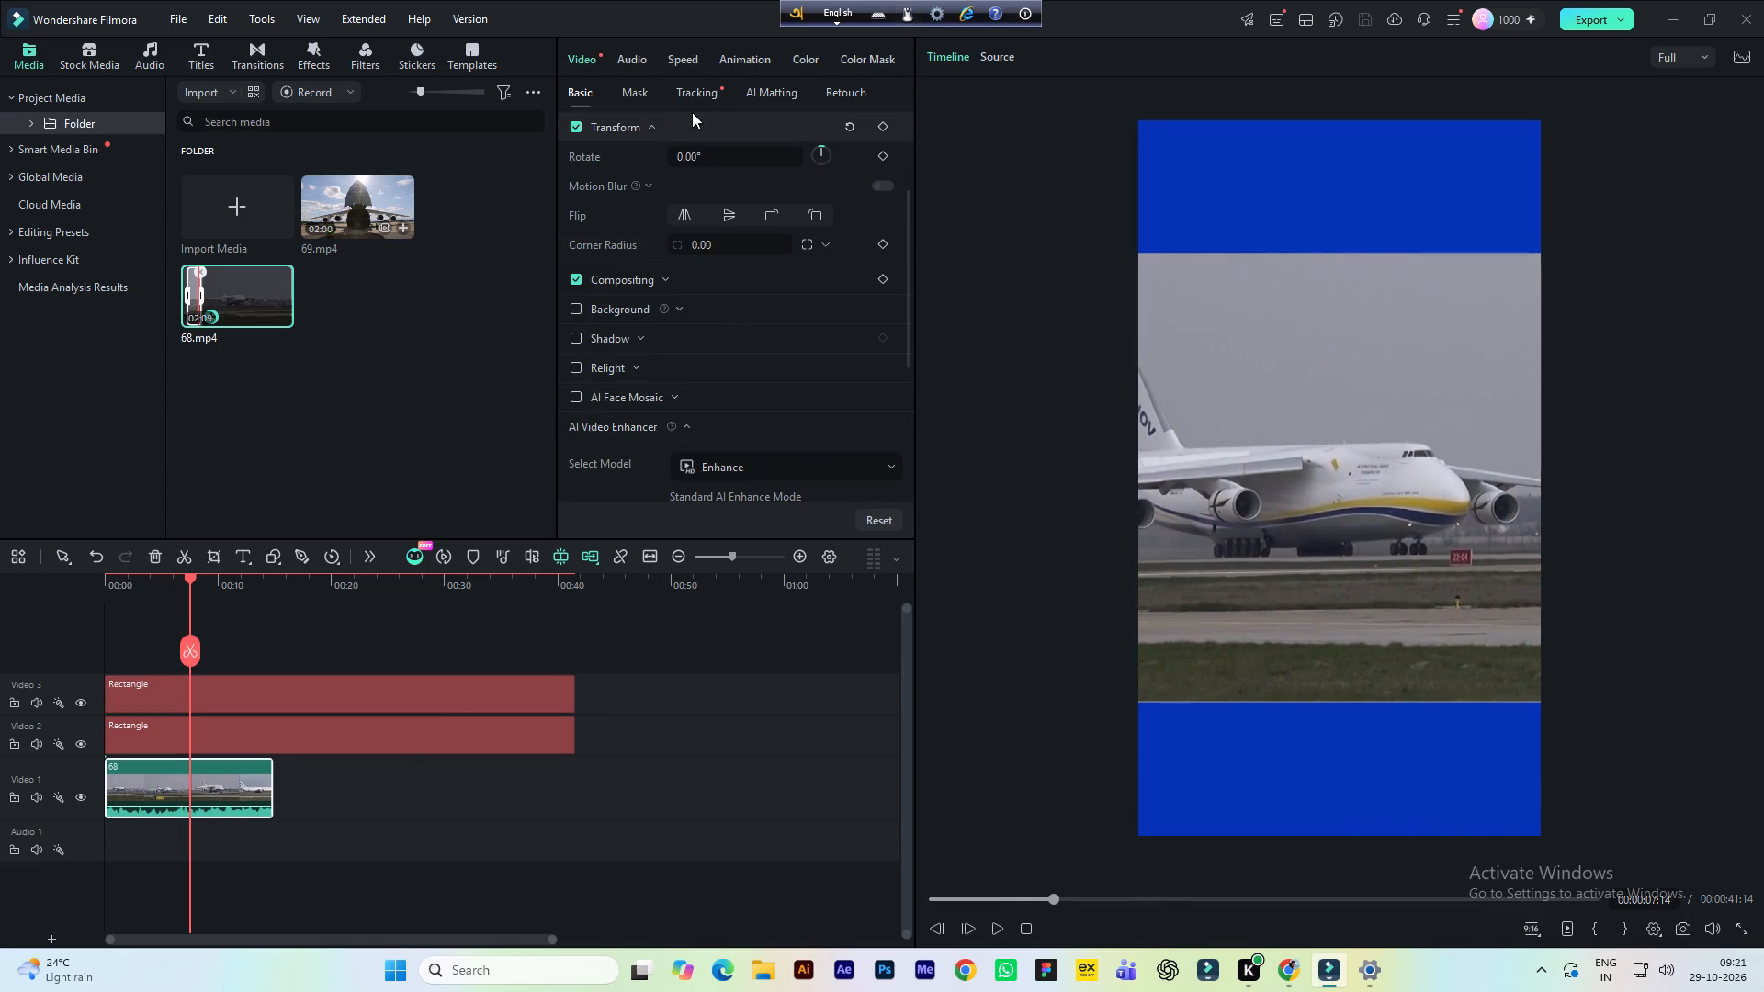
click(698, 65)
click(695, 96)
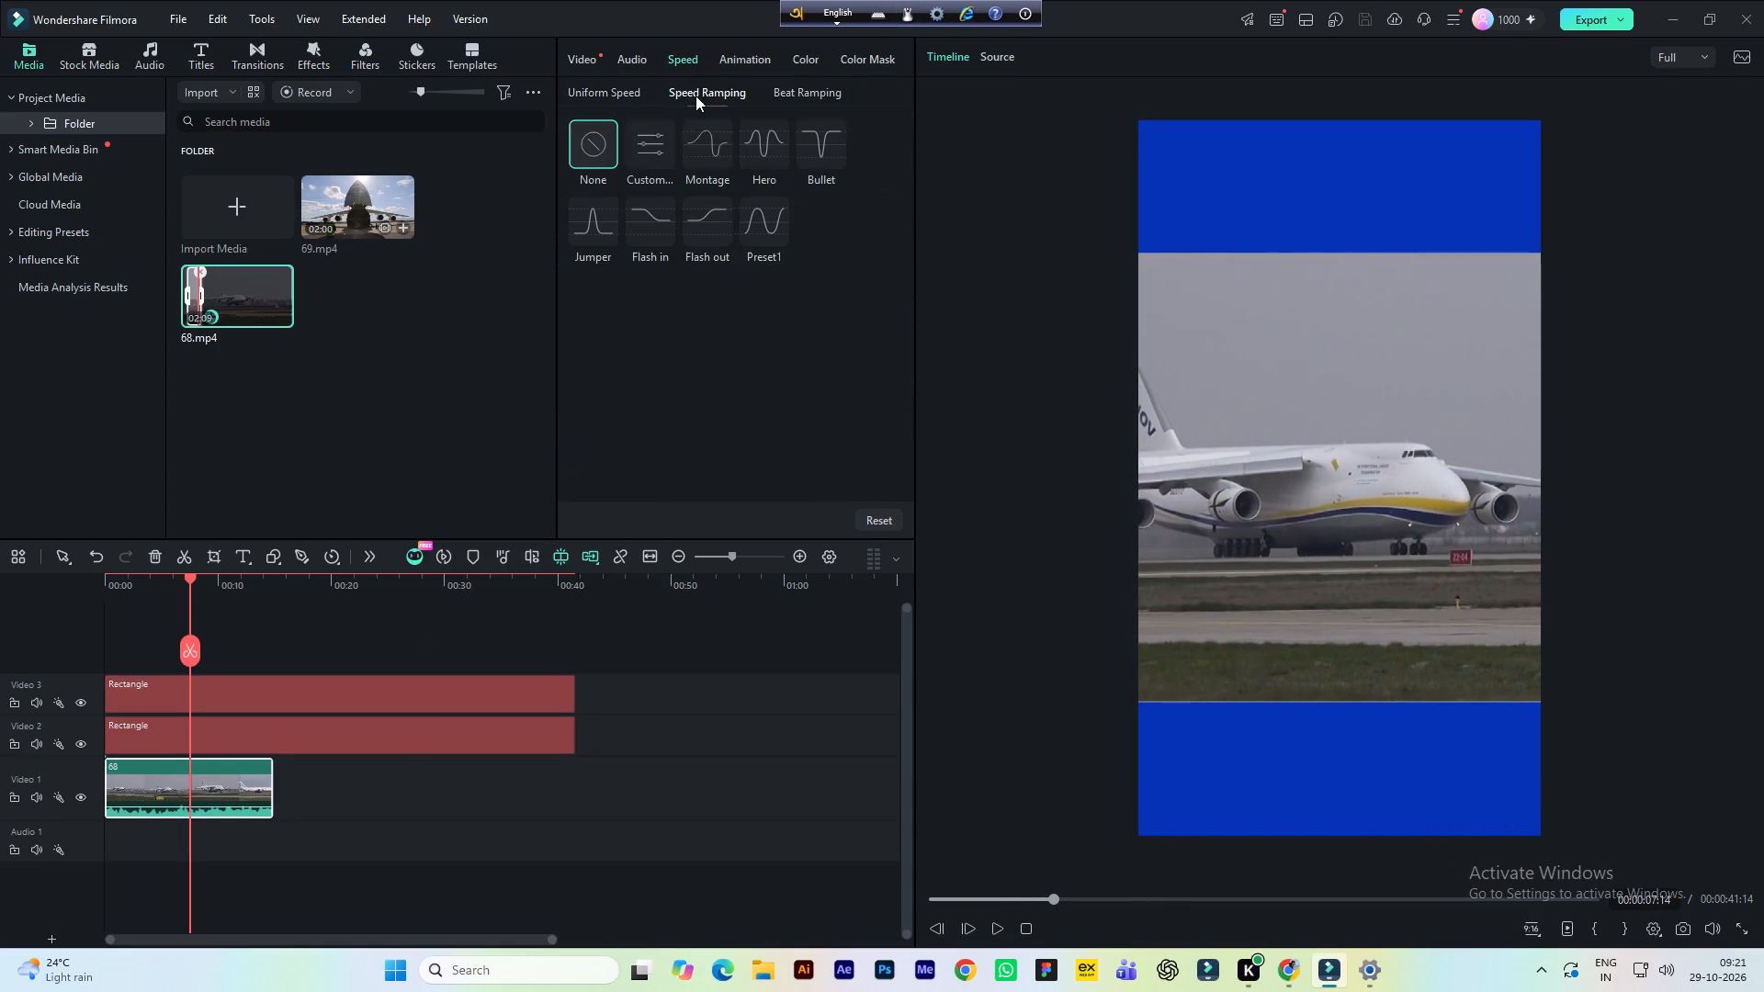
click(762, 141)
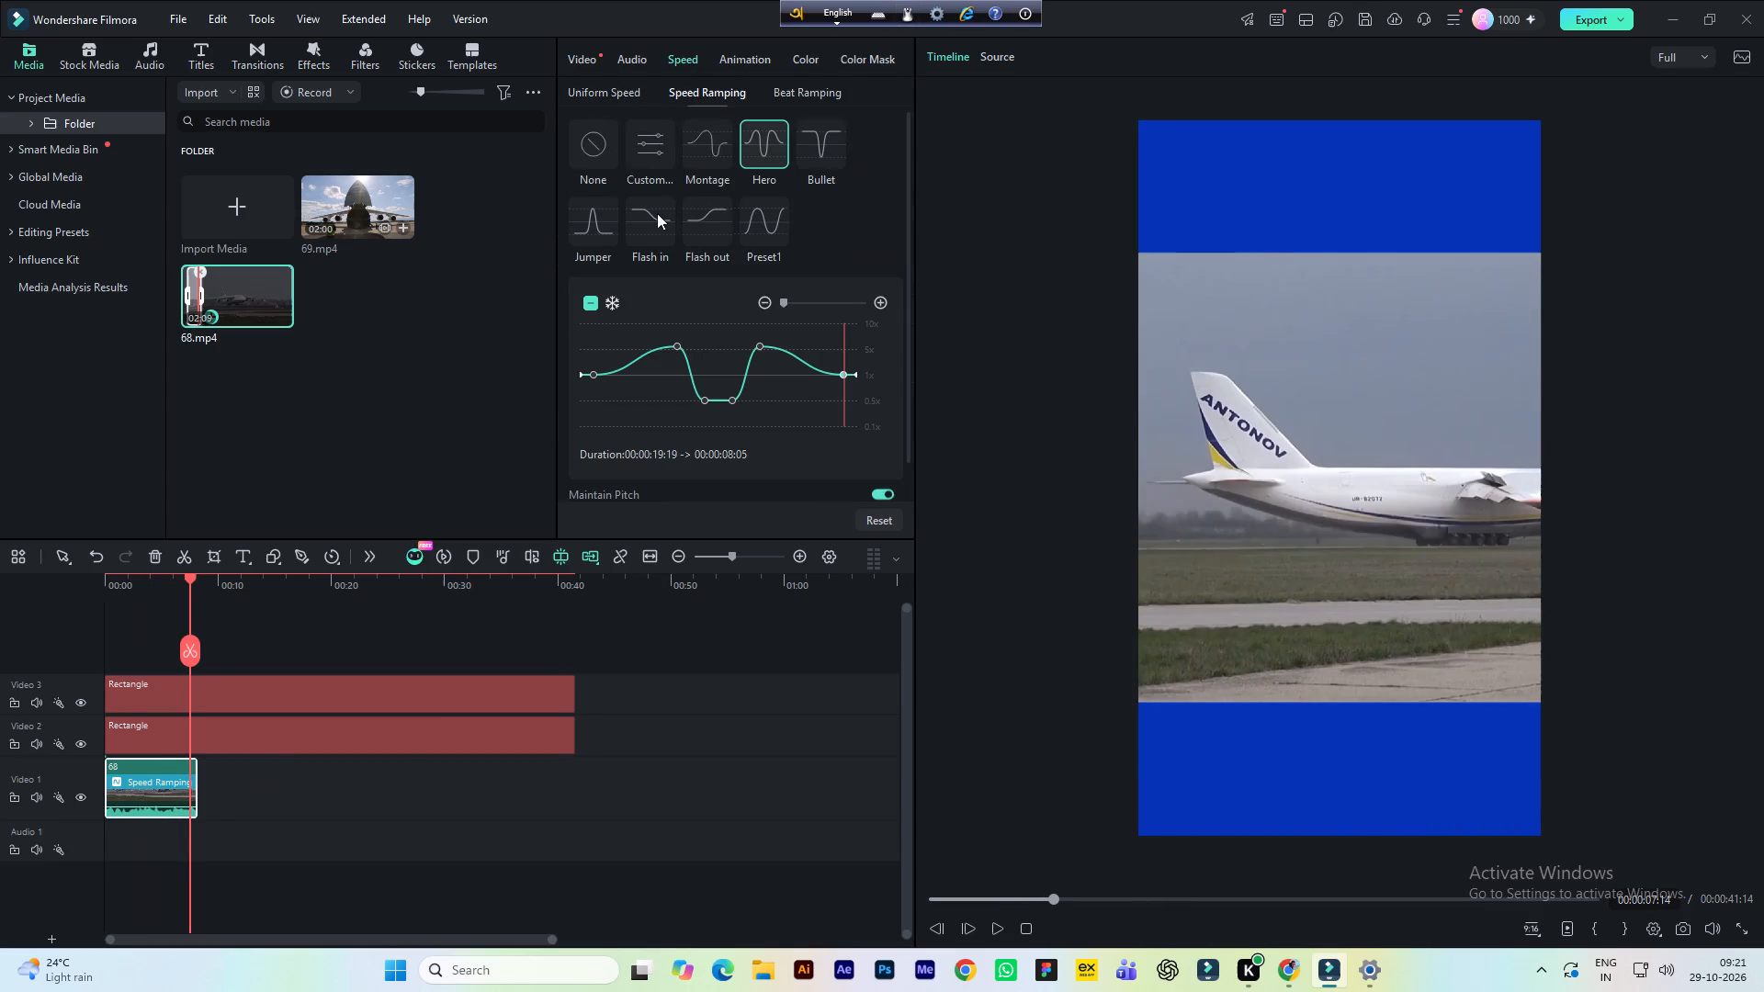
click(715, 145)
click(125, 581)
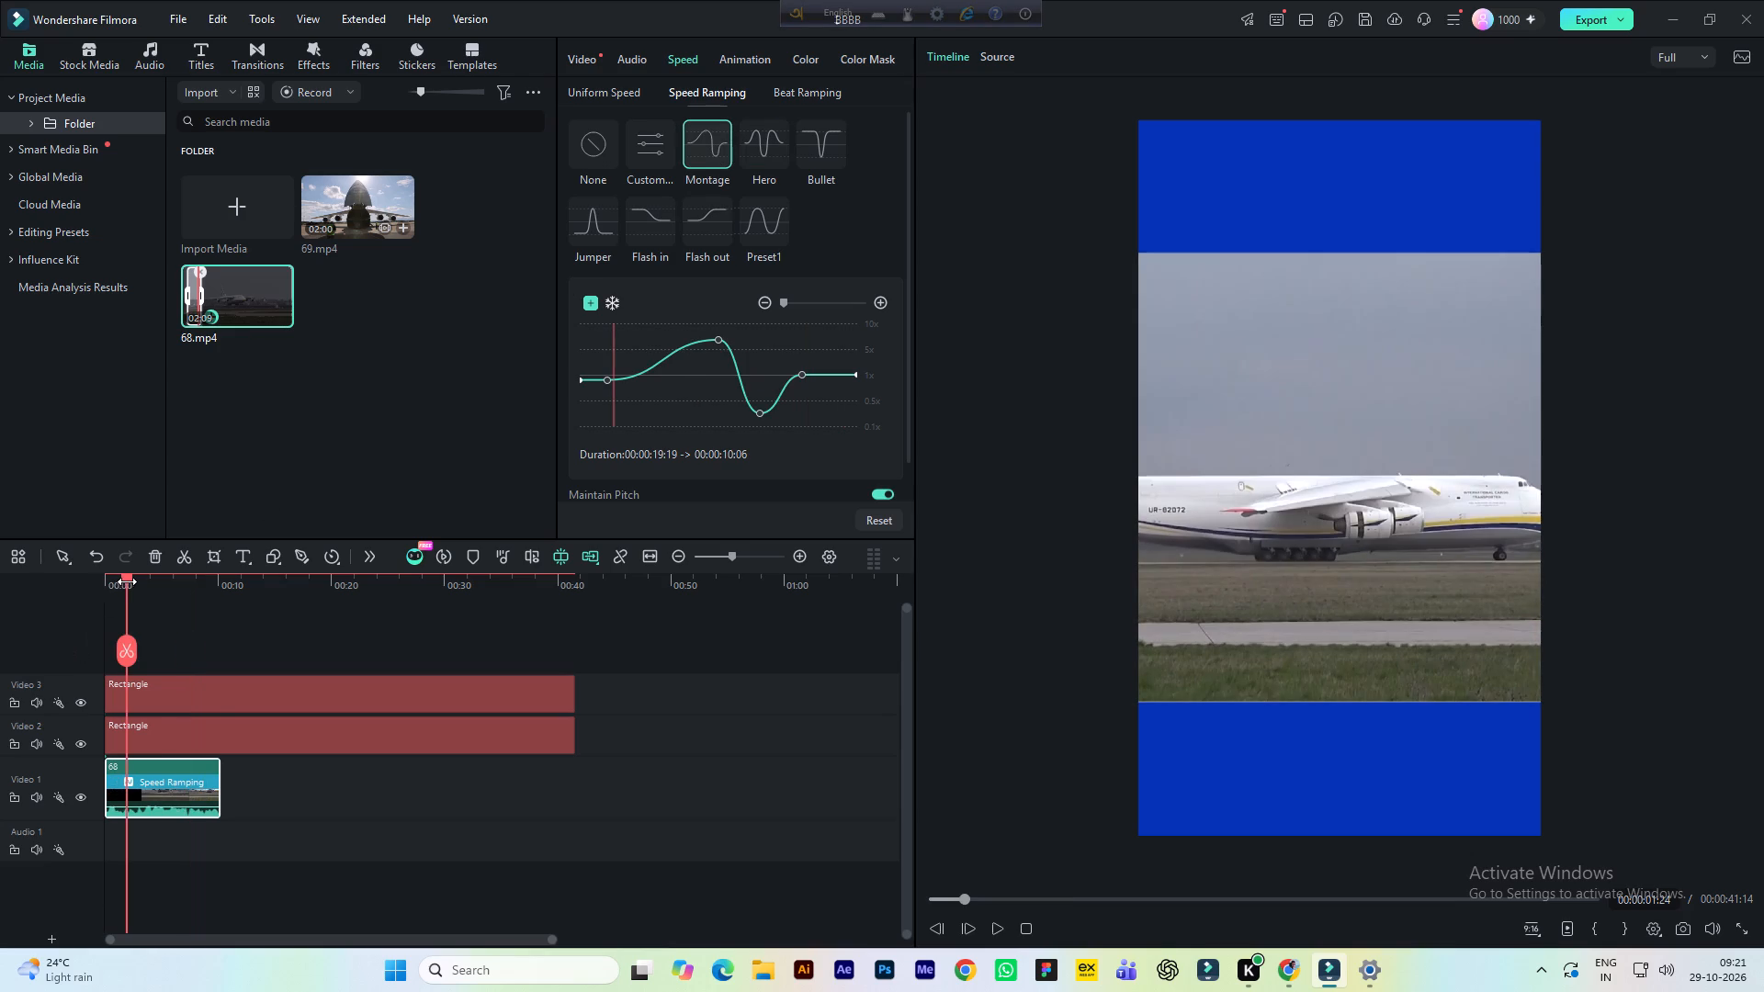
Play the Montage-ramped 68 clip from the start twice to review its speed changes, saving the project between the two playbacks.
drag(127, 577, 67, 596)
key(space)
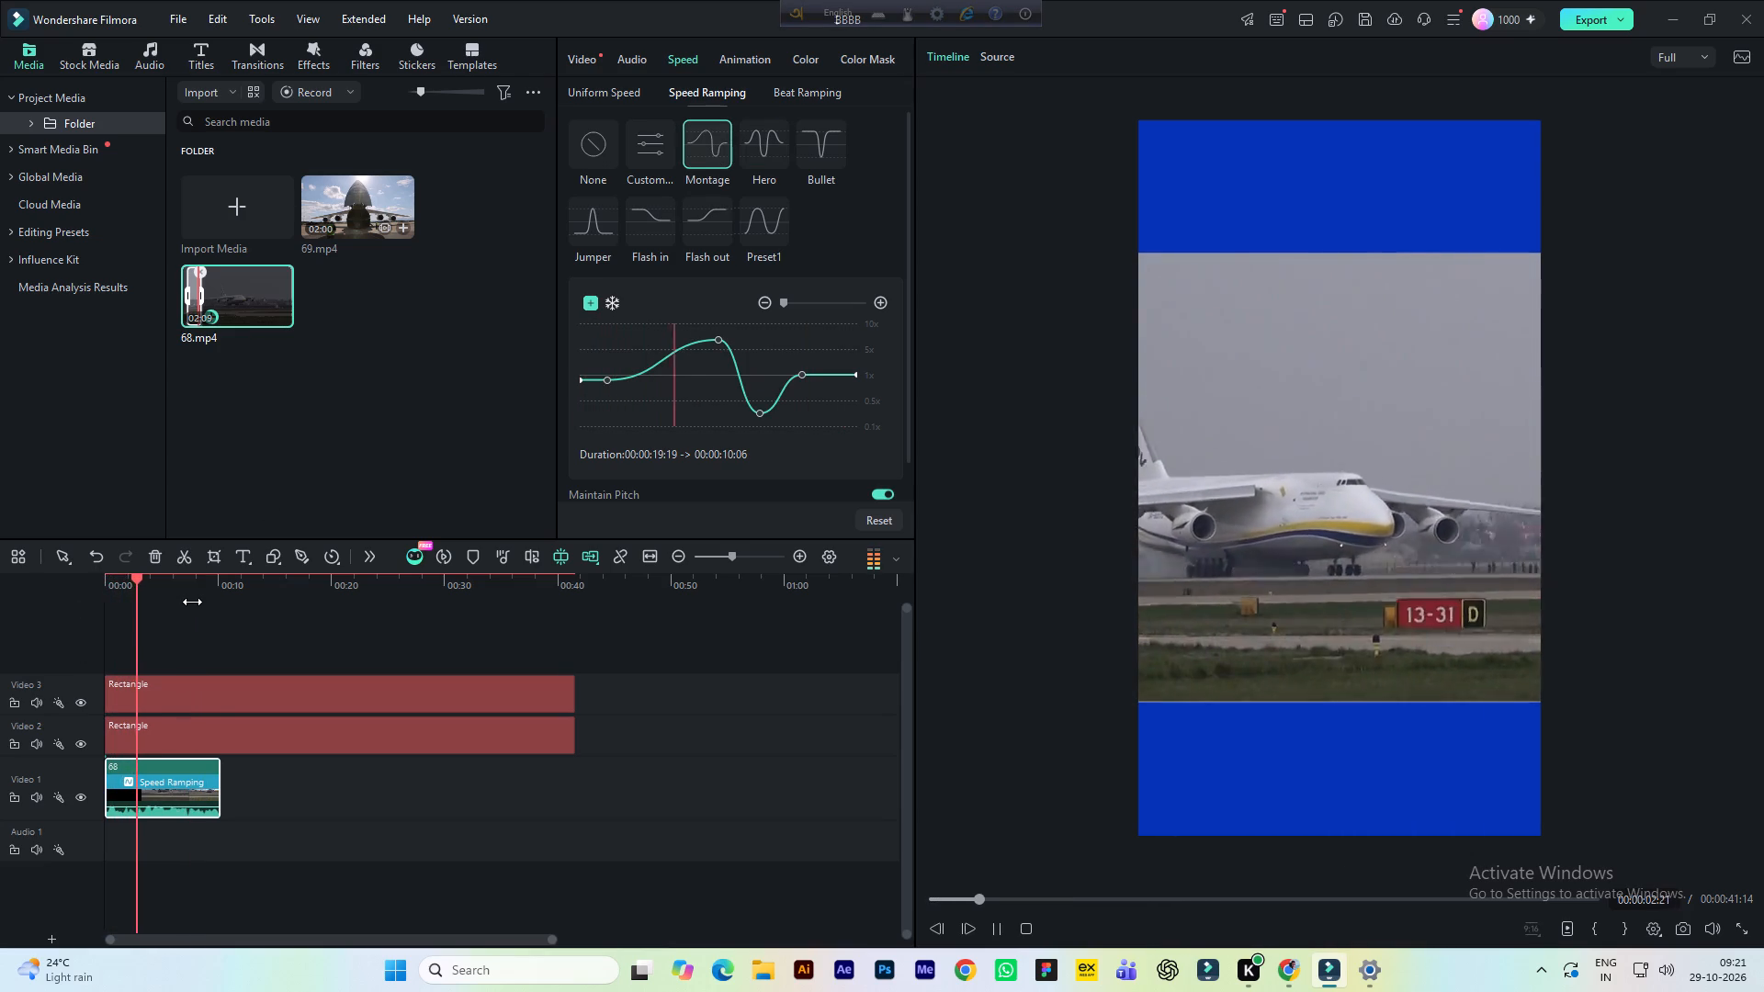
key(space)
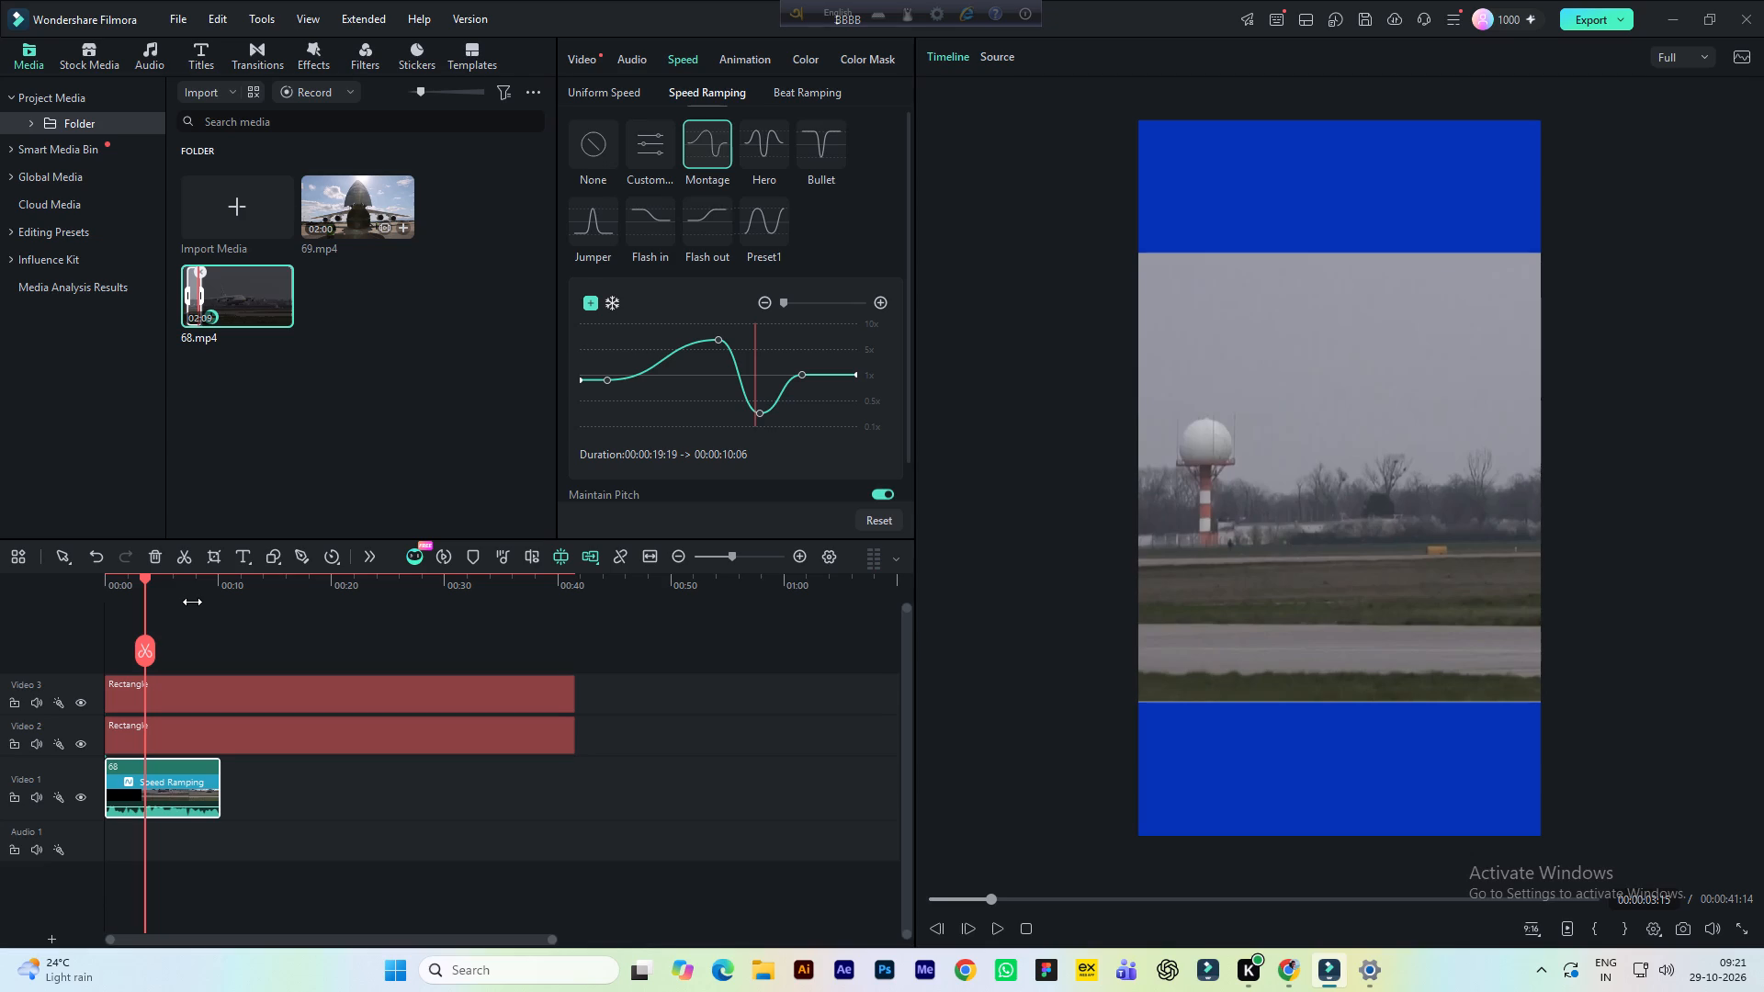
key(ctrl+s)
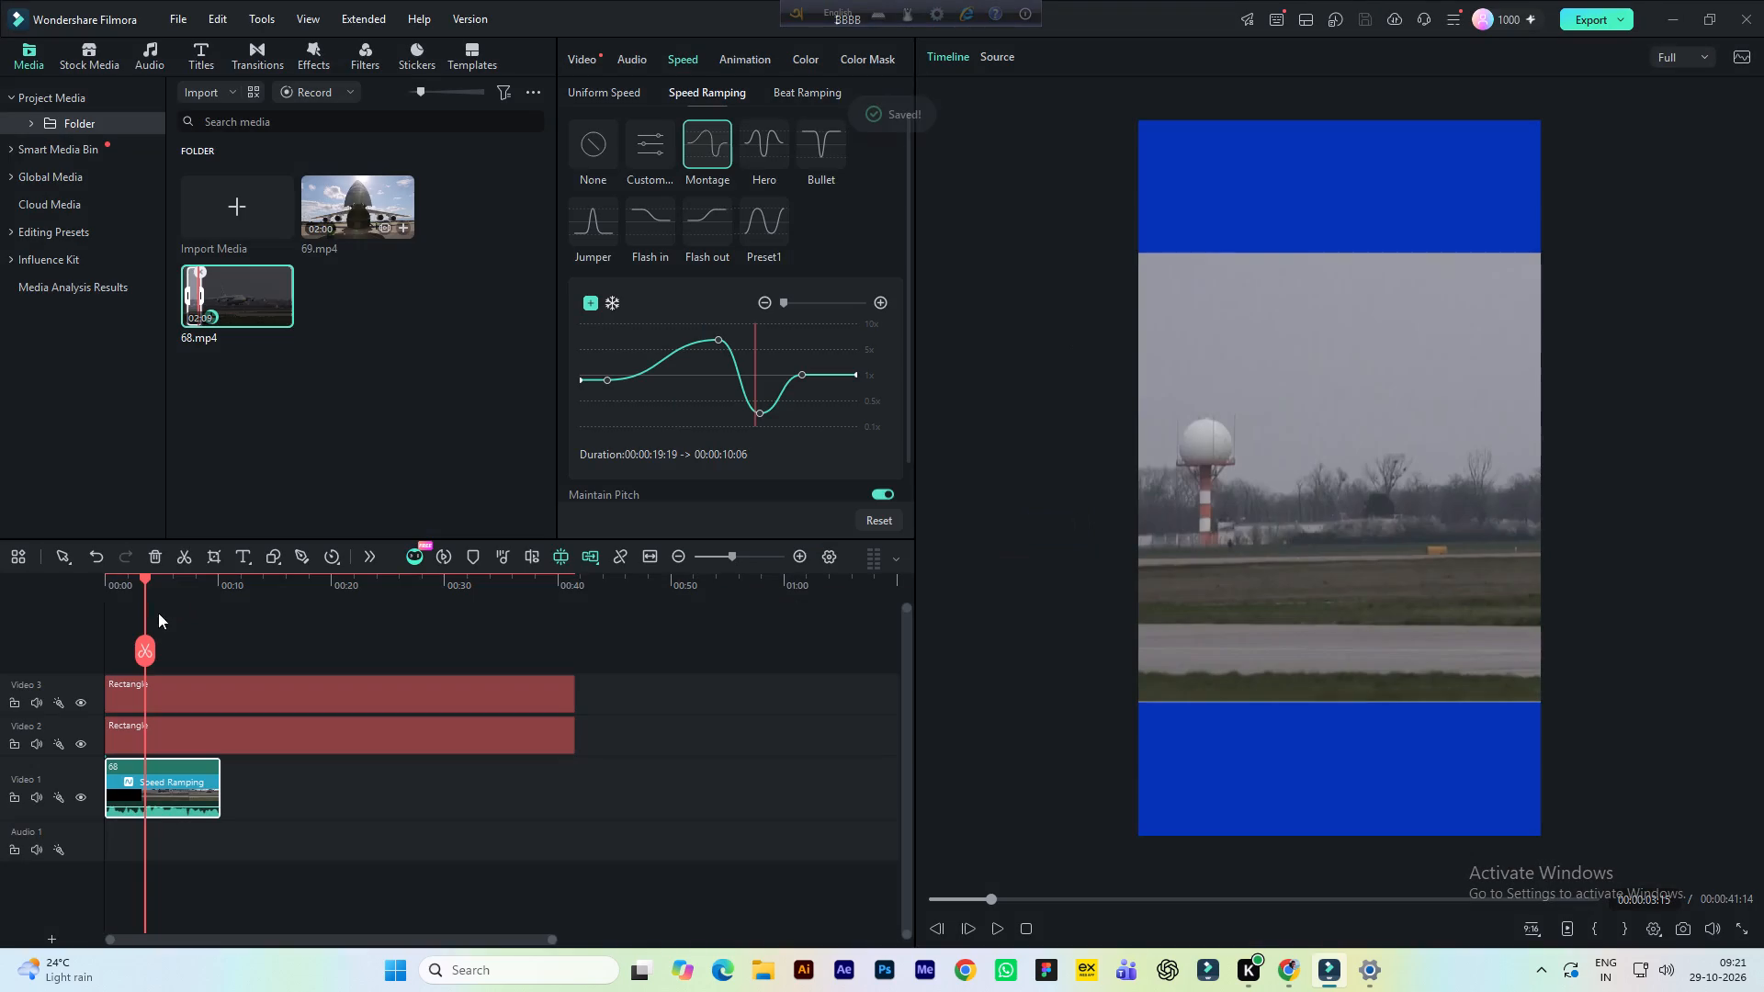
drag(147, 580, 102, 583)
key(space)
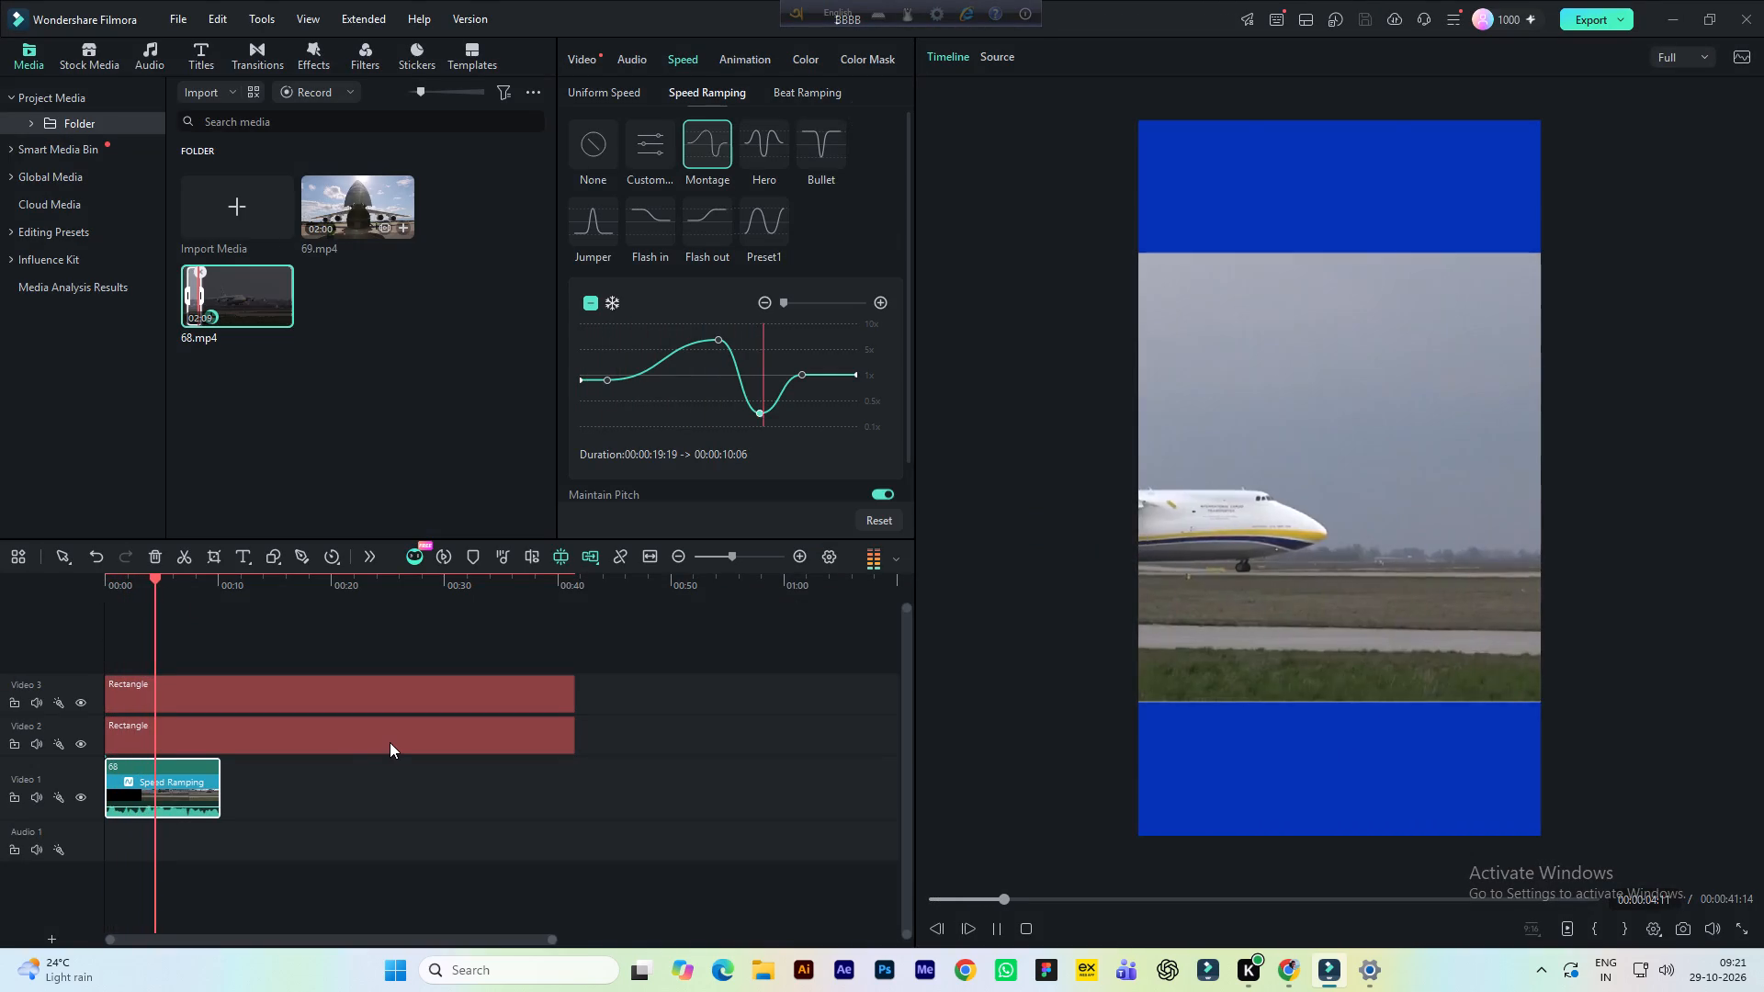
key(space)
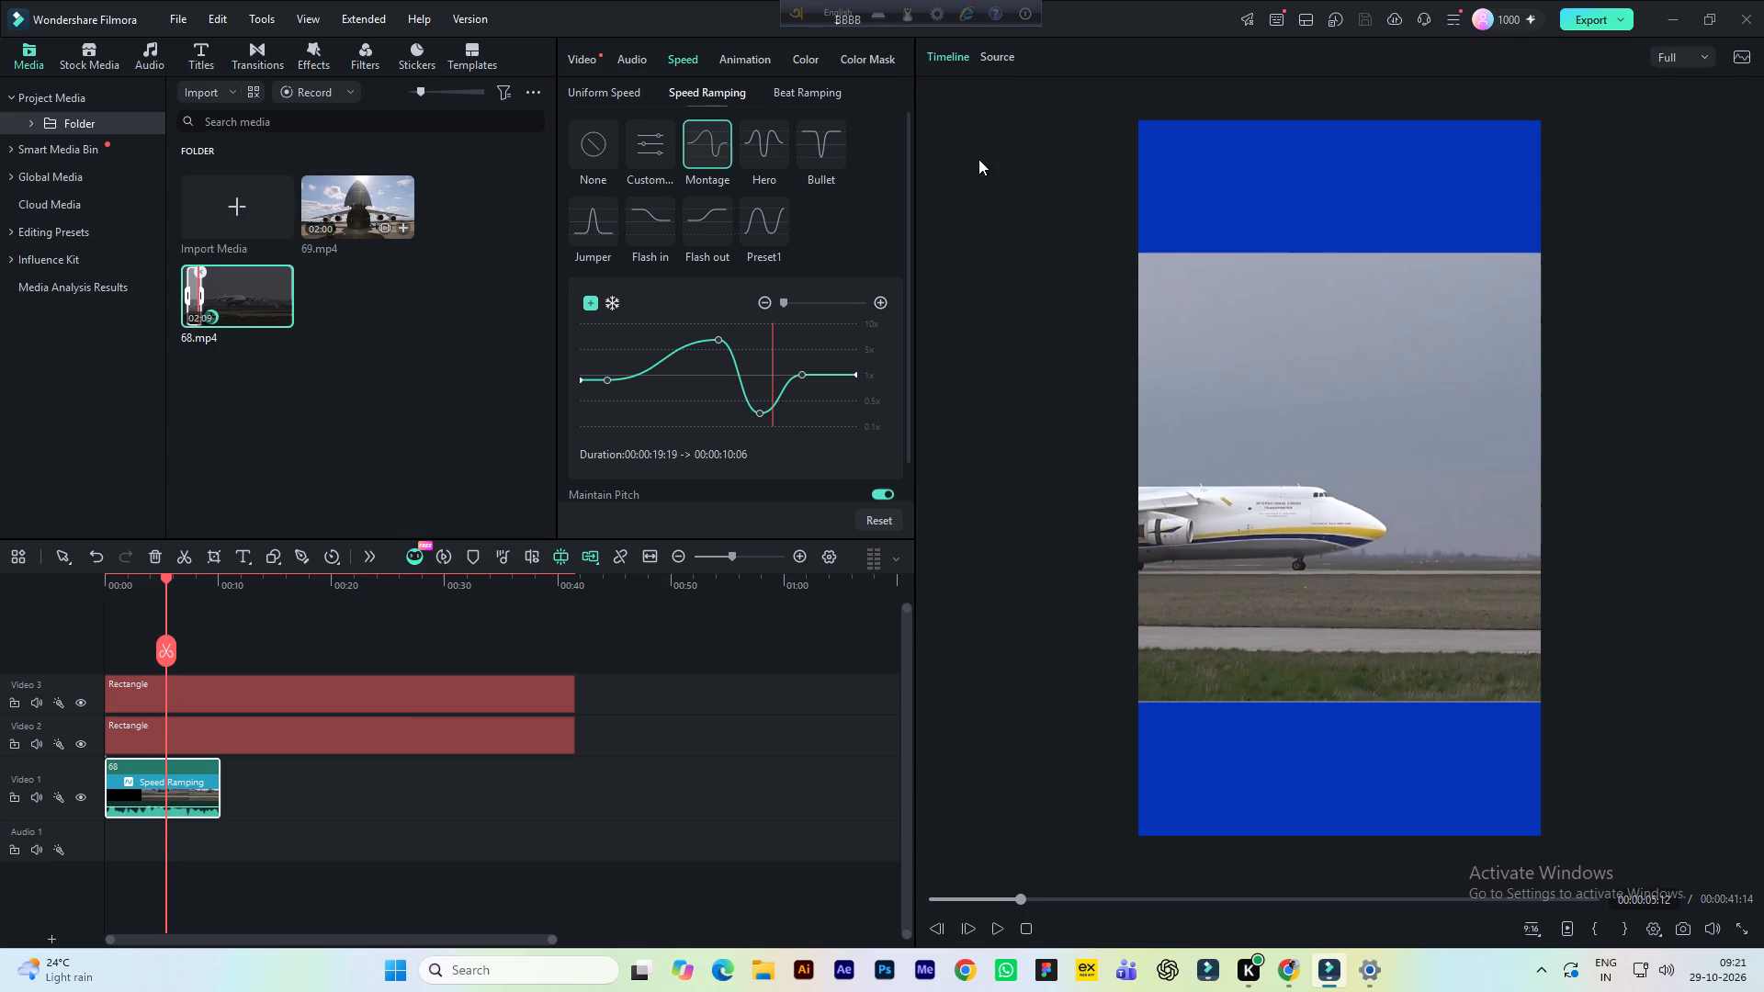
Scan the 68.mp4 source footage past the already used range to look for the next segment.
click(1003, 51)
key(space)
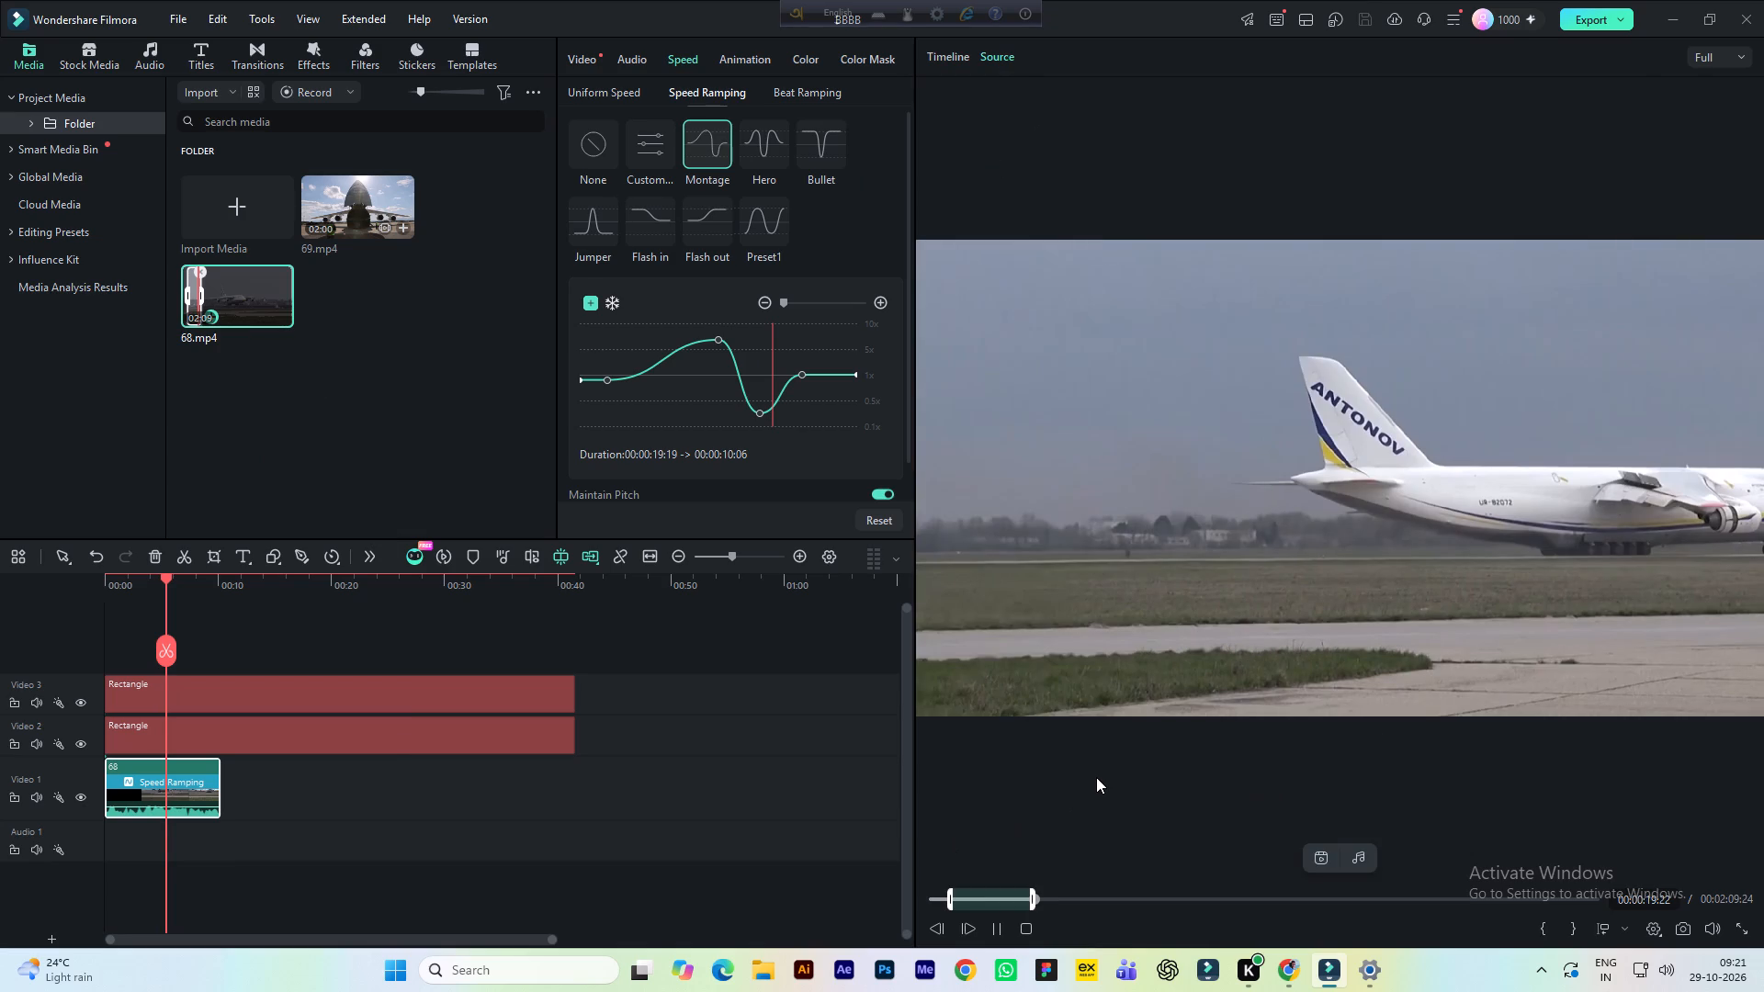
key(space)
key(space)
key(space)
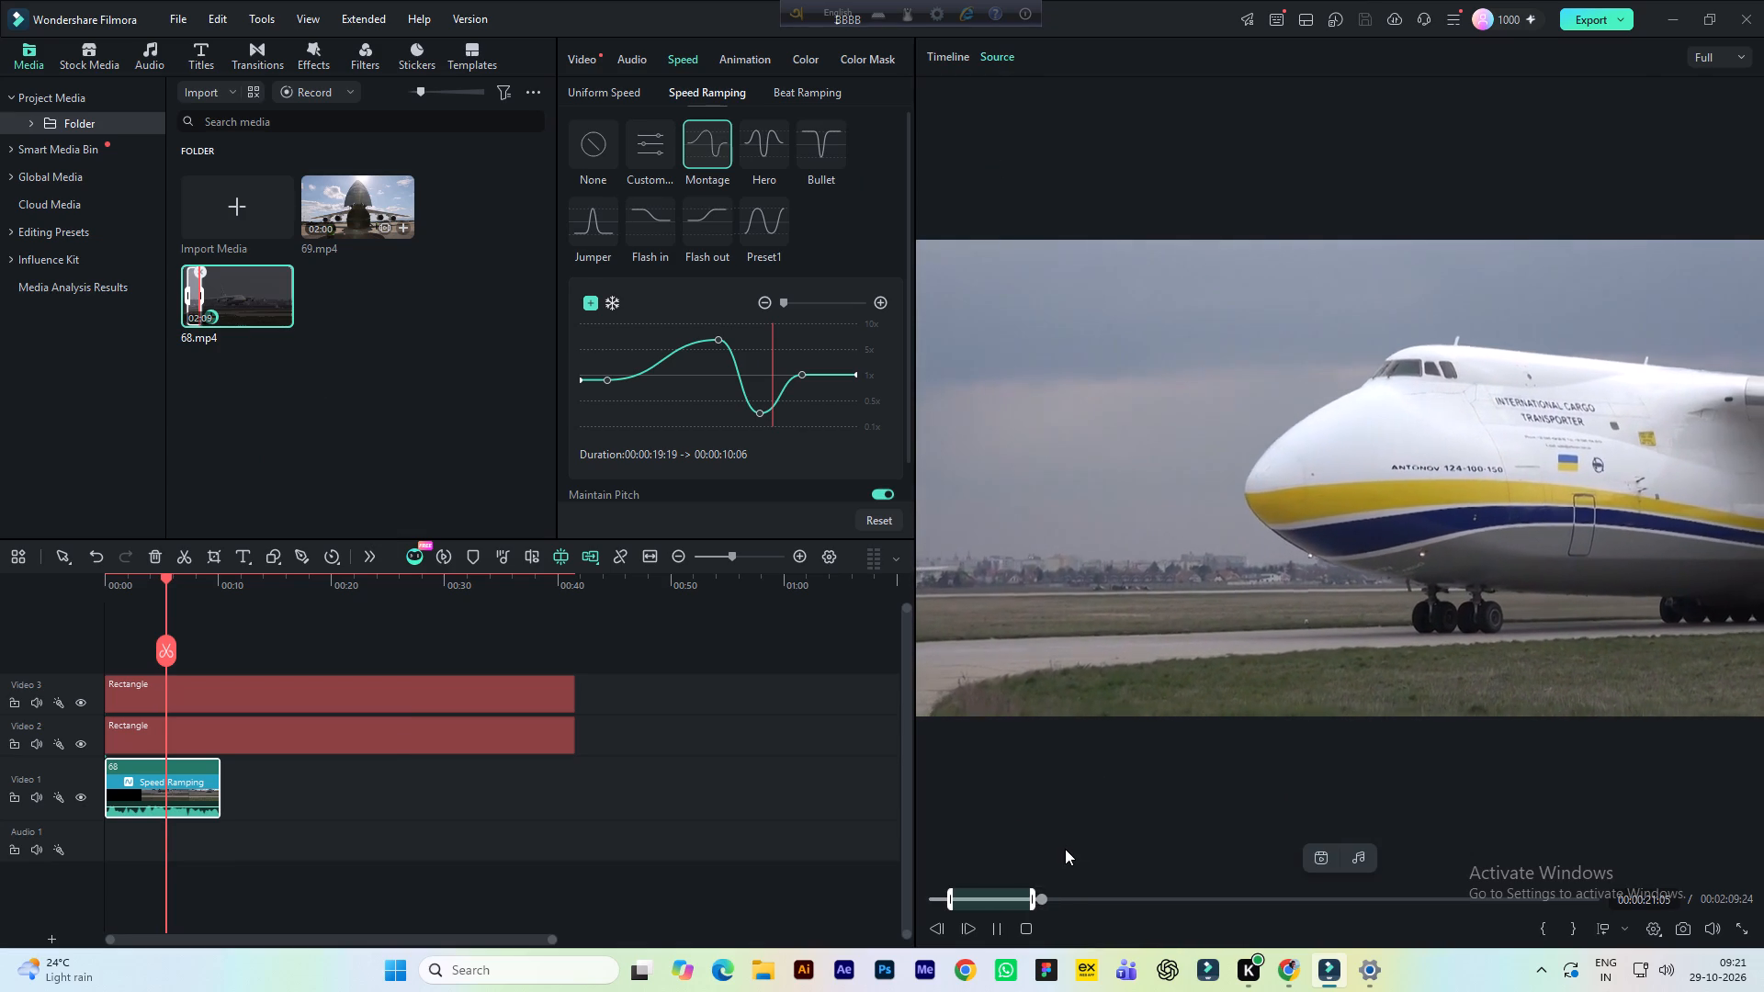
key(space)
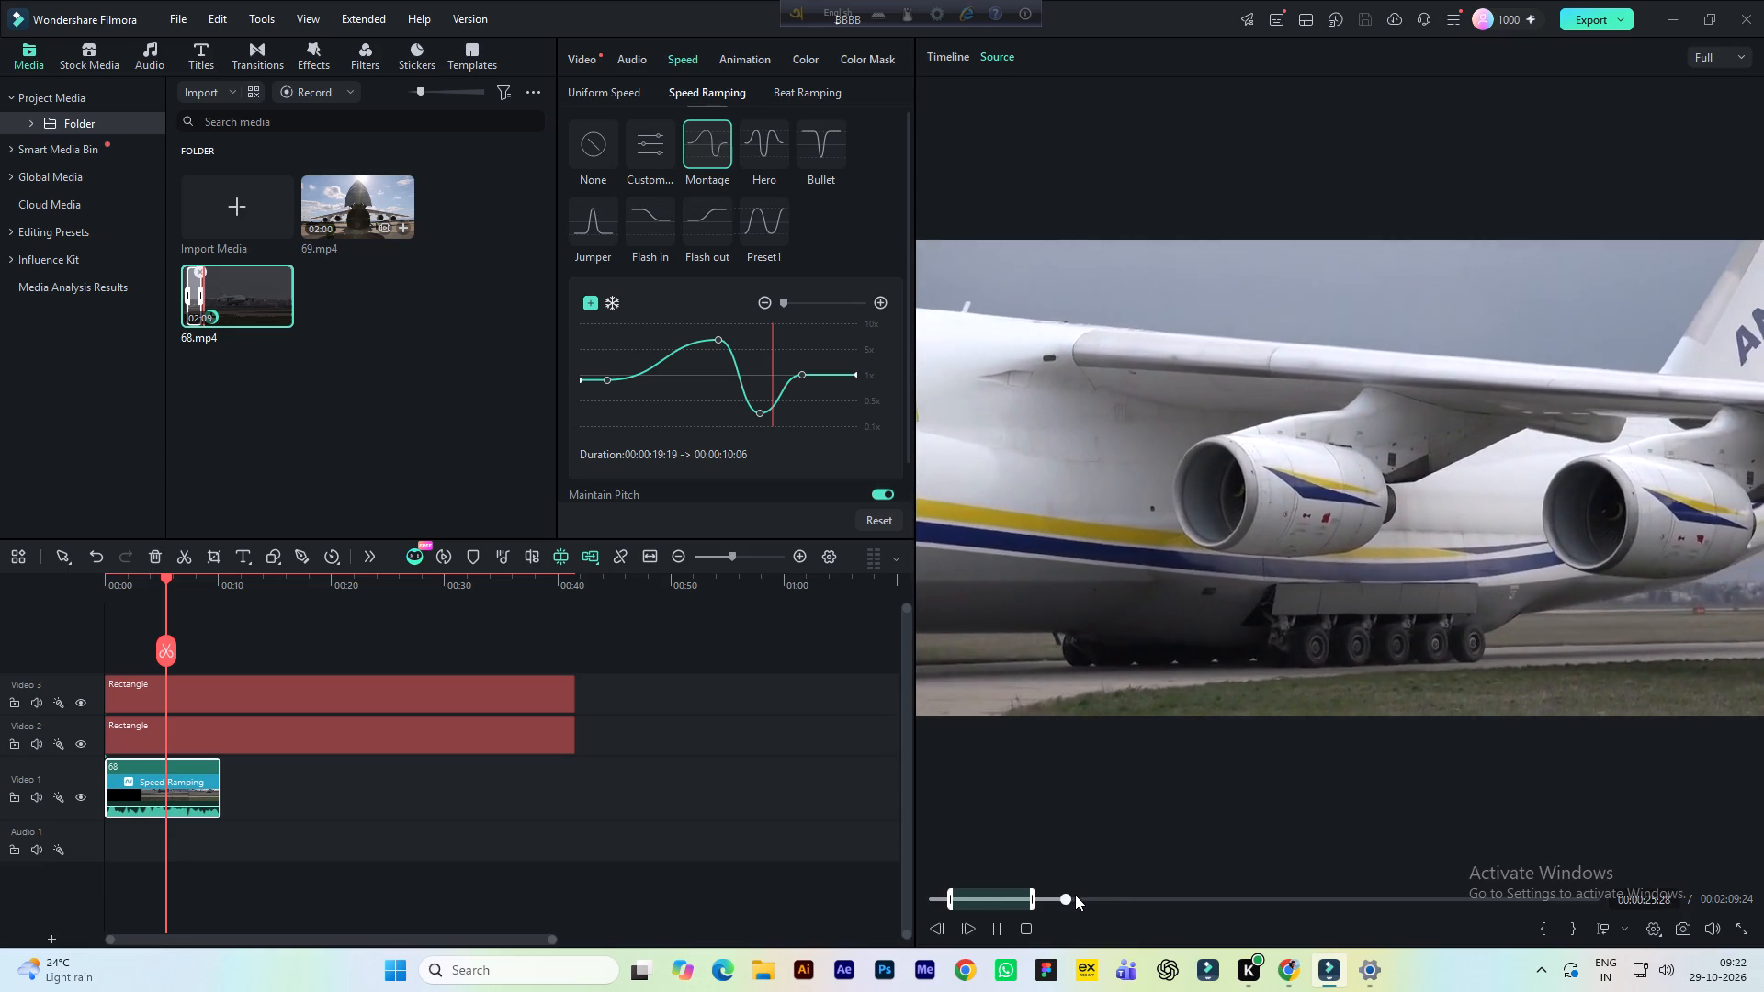
click(1077, 896)
click(1095, 897)
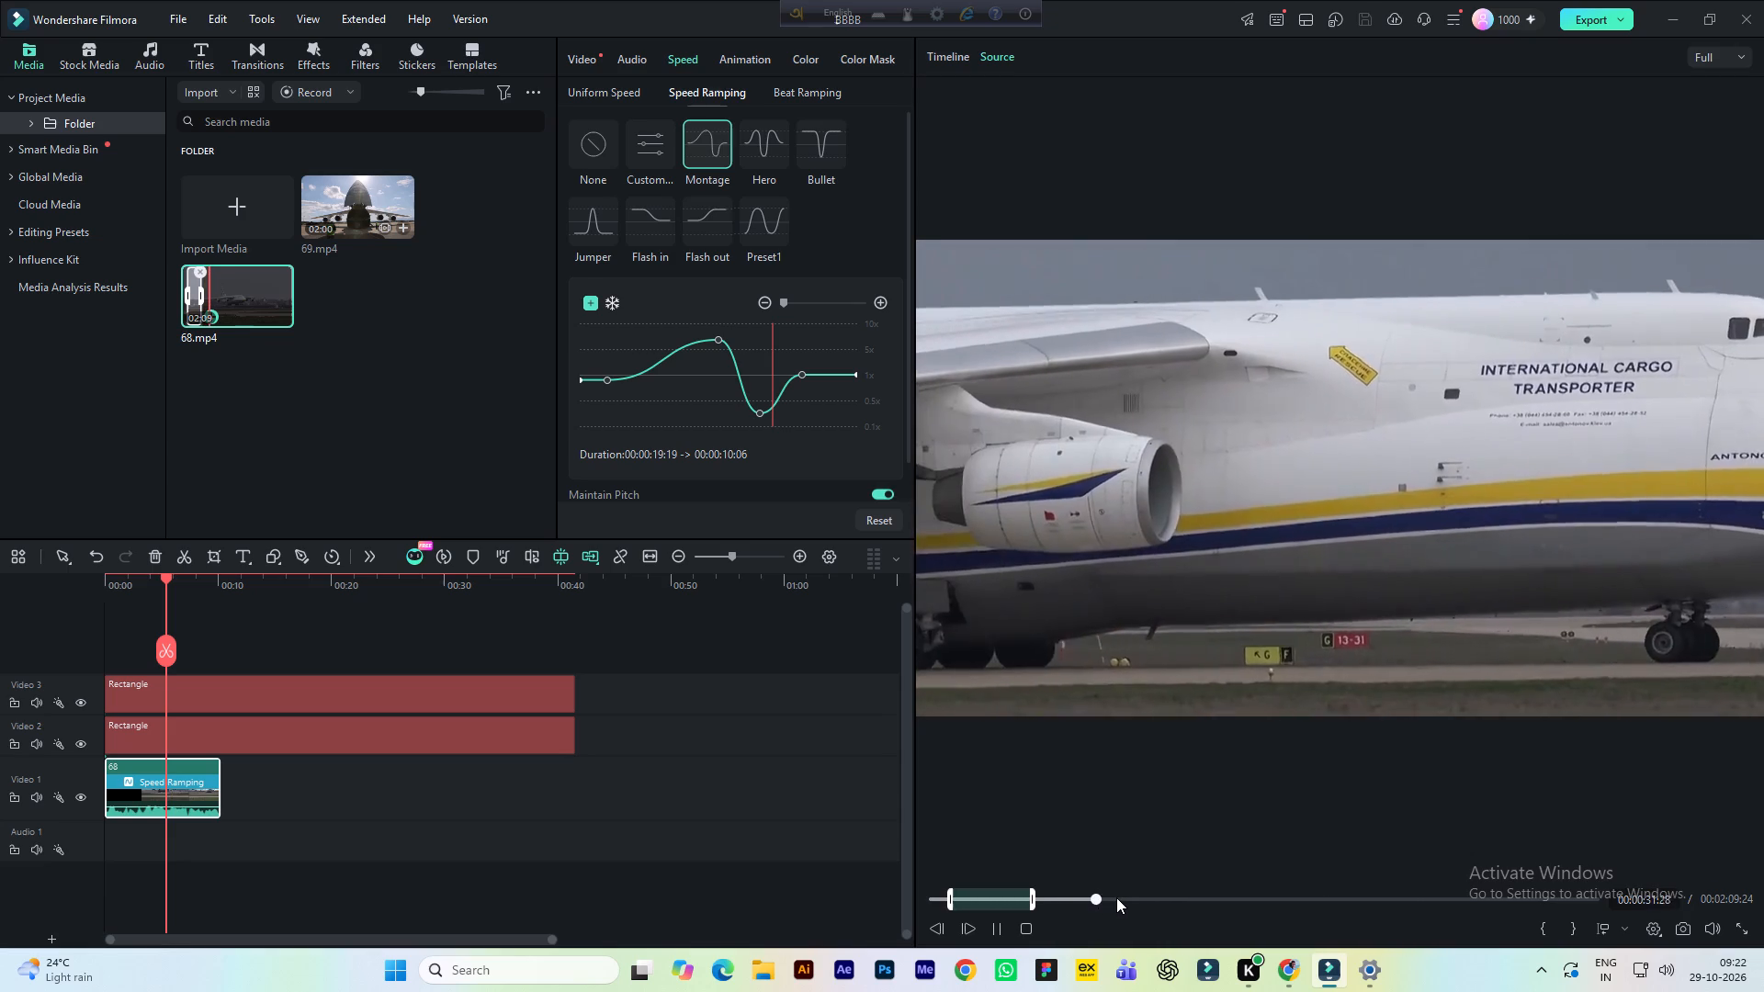
click(1117, 897)
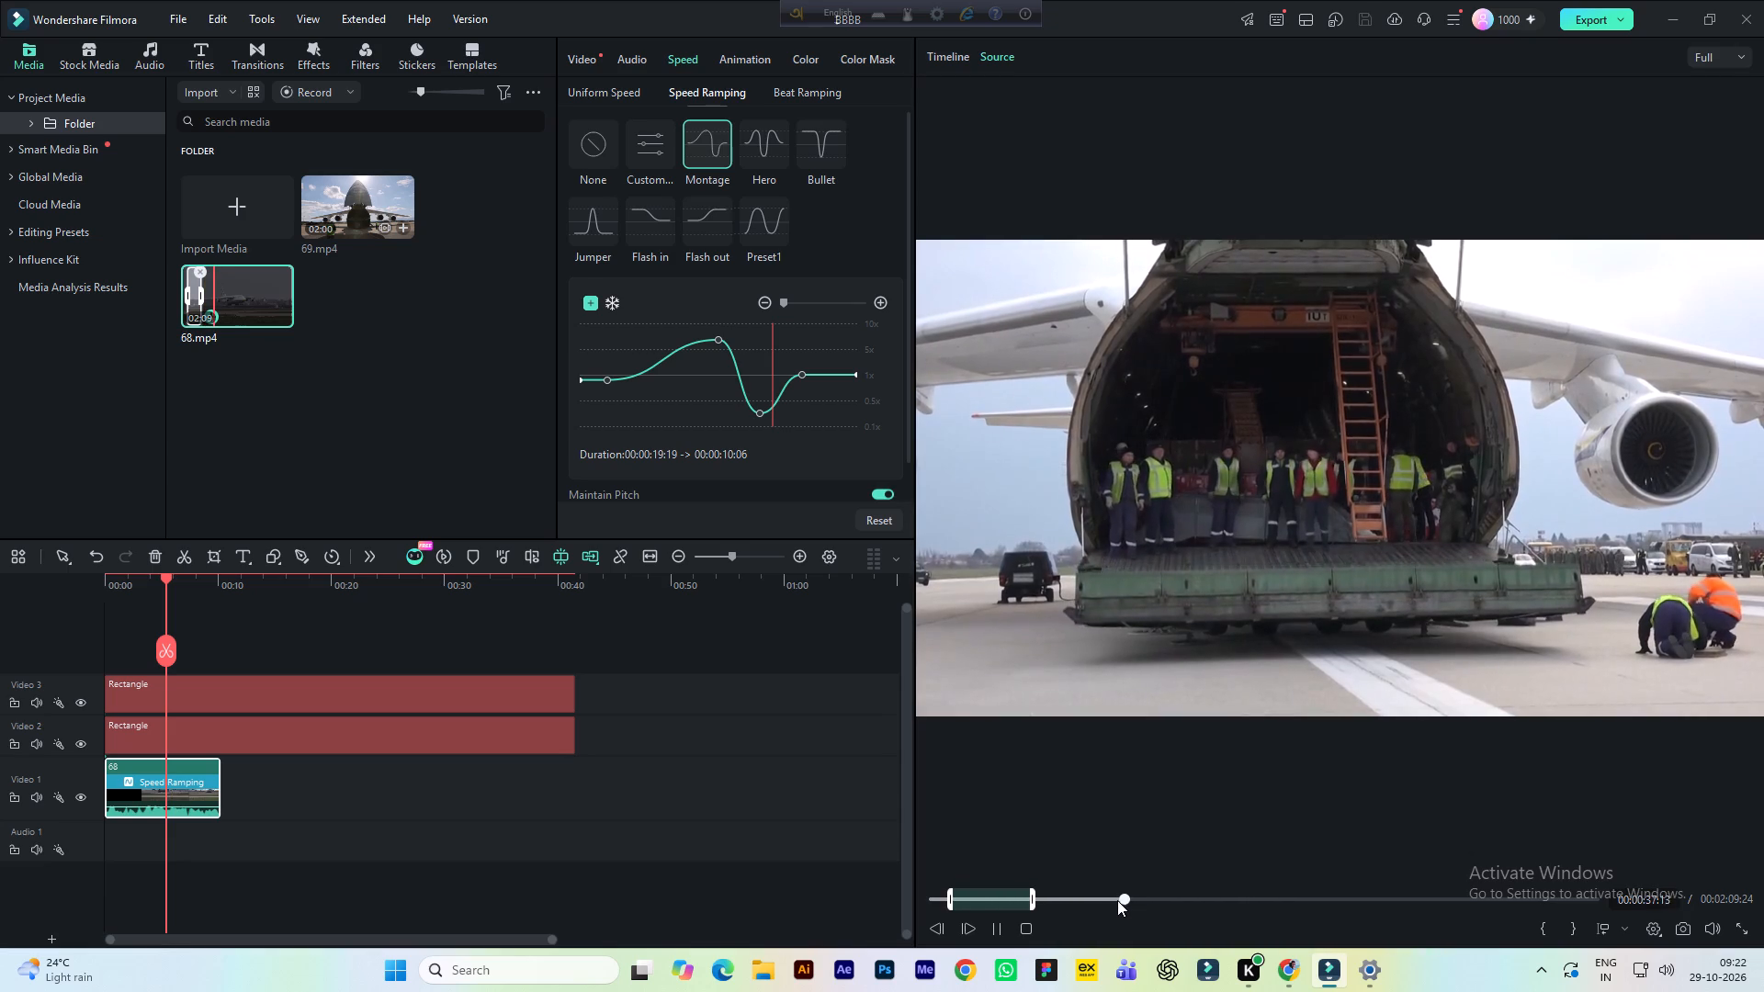
click(1144, 894)
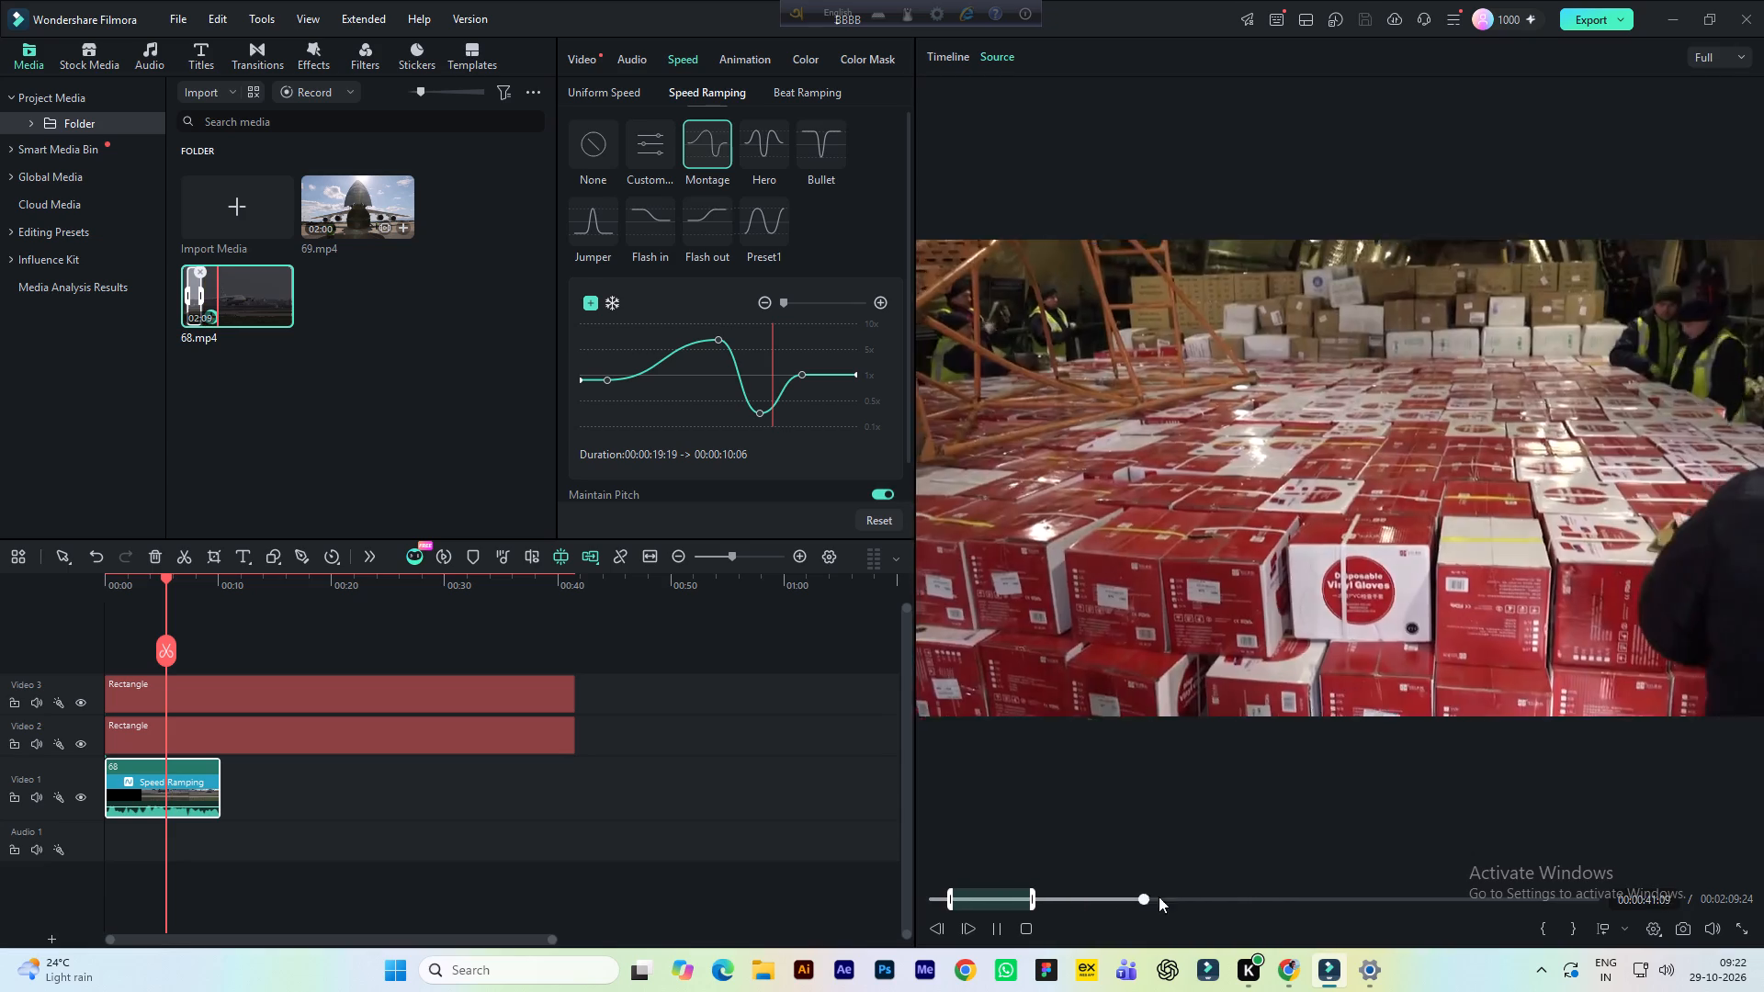
click(1164, 899)
click(1181, 898)
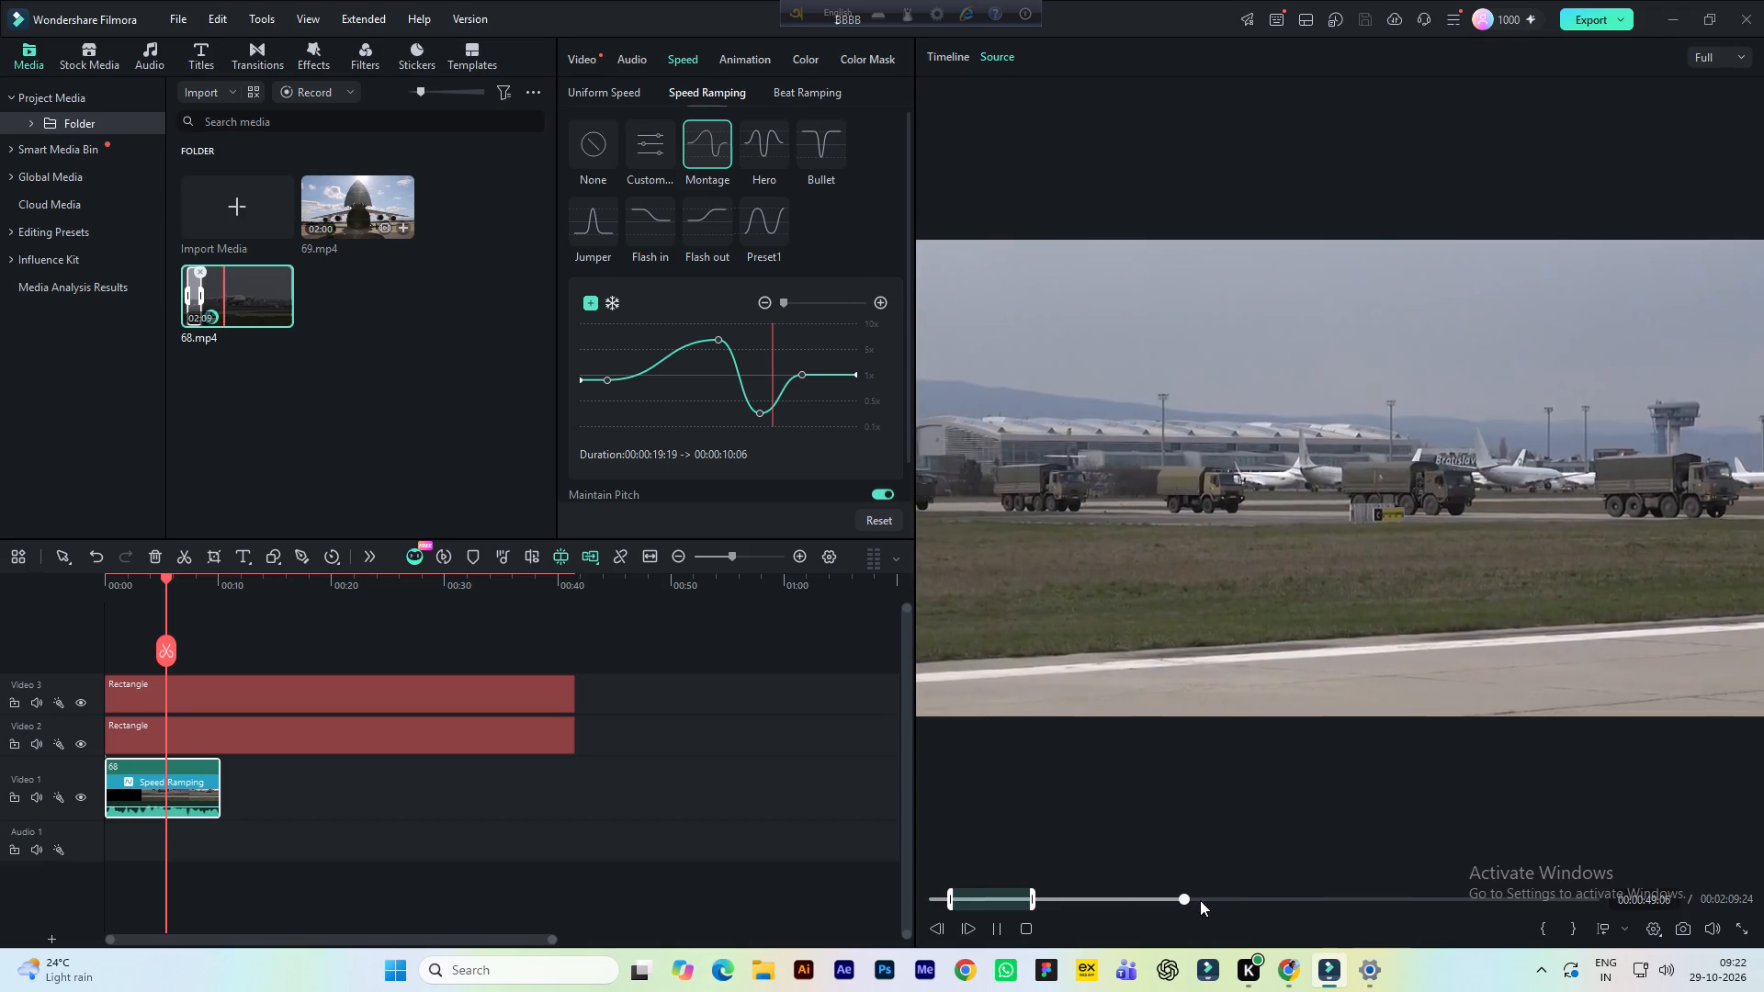
click(1200, 900)
click(1218, 900)
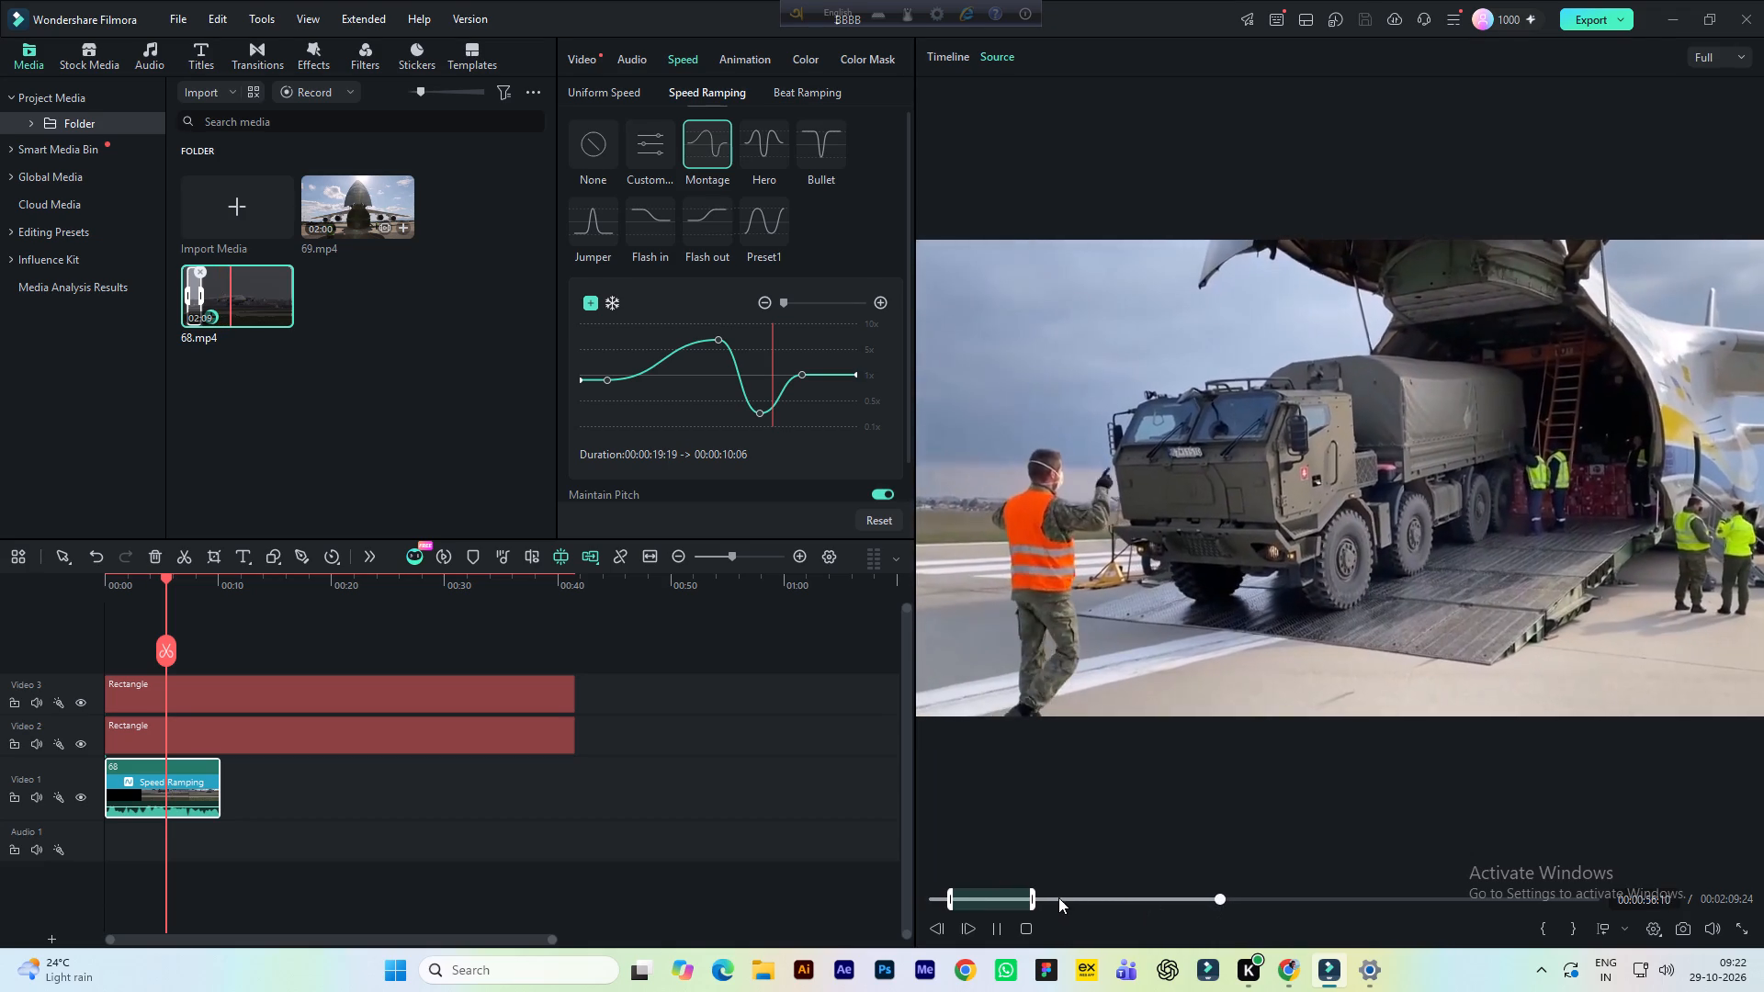
Mark a new in point on the 68.mp4 source at about 00:00:20:07, where the aircraft's nose enters the shot.
click(1051, 895)
drag(1051, 895, 1038, 896)
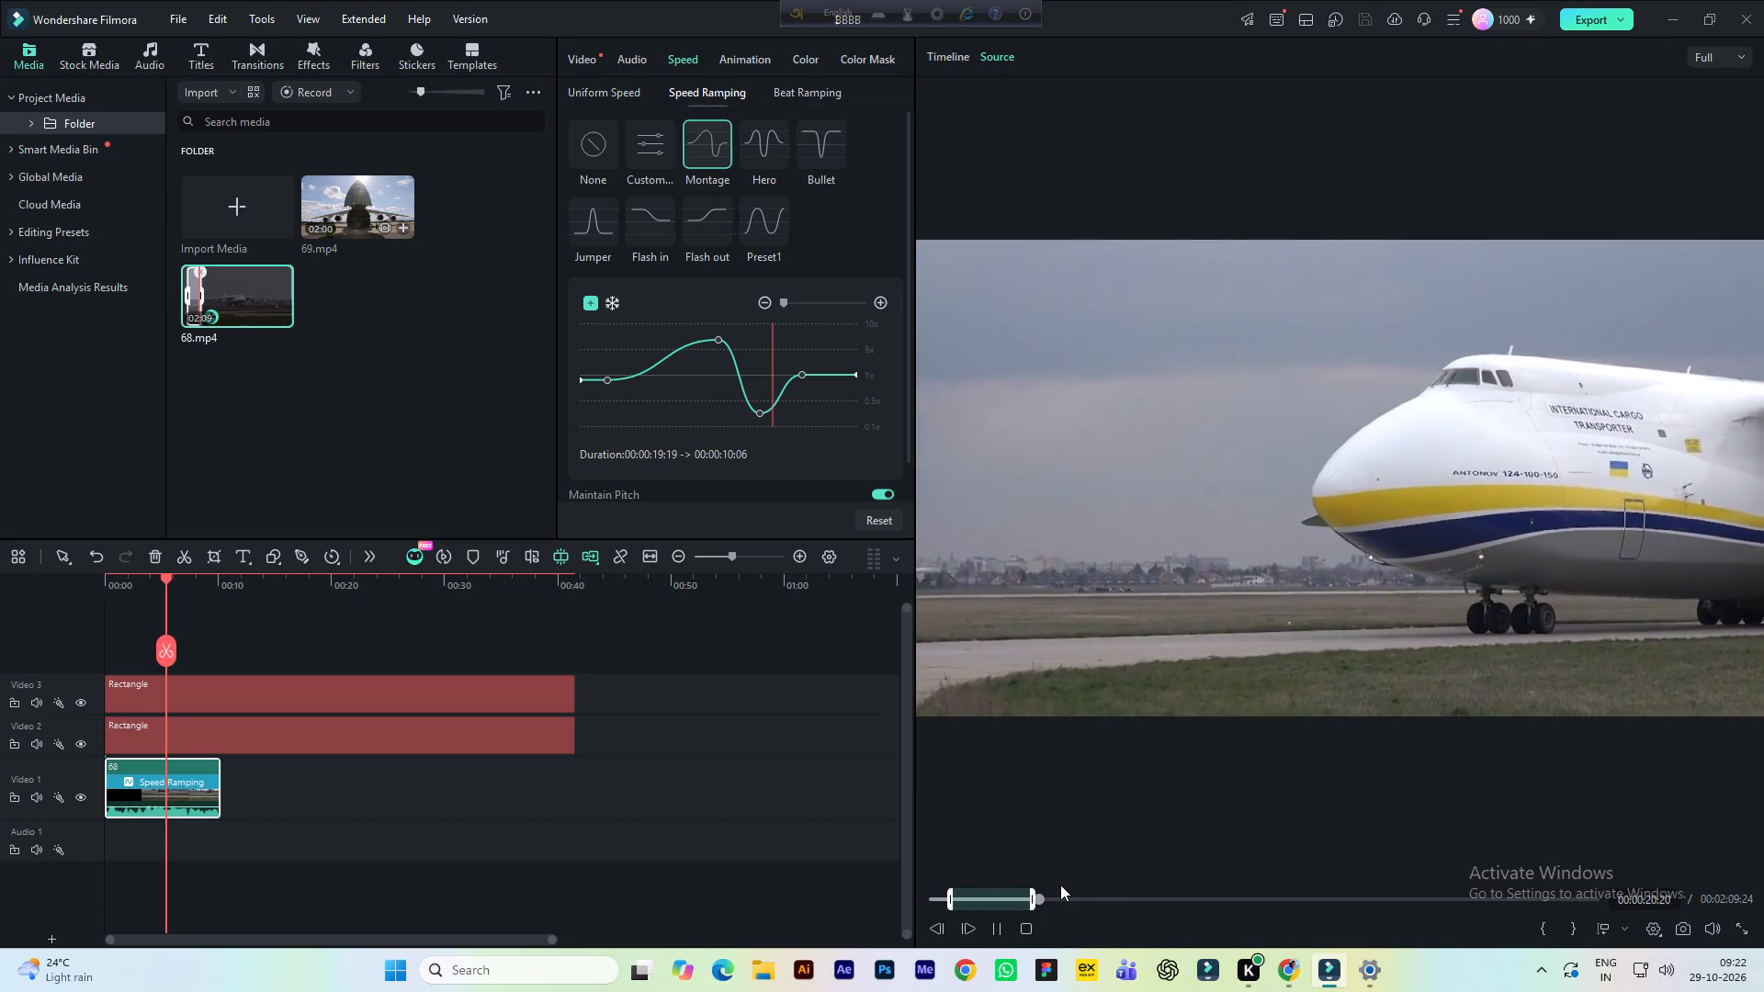
key(space)
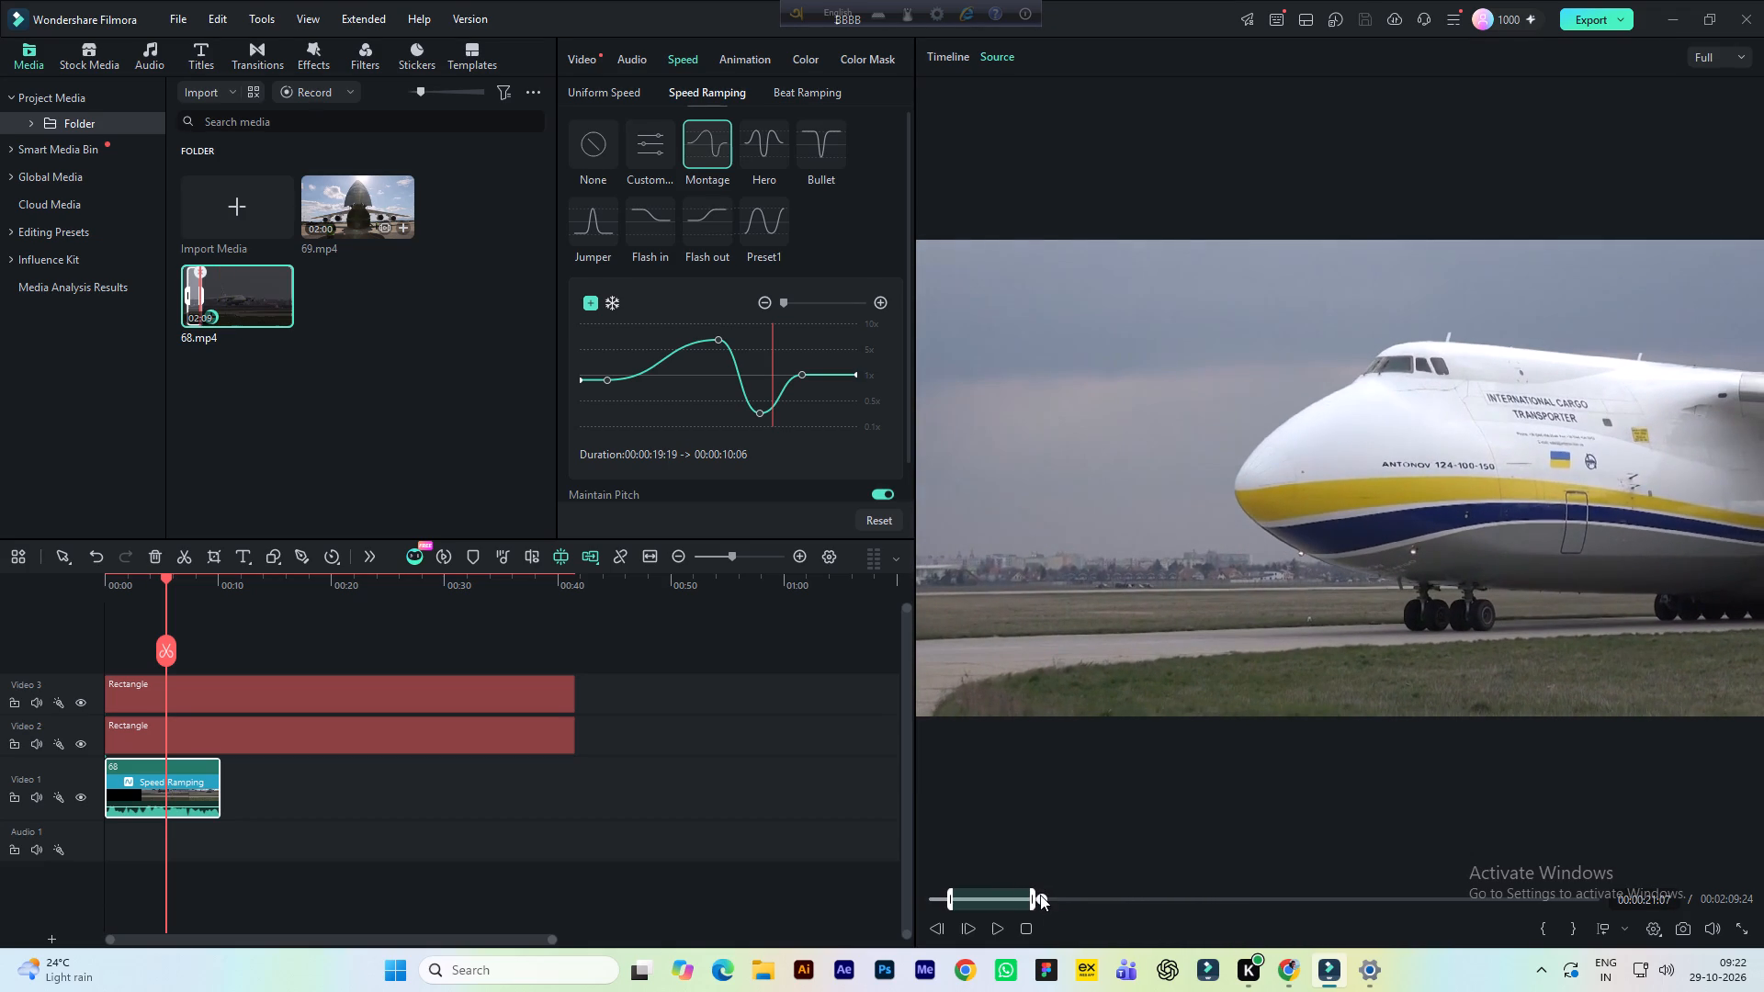
click(1042, 900)
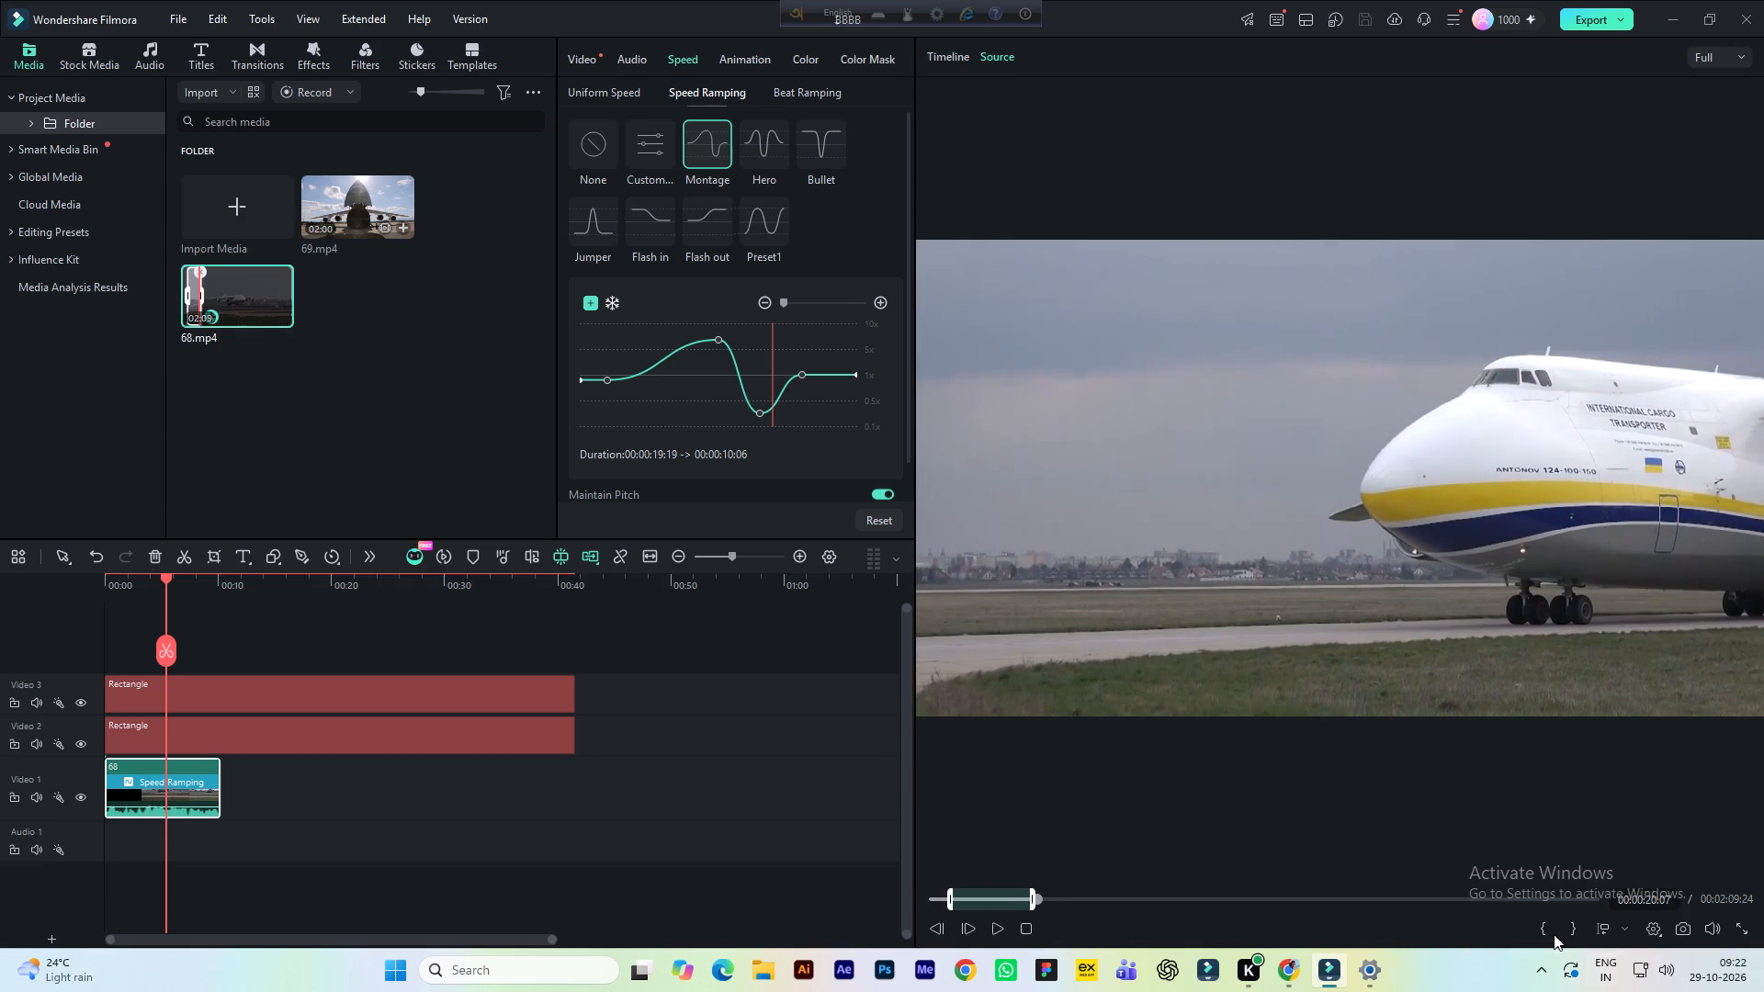
click(1544, 932)
Play the source through the taxiing shots and mark the out point at 00:00:36:00, before the cut to the open cargo bay.
key(space)
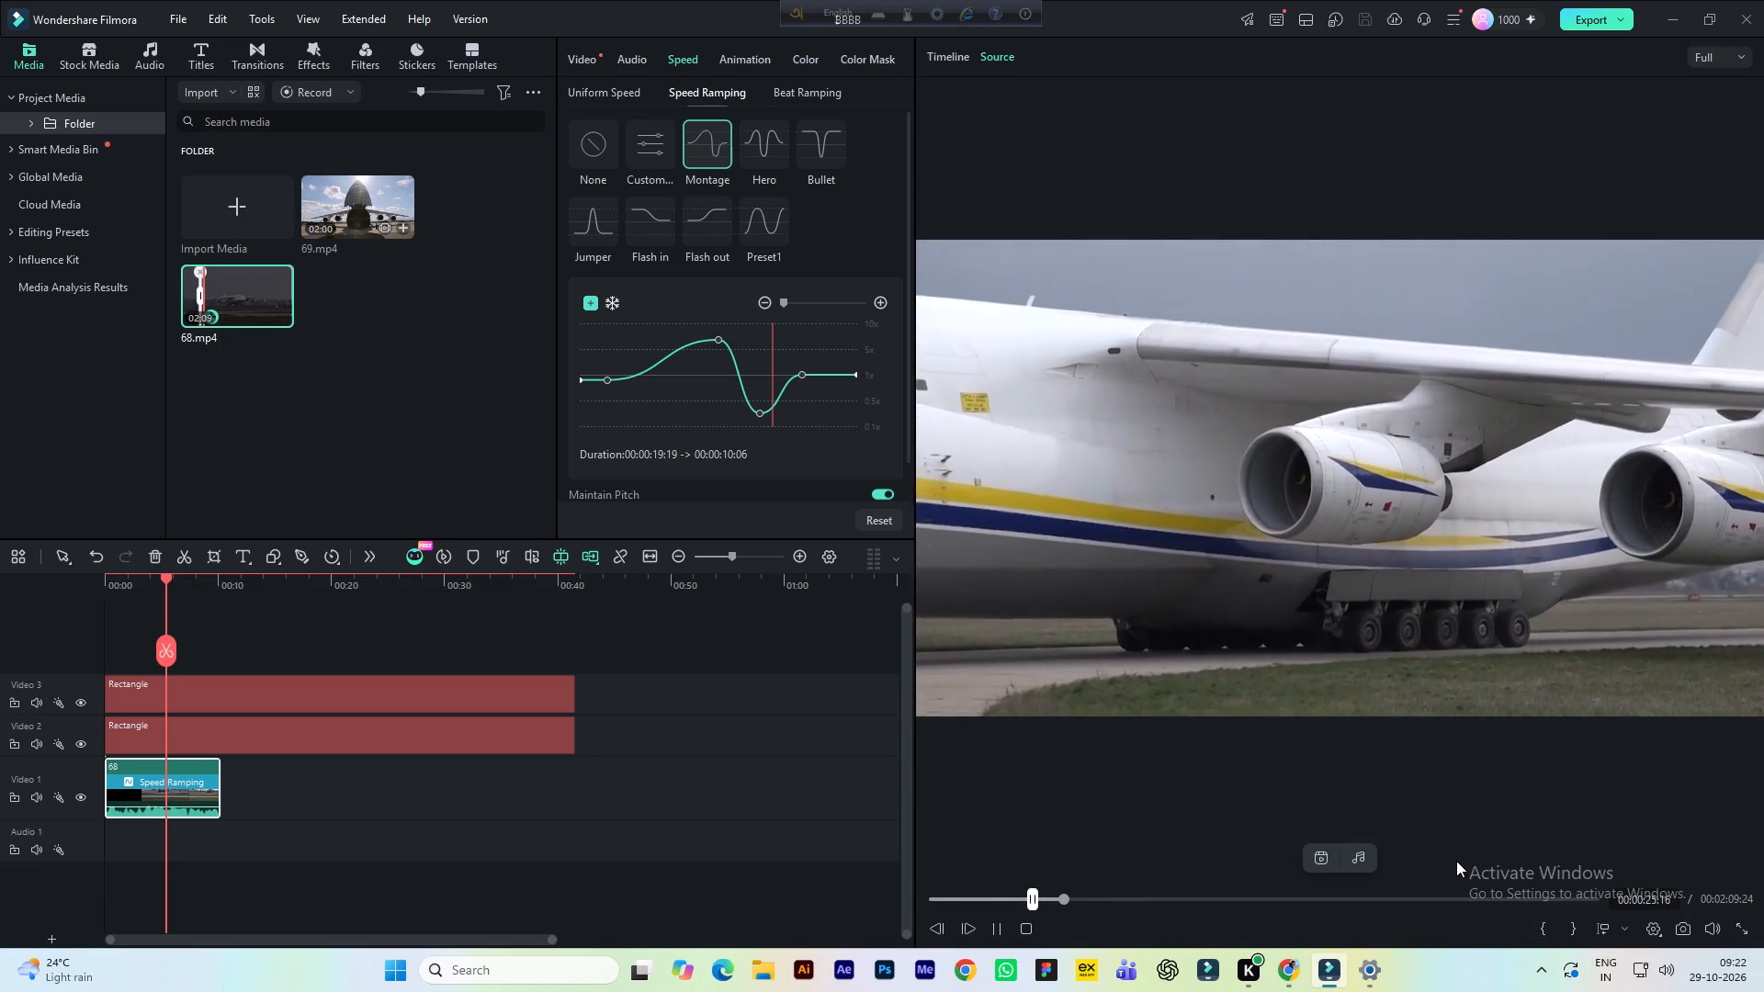
key(space)
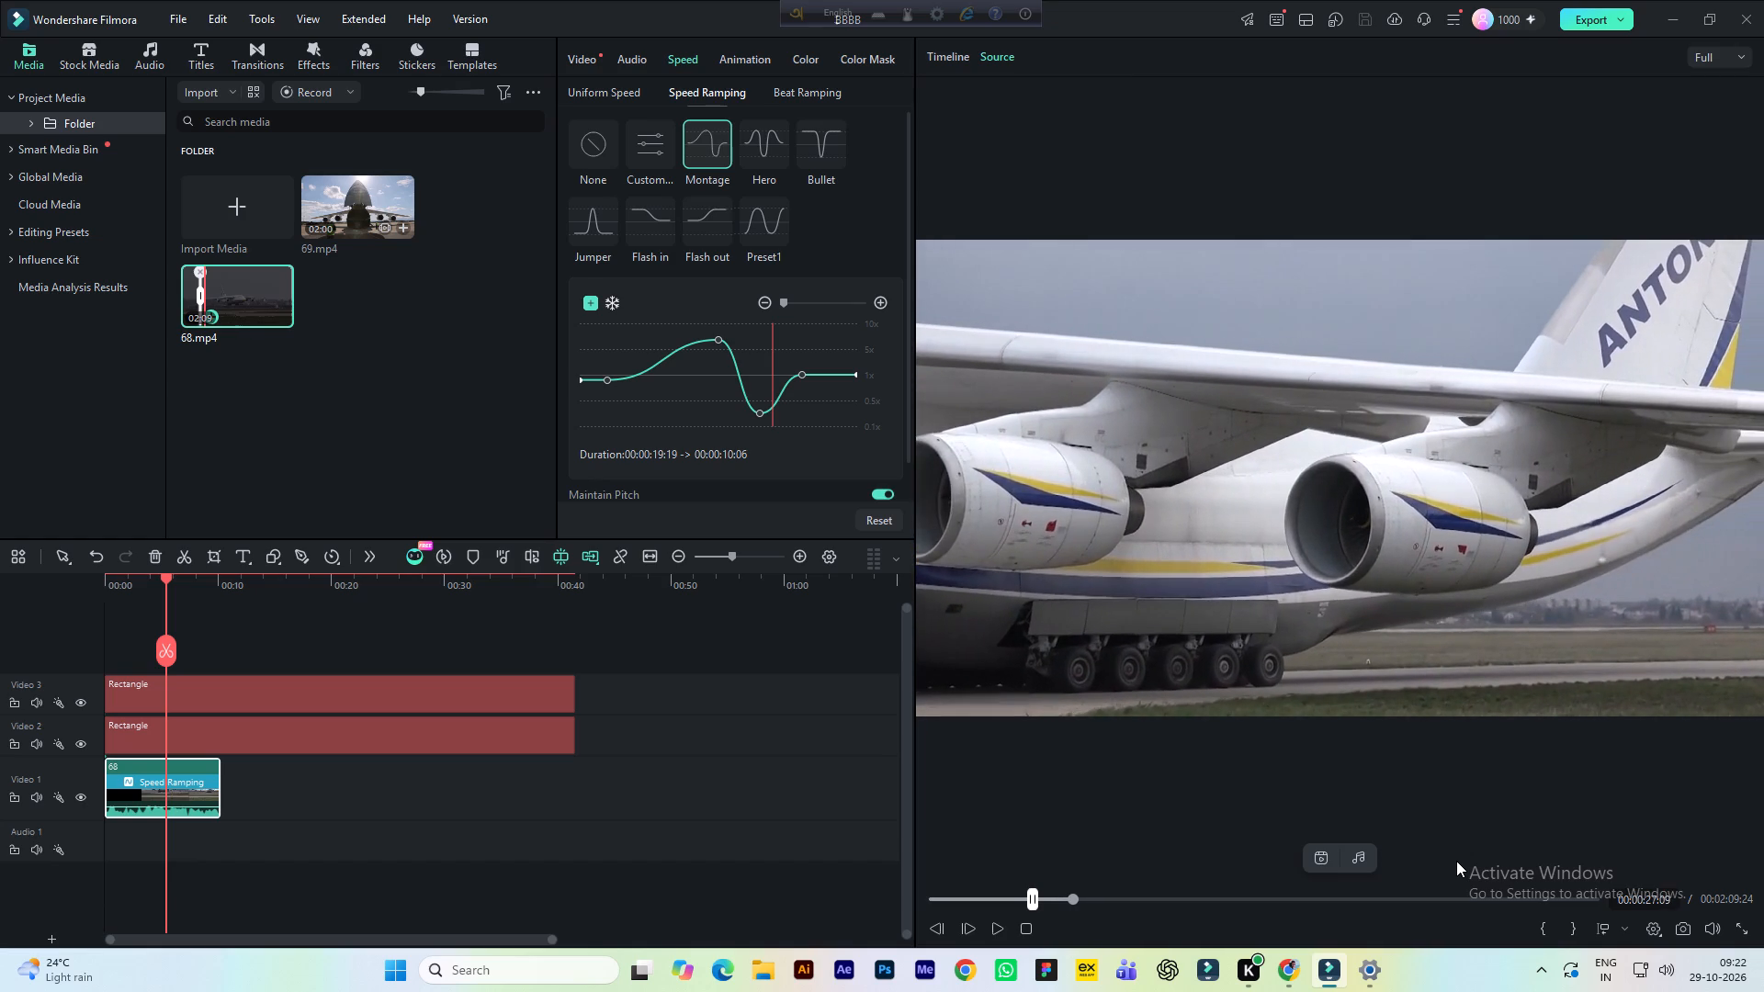
key(space)
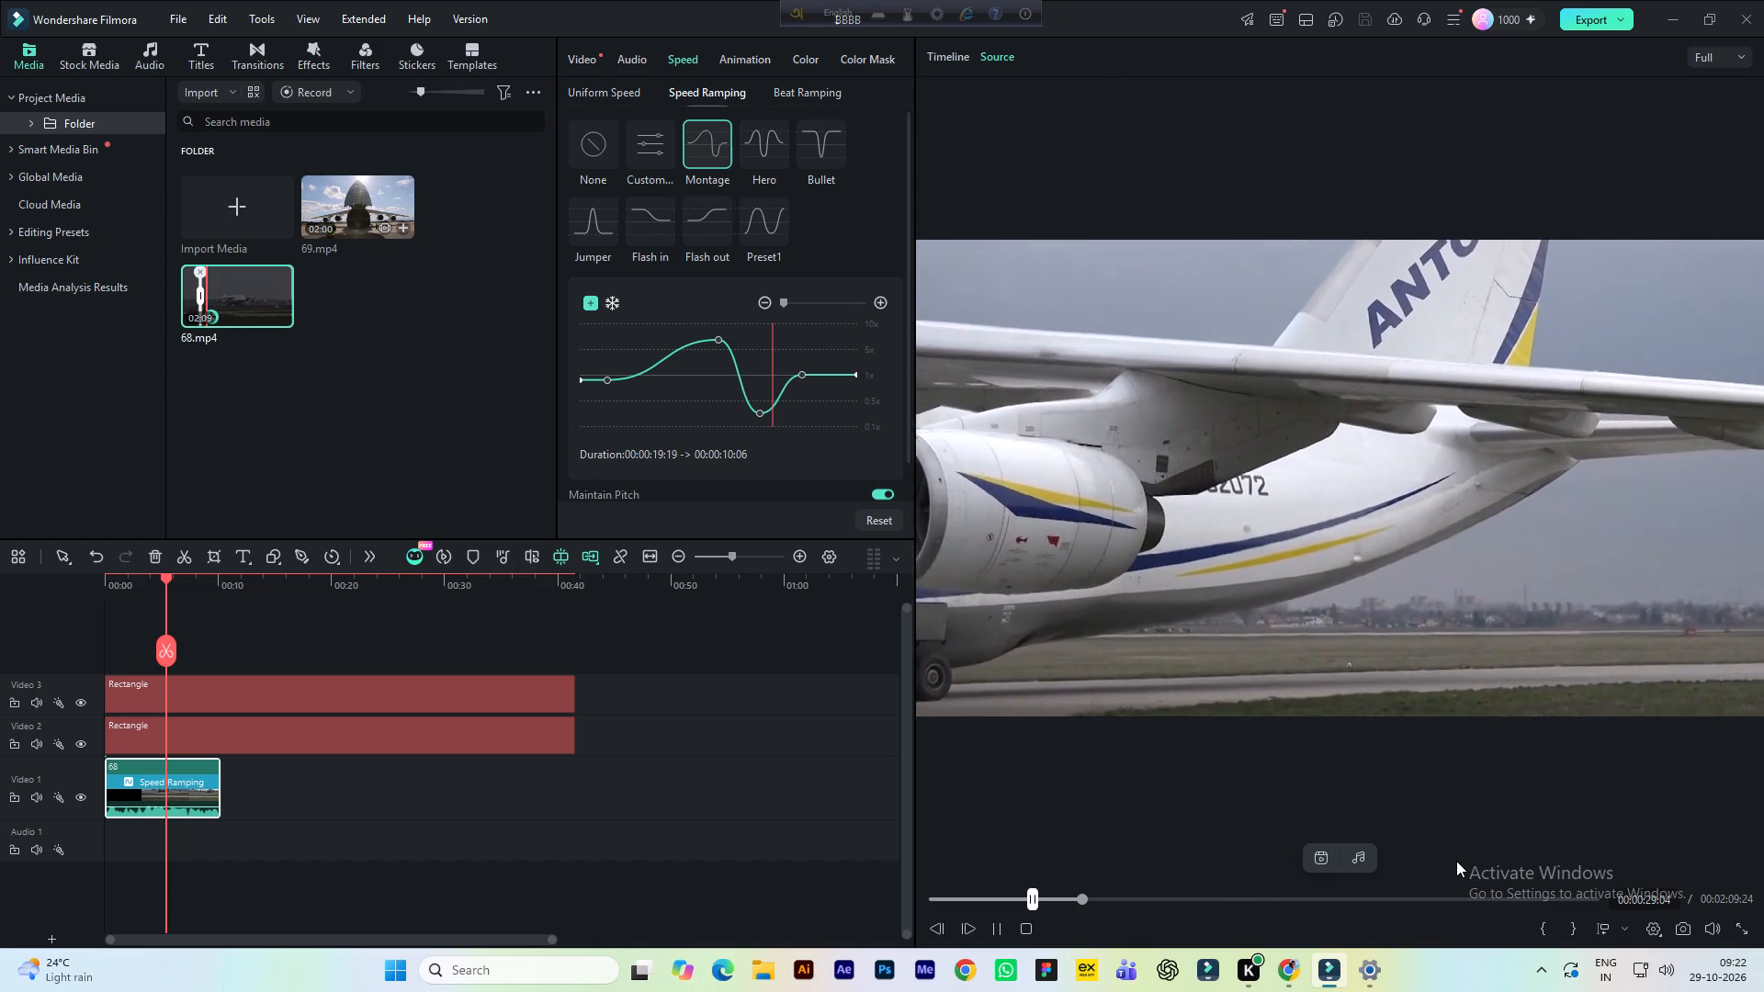
key(space)
key(space)
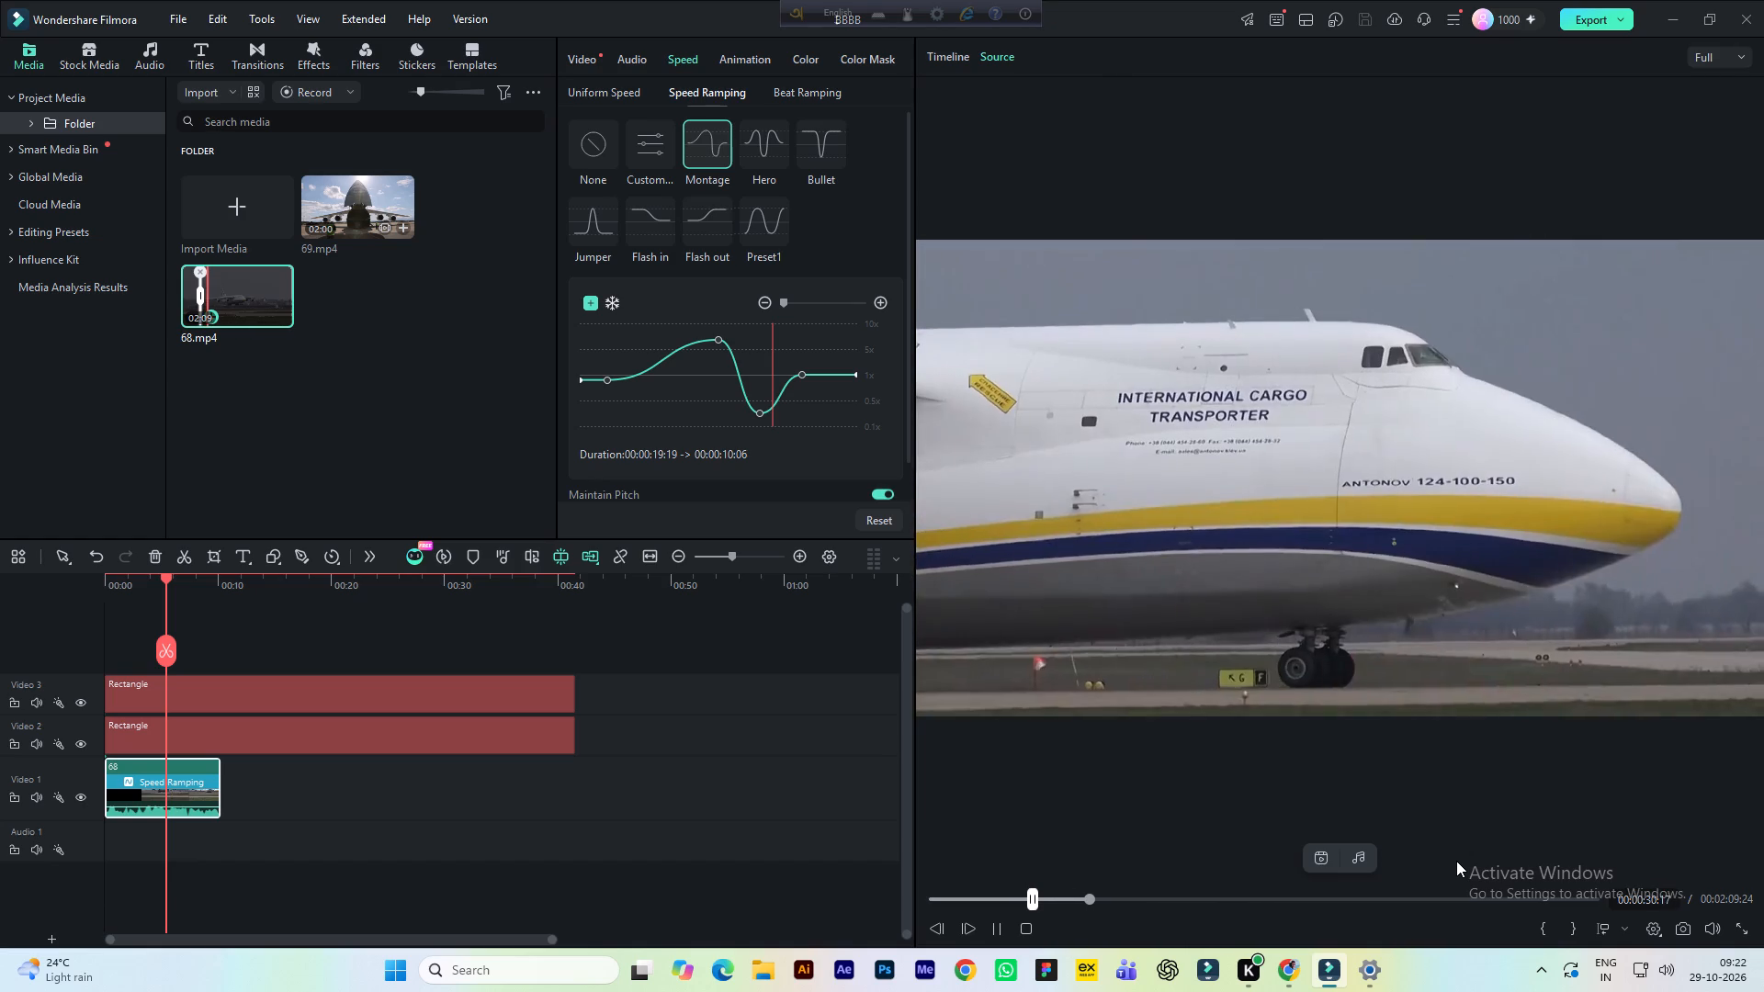
key(space)
key(space)
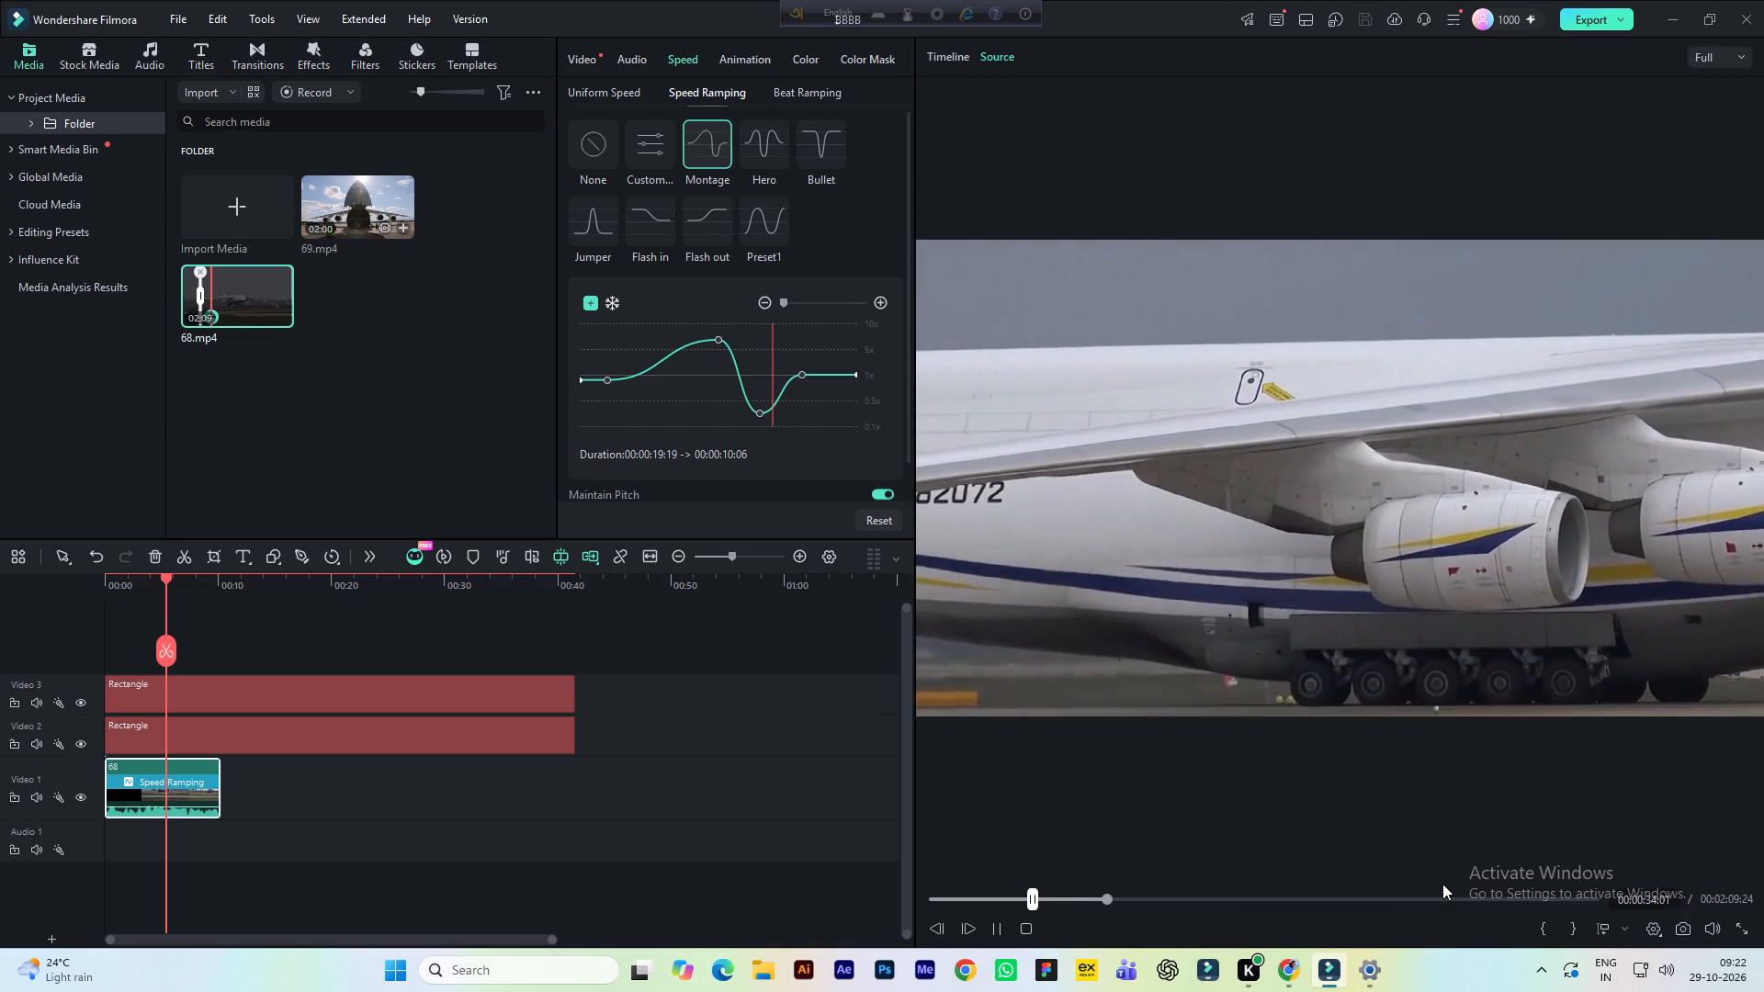
key(space)
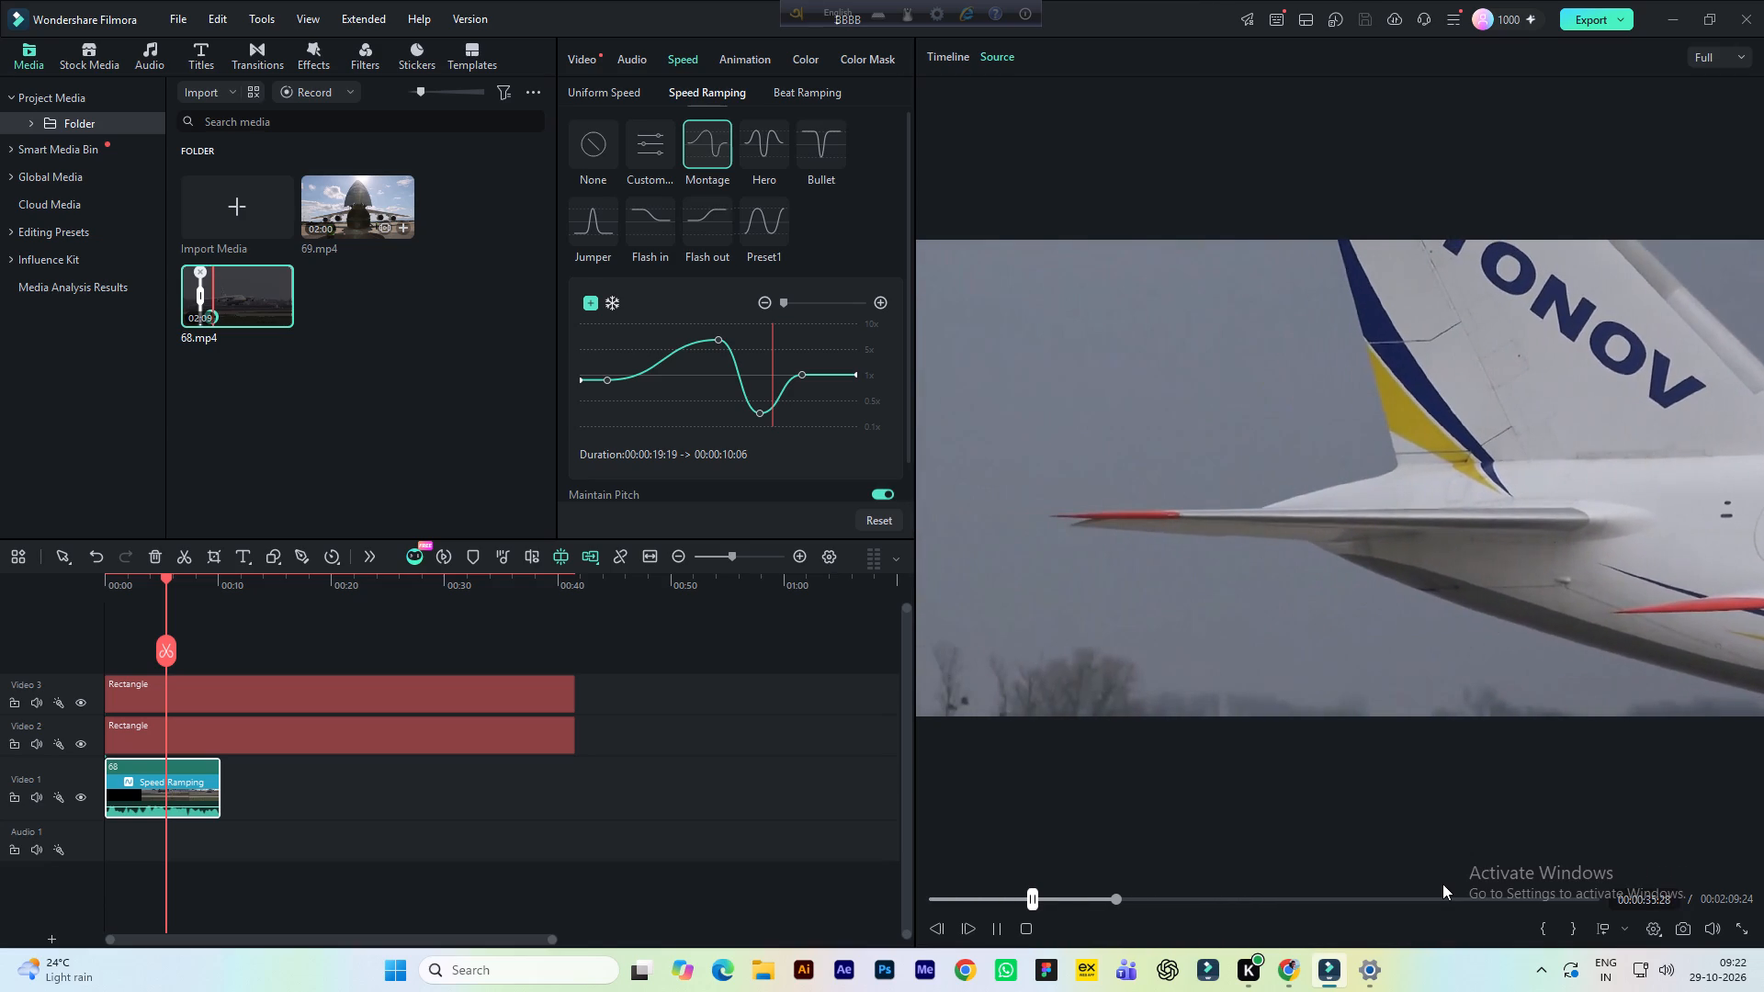
key(space)
key(space)
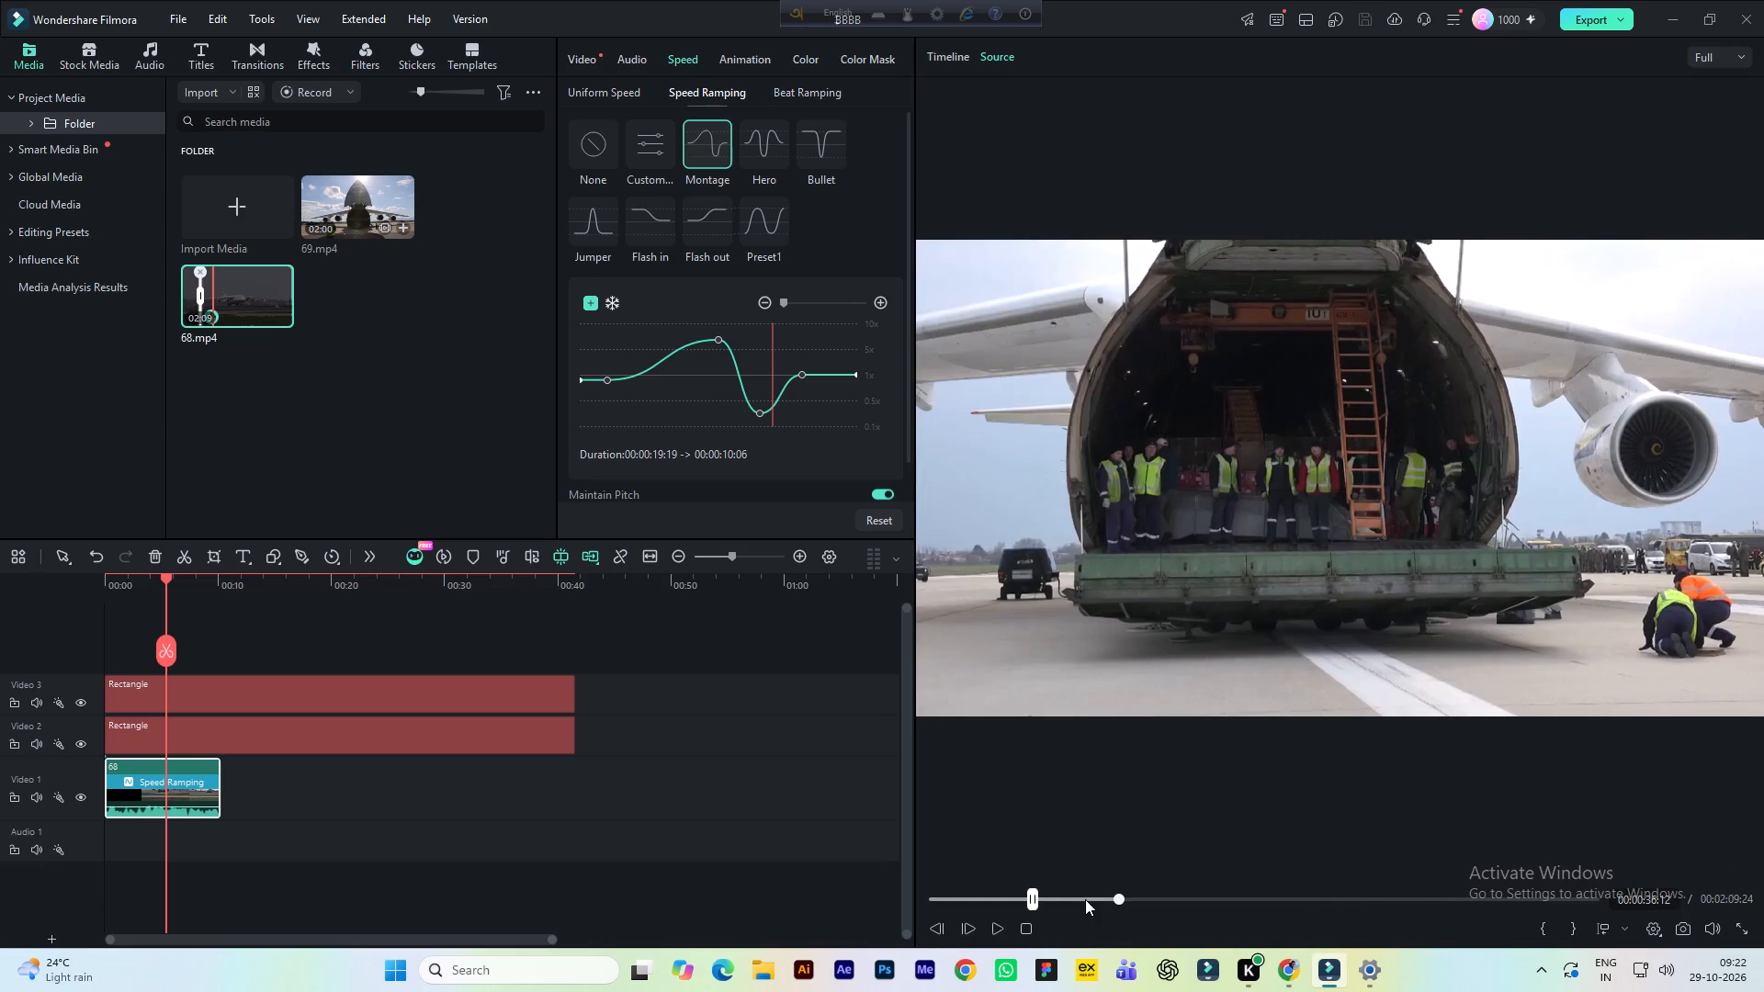
triple_click(932, 930)
click(932, 930)
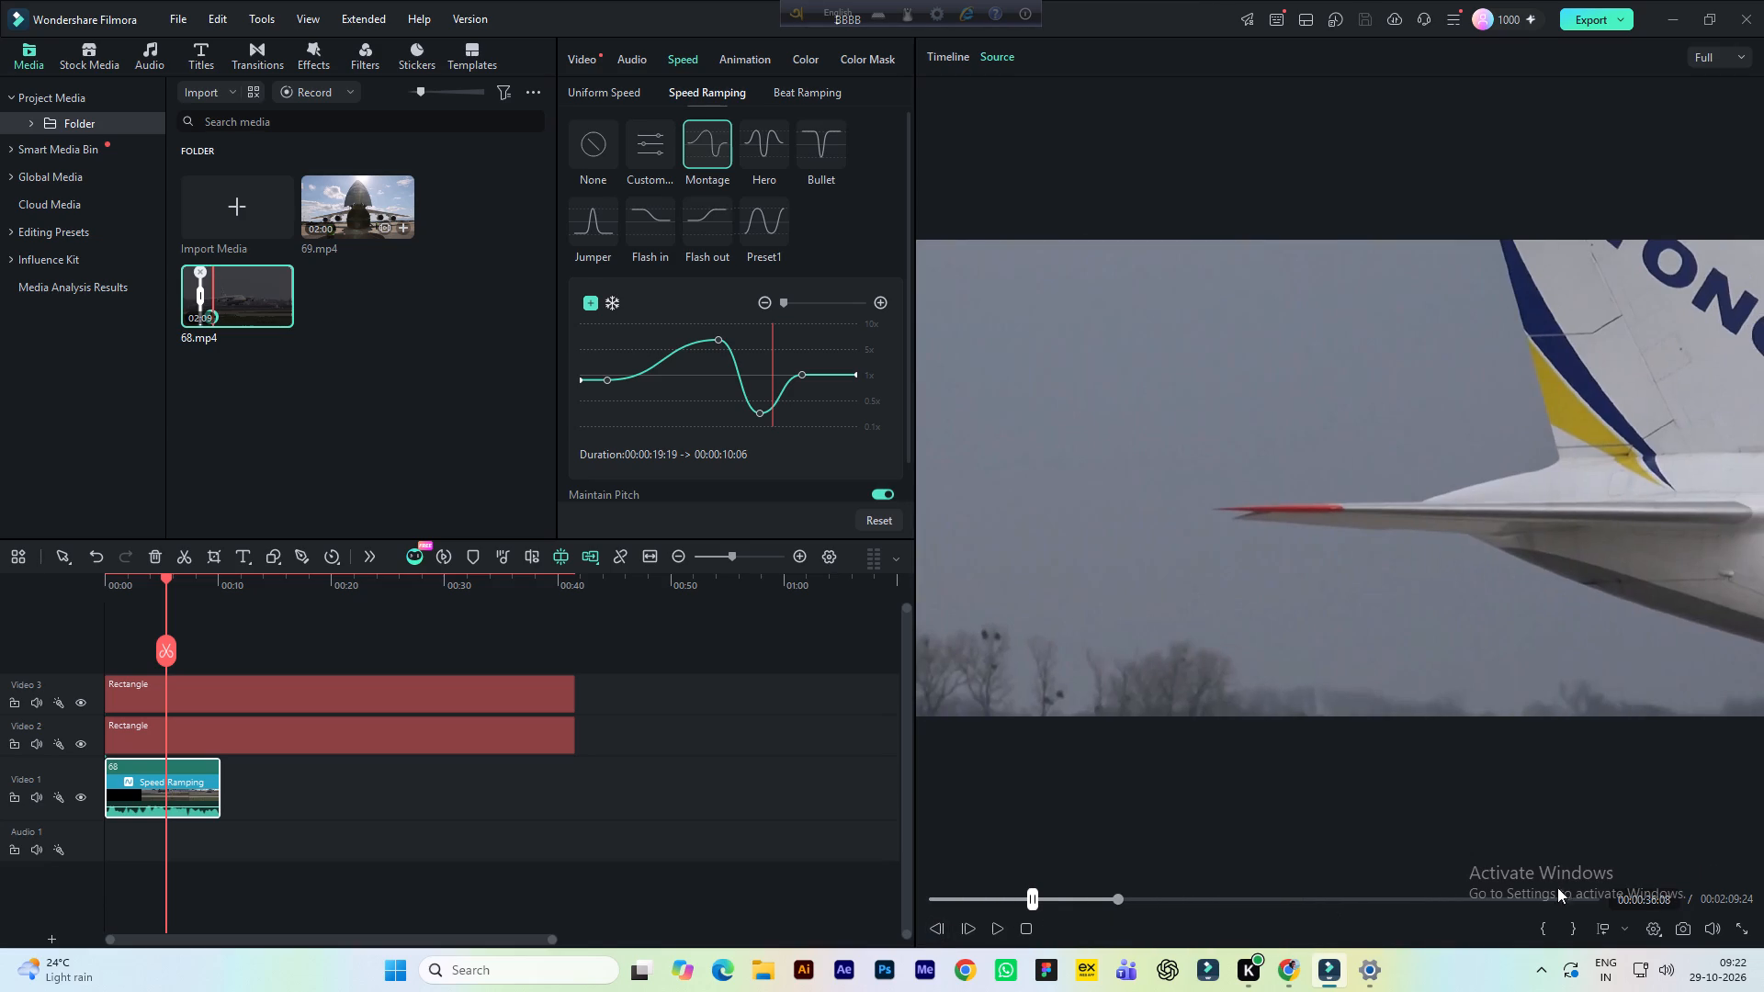
key(space)
key(space)
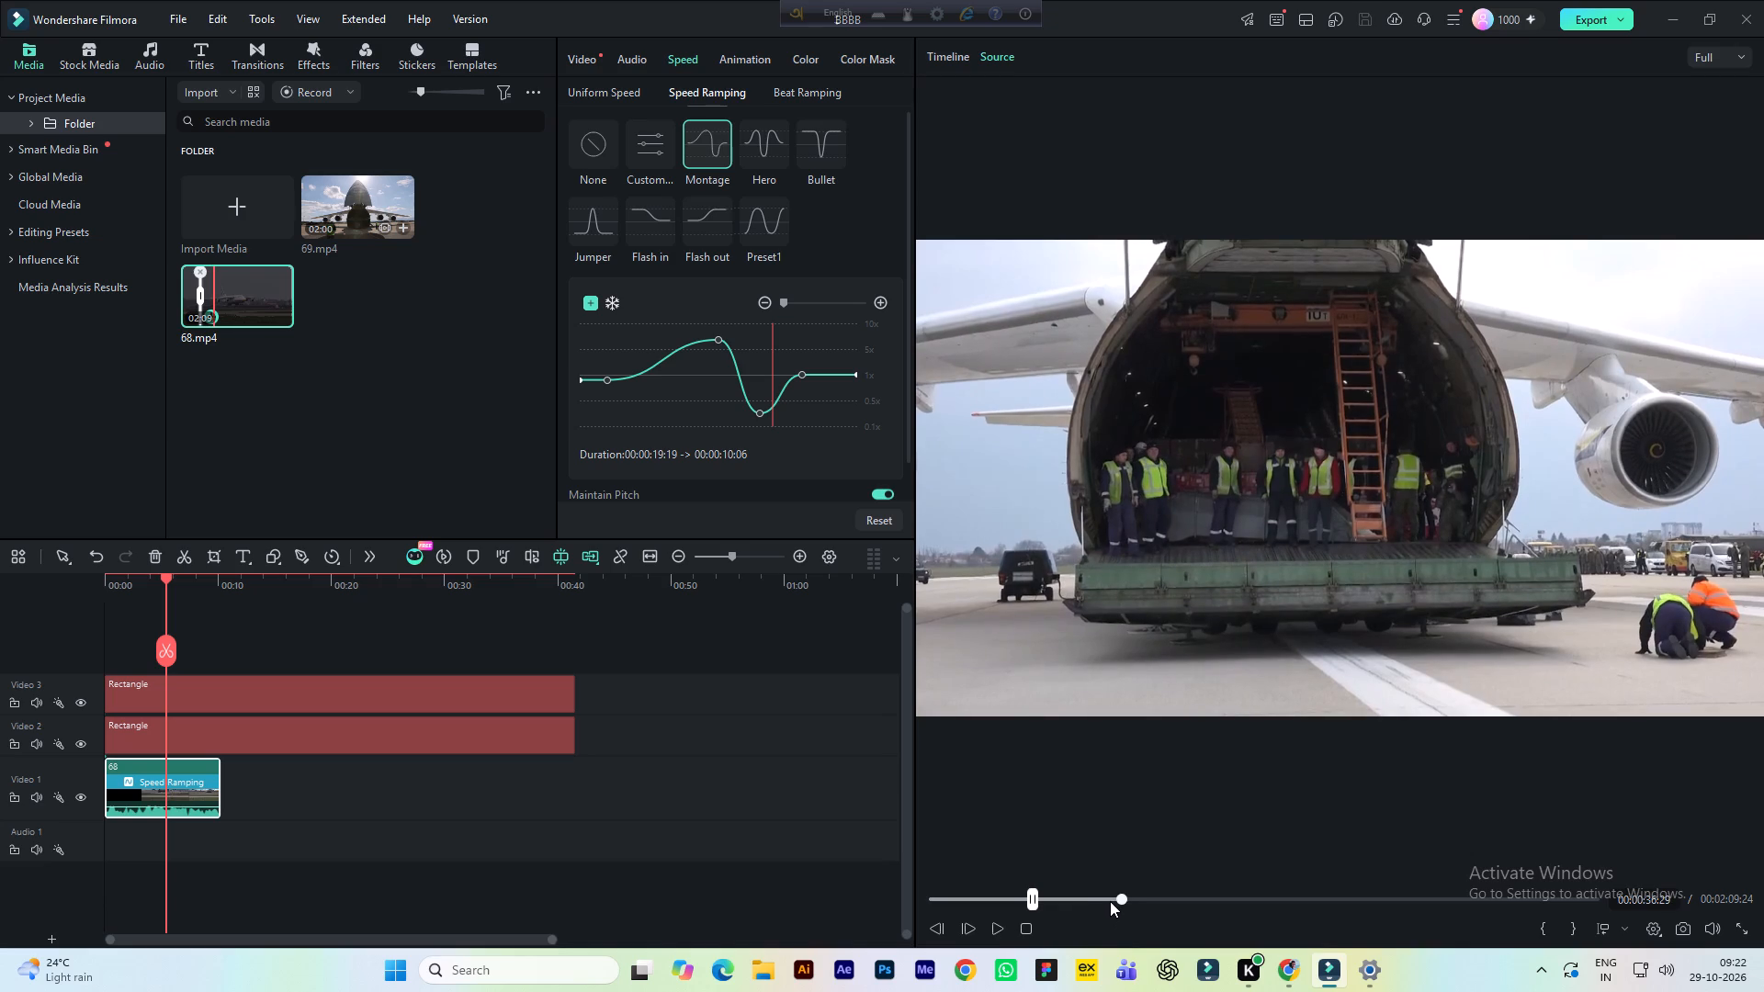
click(1110, 901)
key(space)
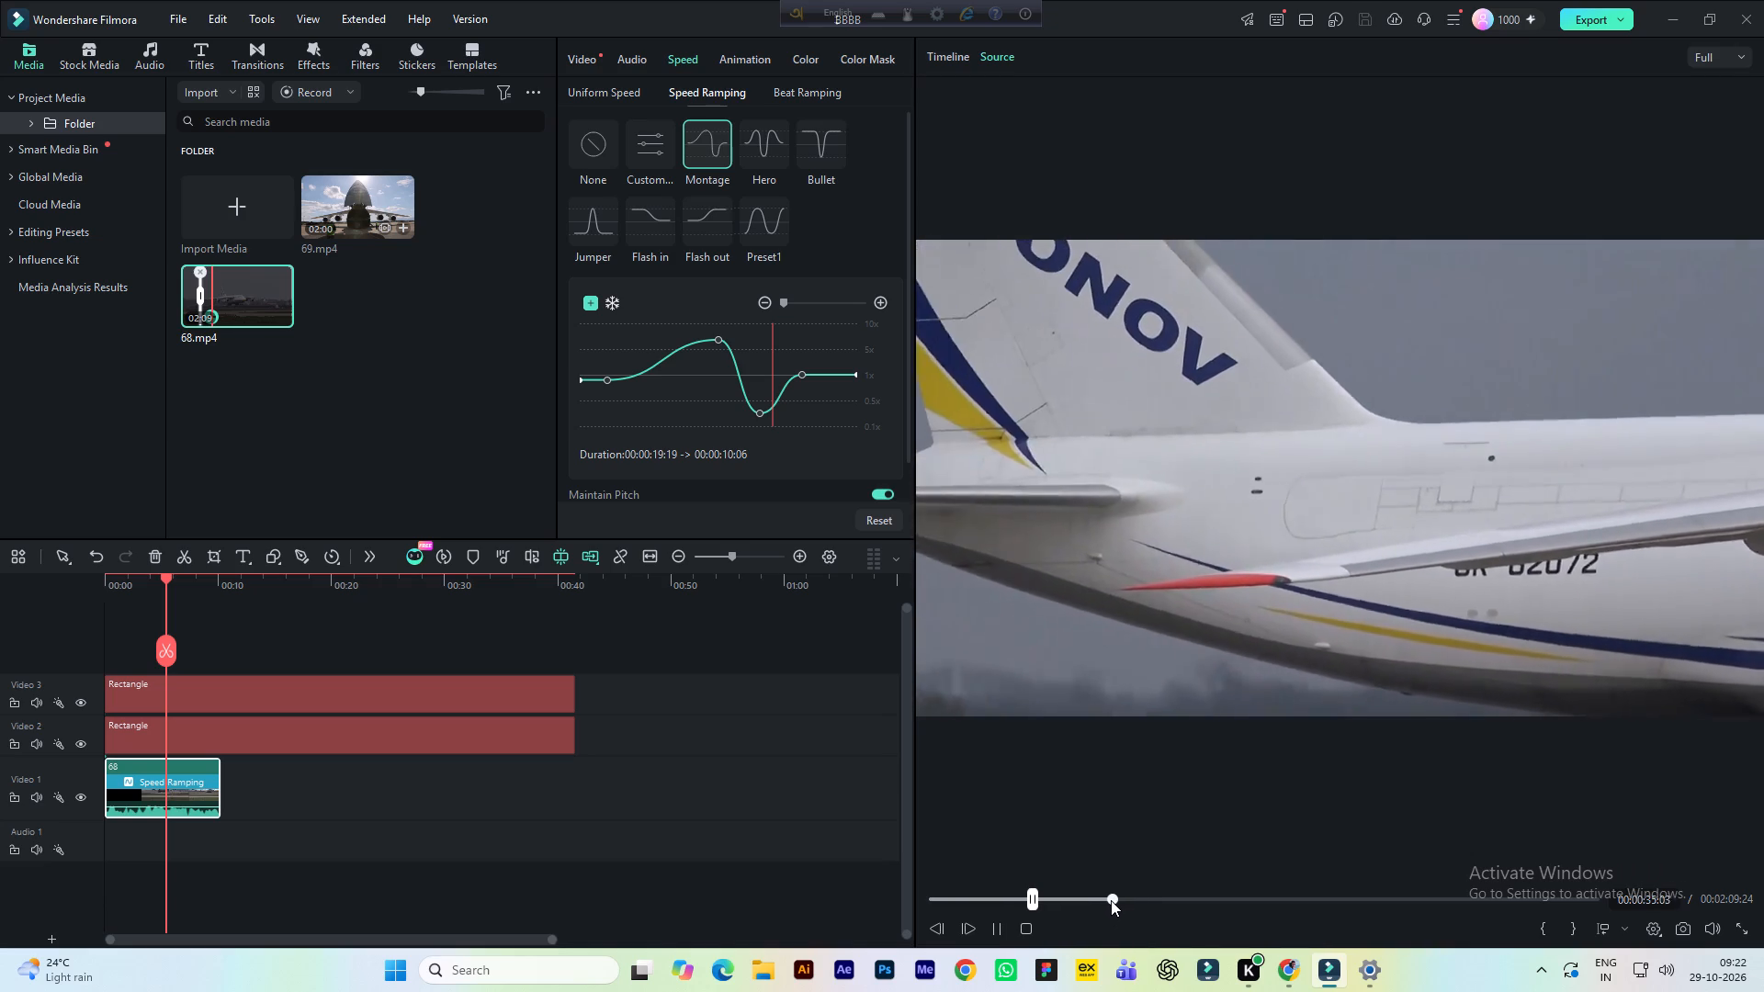
key(space)
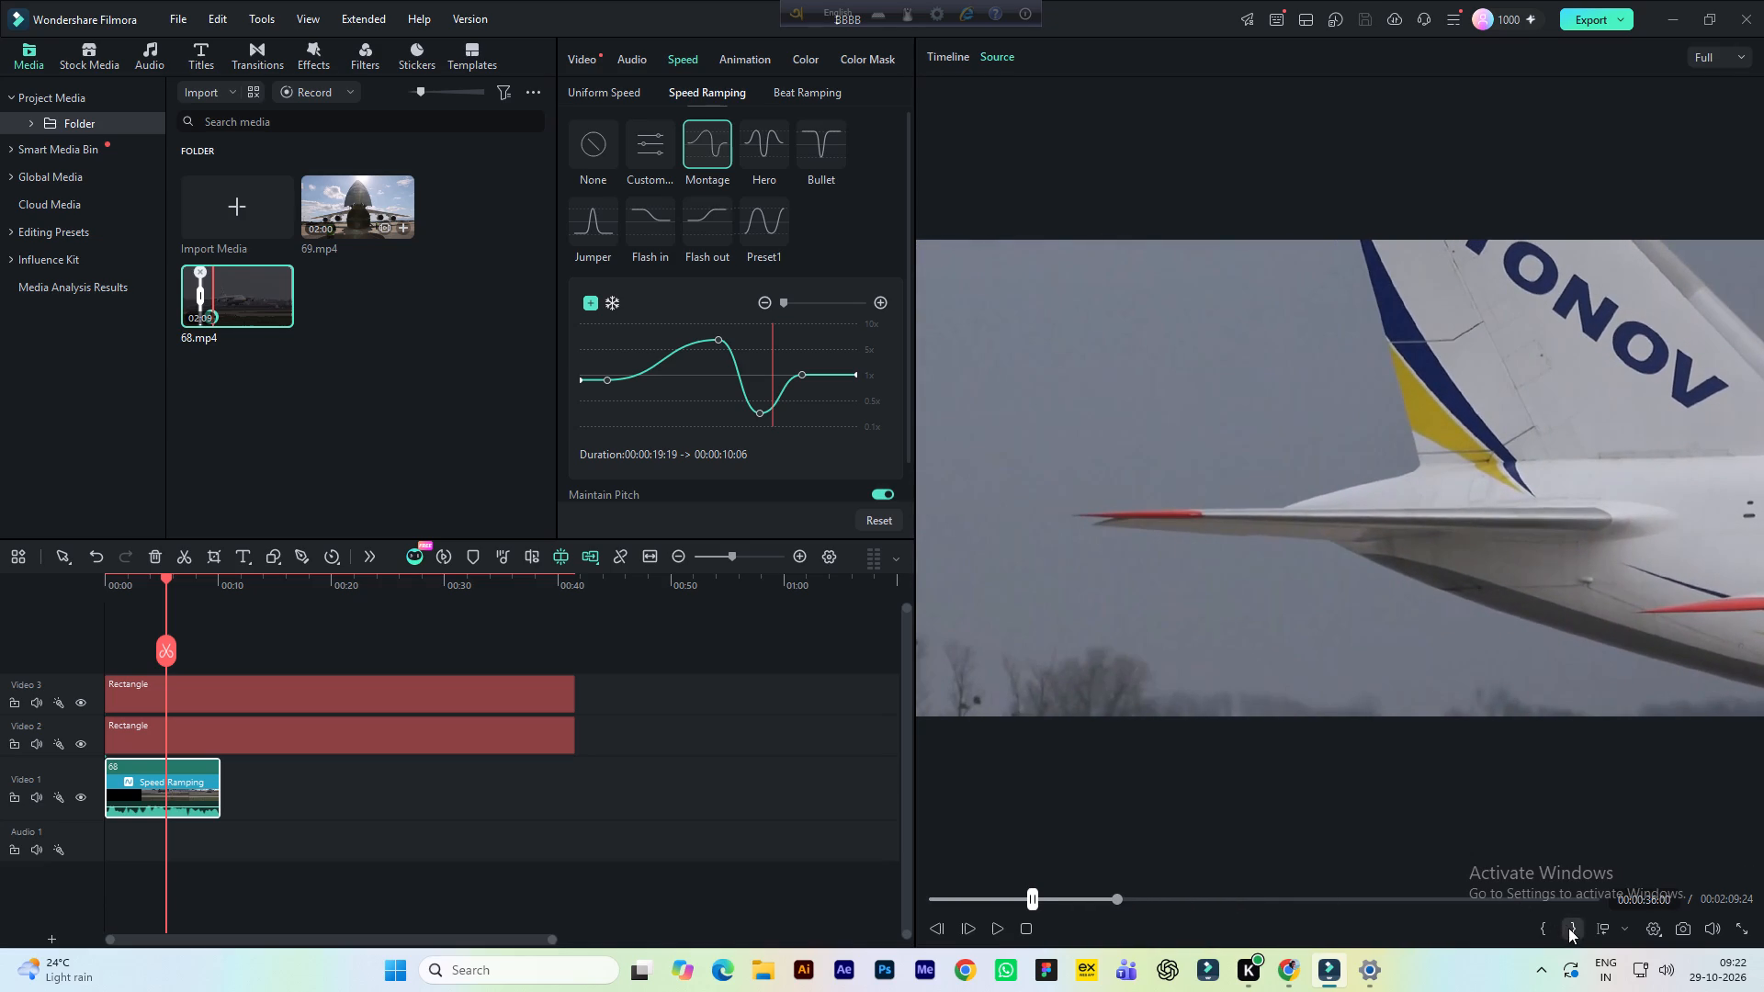
click(1568, 928)
Add the marked 68.mp4 segment to Video 1 directly after the first clip, keeping the 1080x1920 25fps project settings, and save the project.
drag(1340, 598, 412, 791)
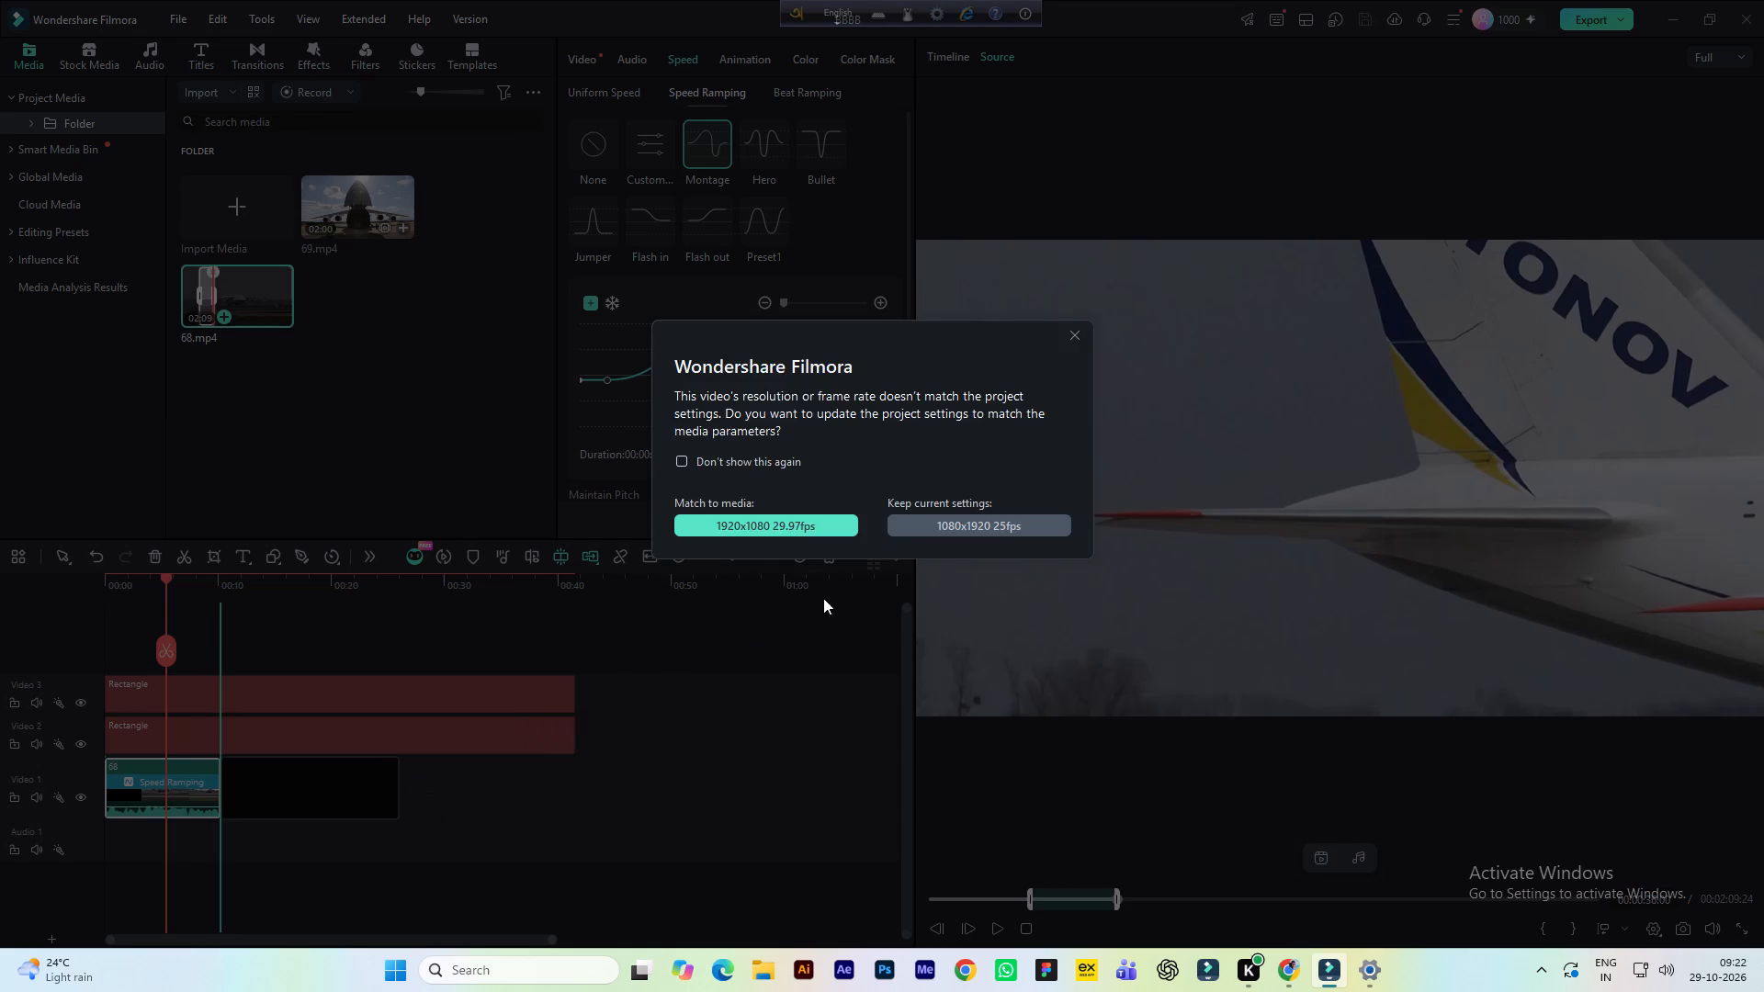
click(955, 526)
key(space)
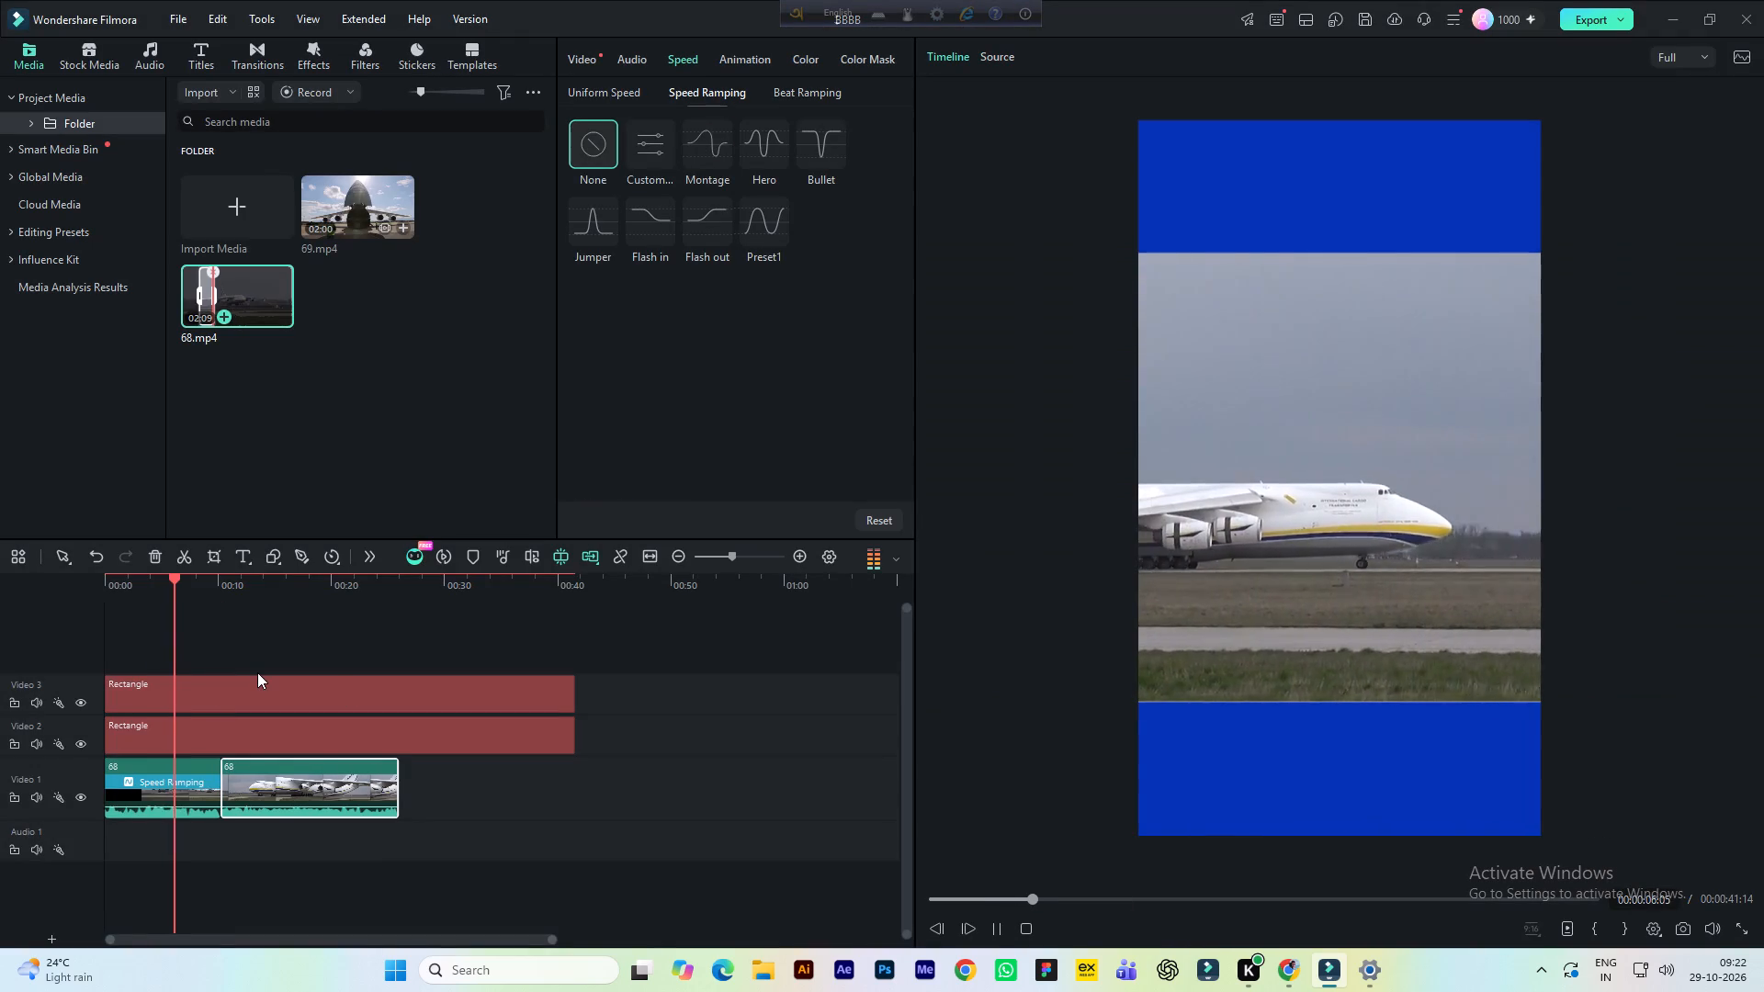
key(space)
key(ctrl+s)
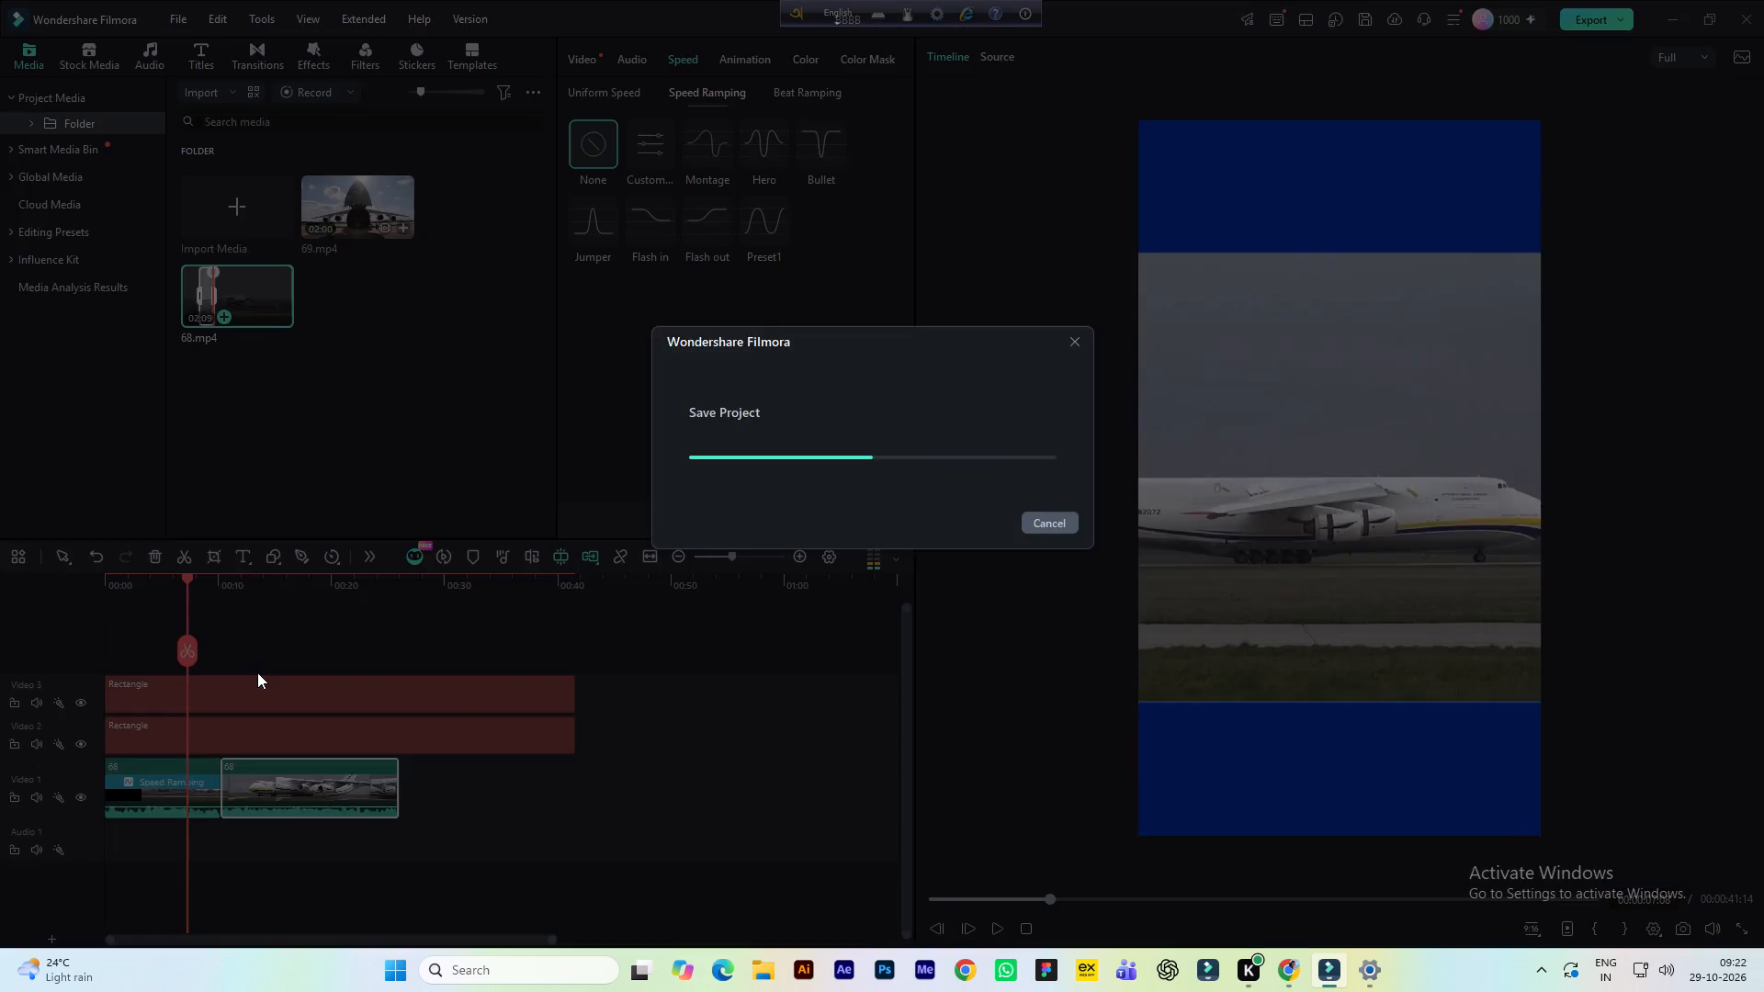
Play the sequence across the join into the newly added segment to check its framing between the blue covers.
key(space)
key(space)
key(space)
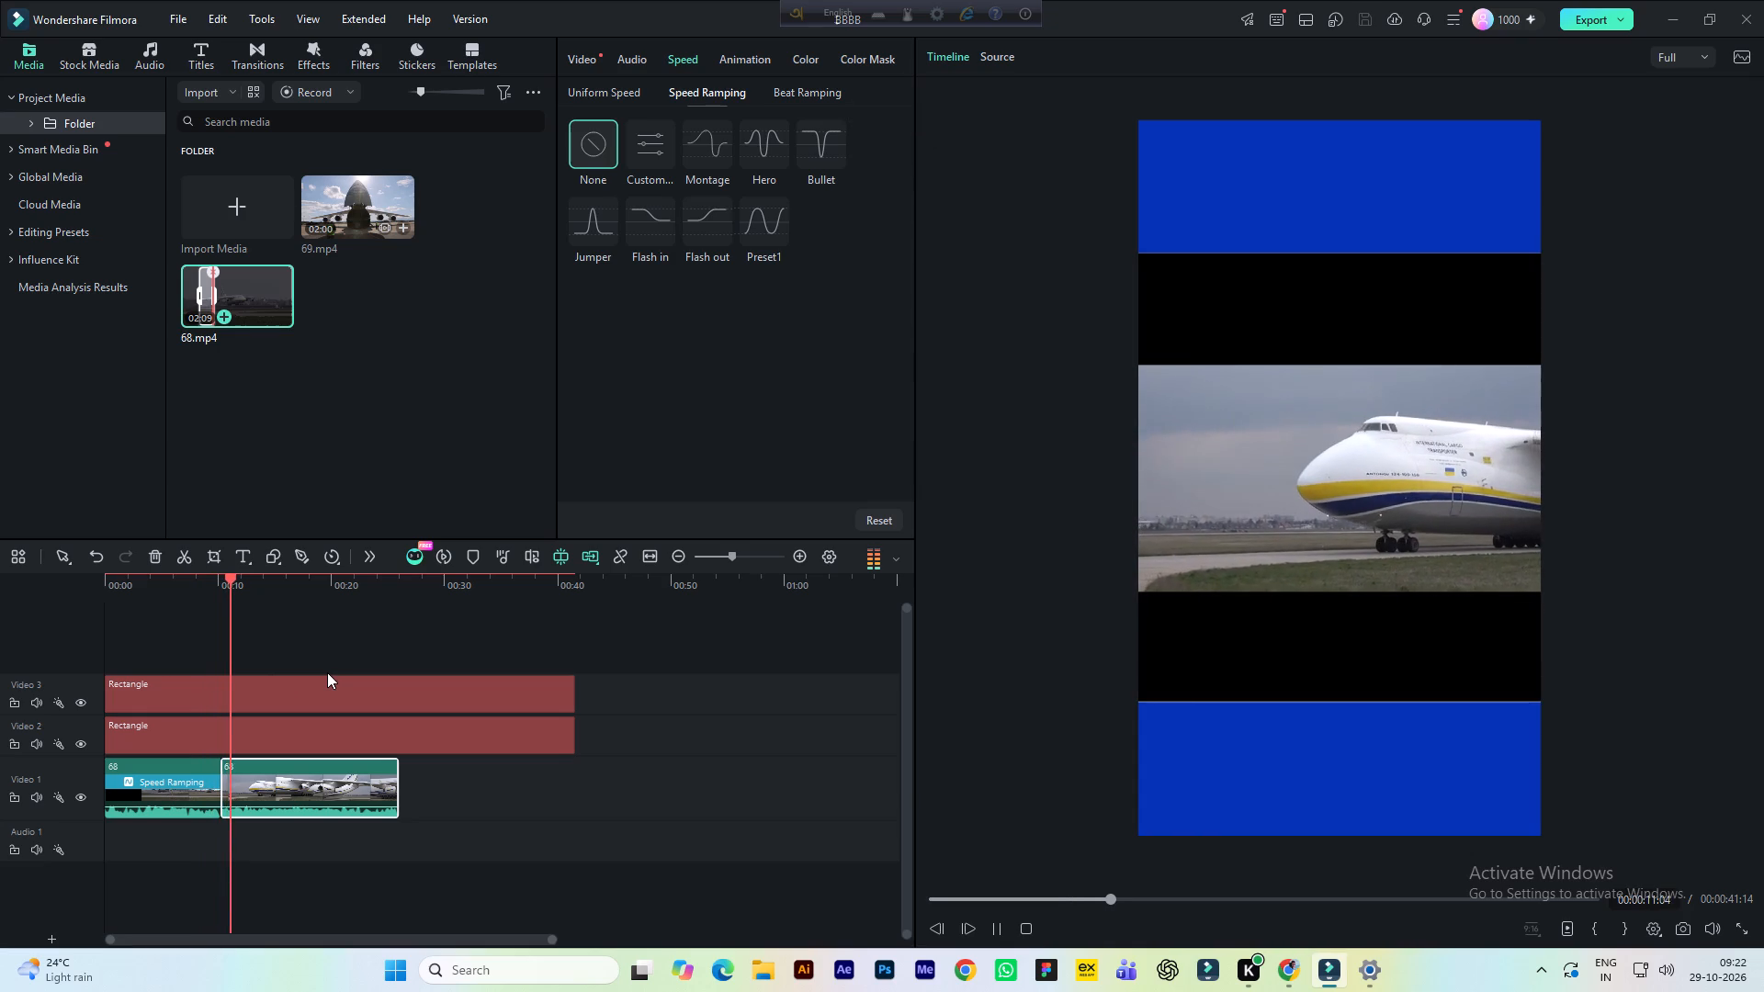
key(space)
Replay the sequence from the end of the first clip into the second to examine the second clip's framing between the blue covers.
click(322, 771)
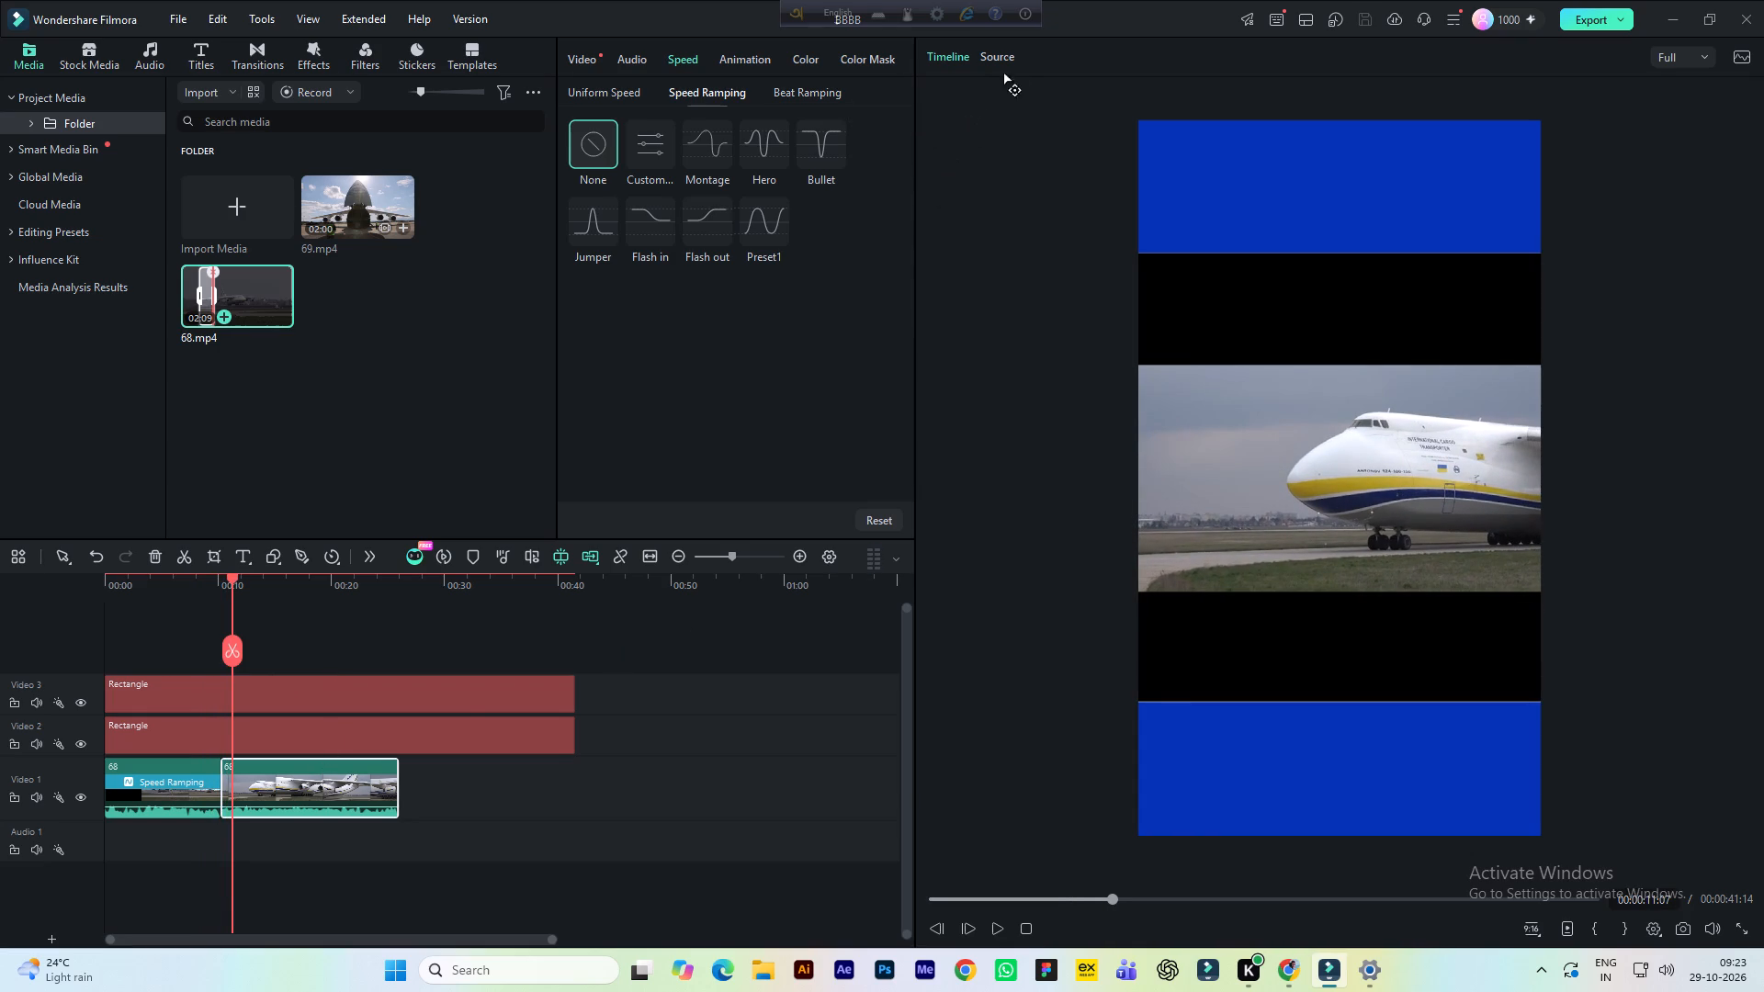
click(1004, 60)
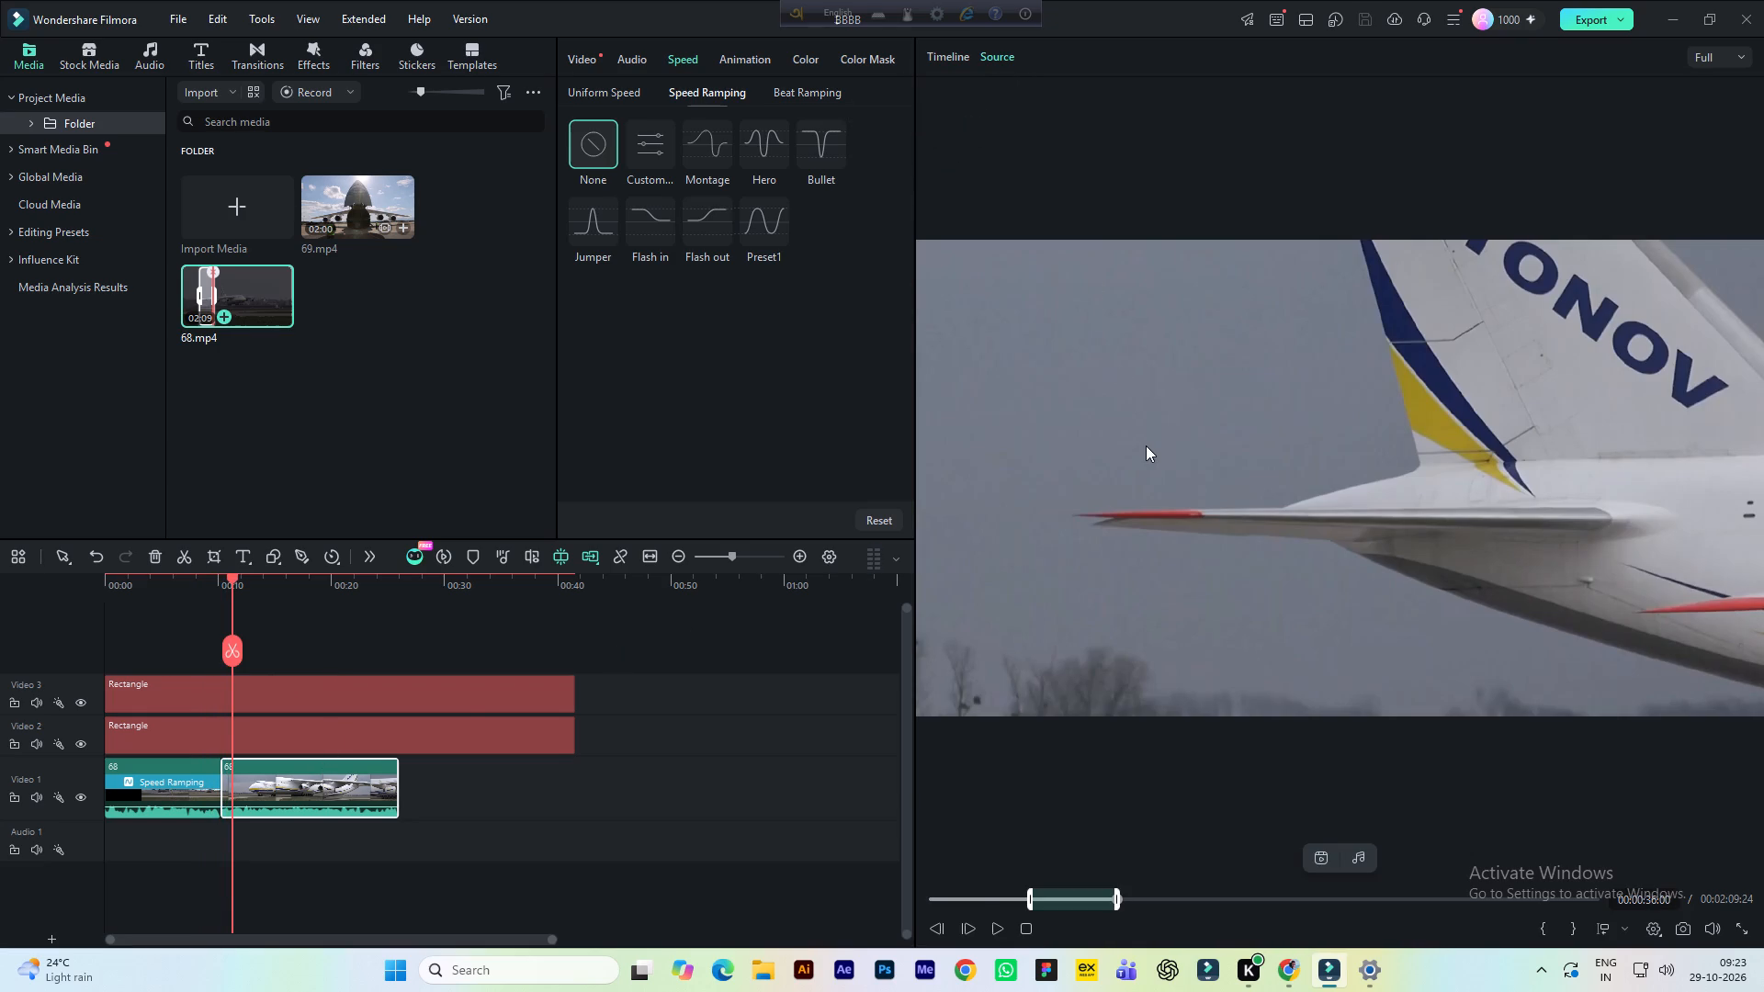
key(space)
key(space)
click(582, 63)
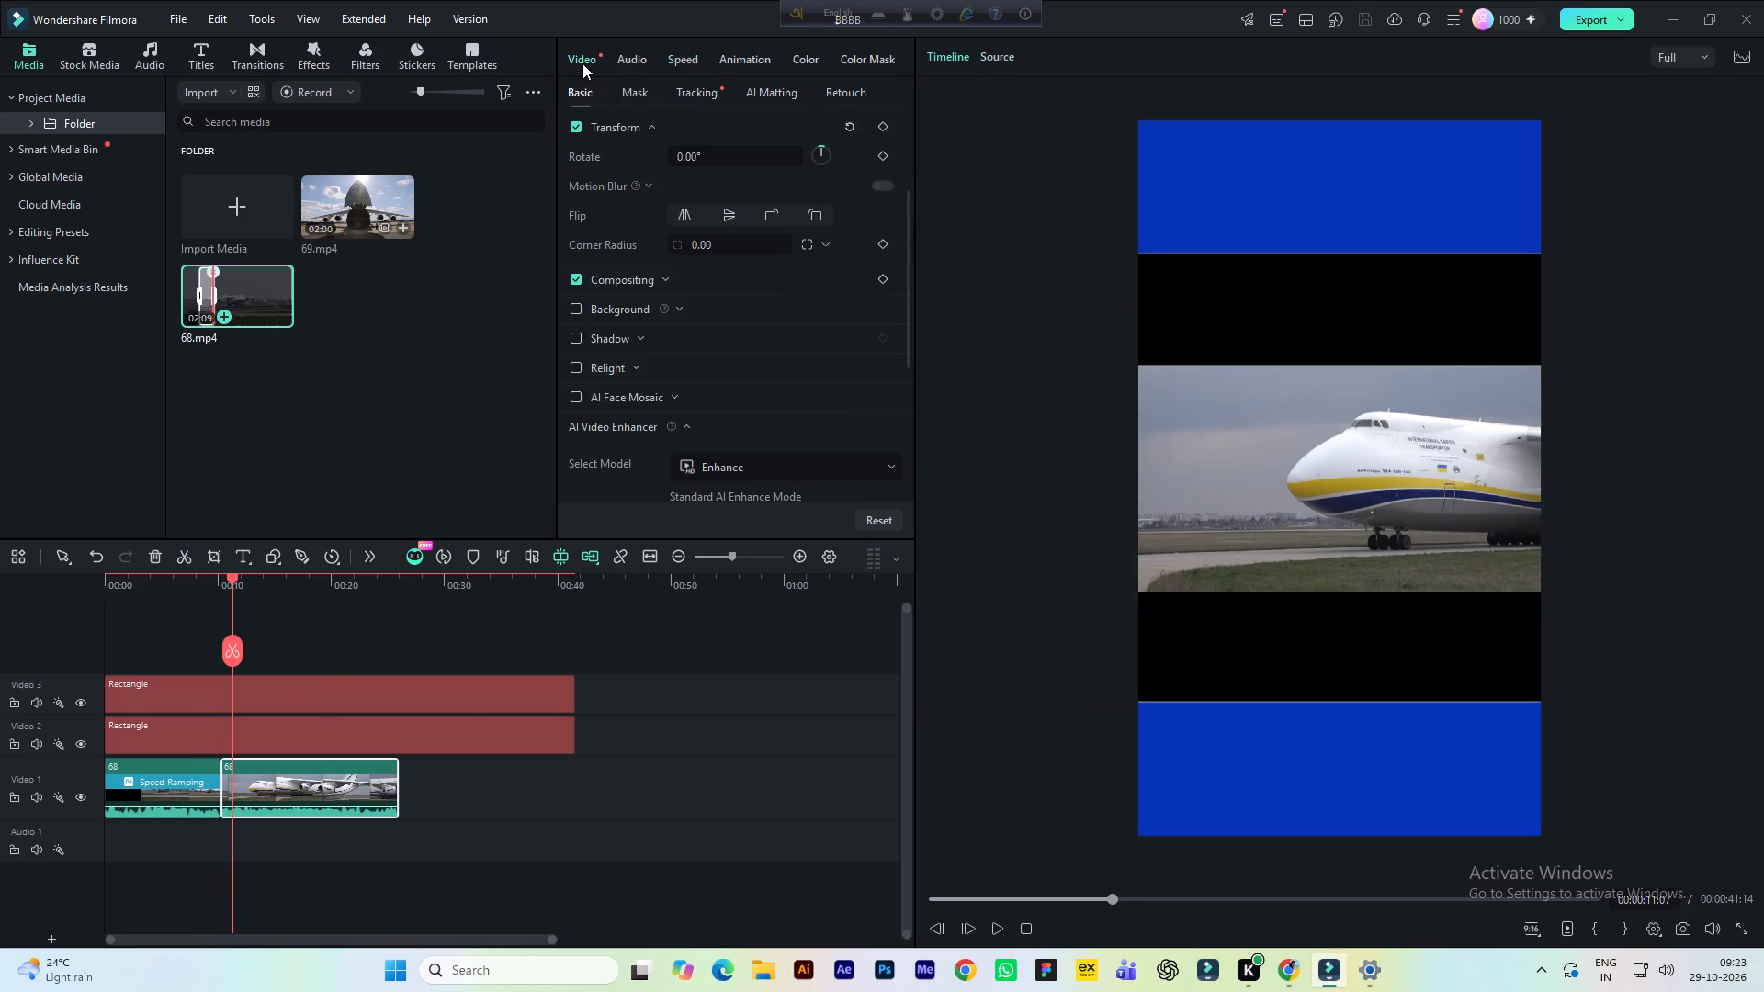
click(205, 579)
key(space)
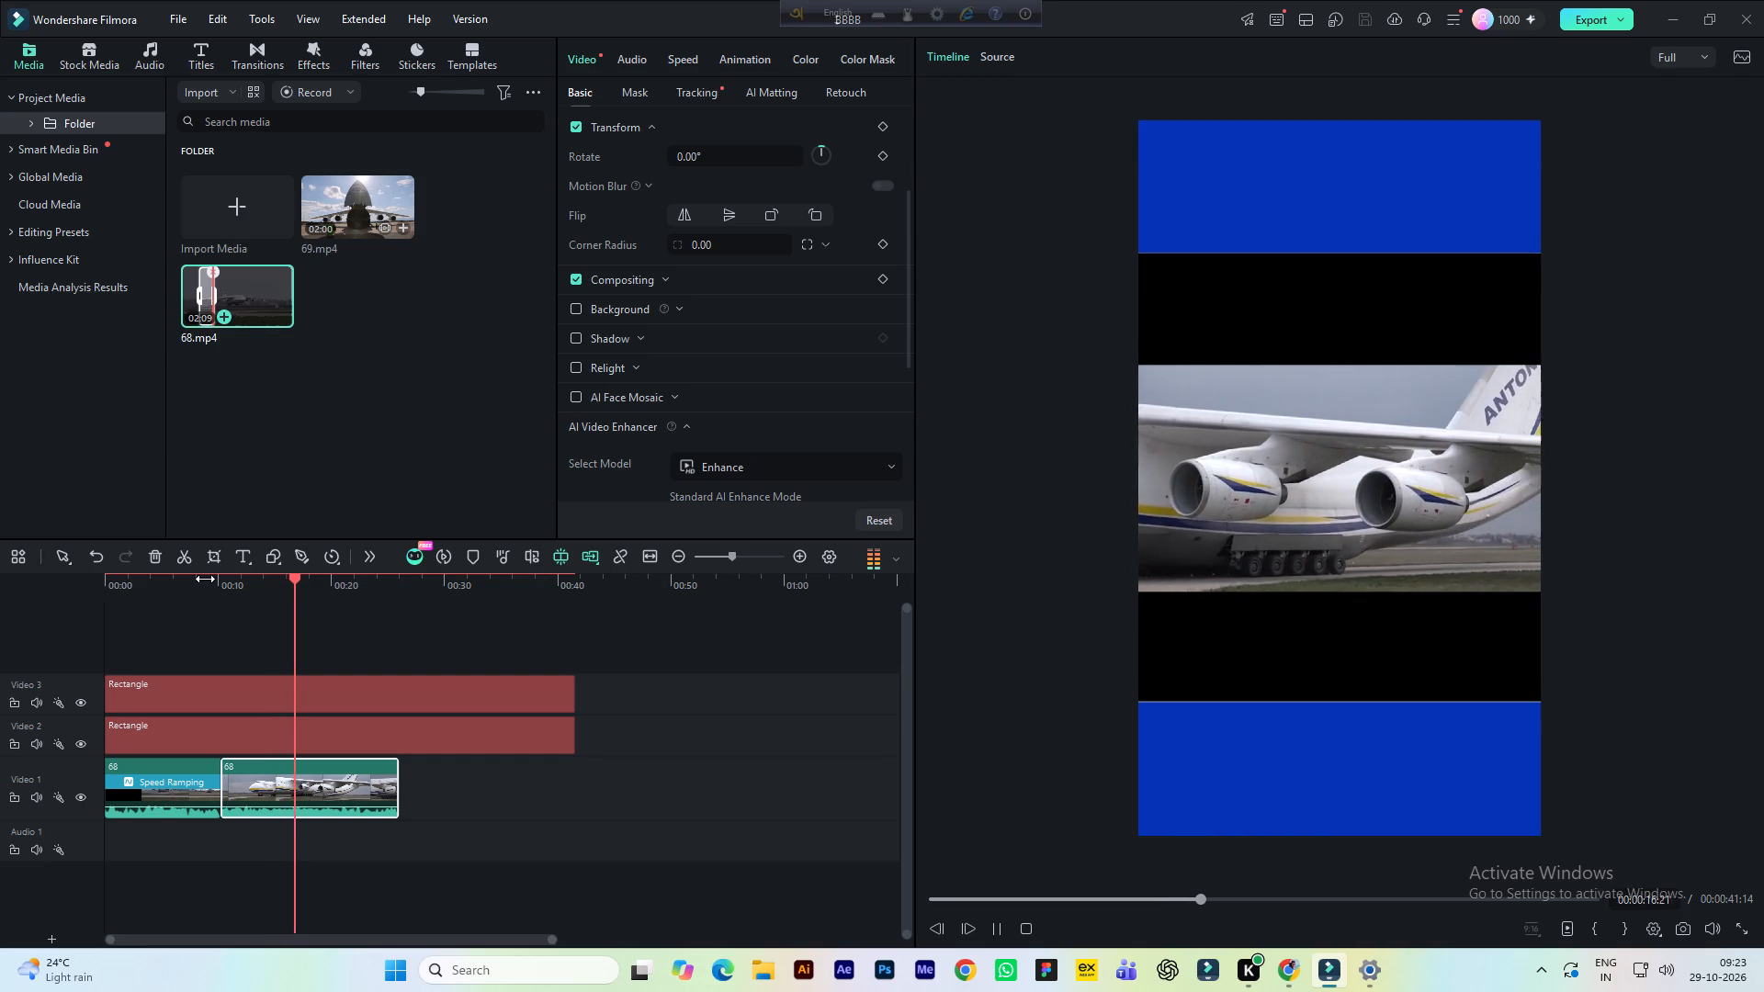
key(space)
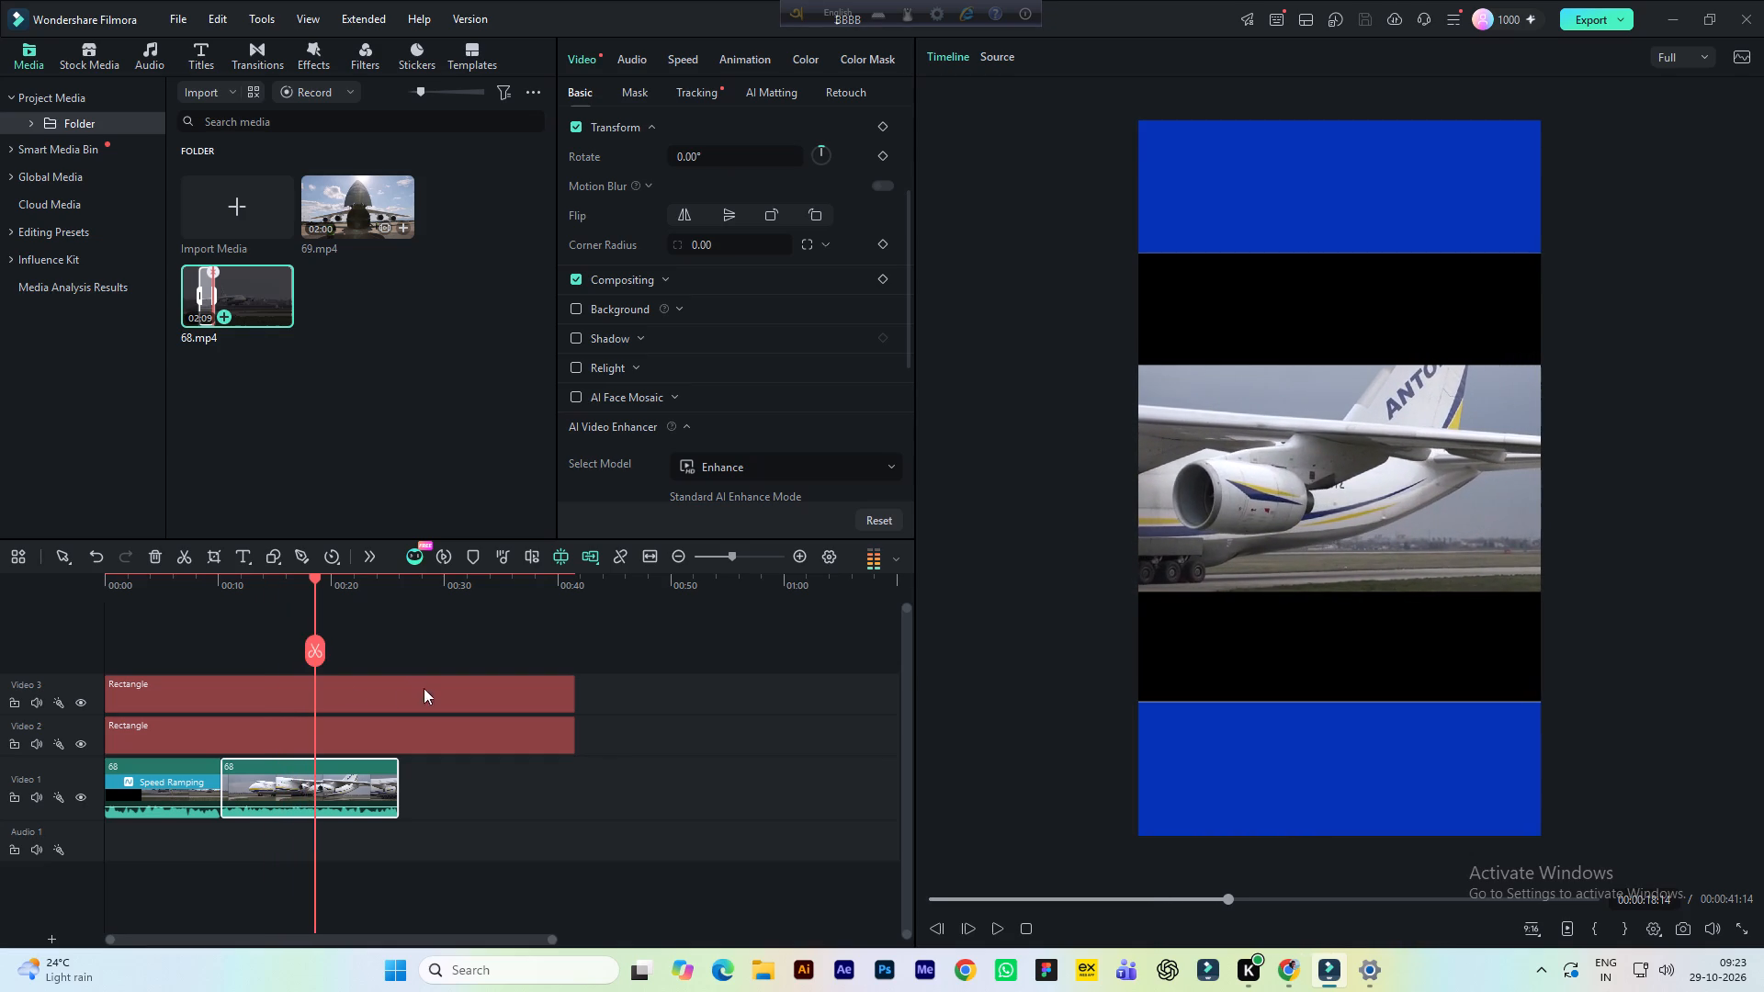
click(186, 578)
key(space)
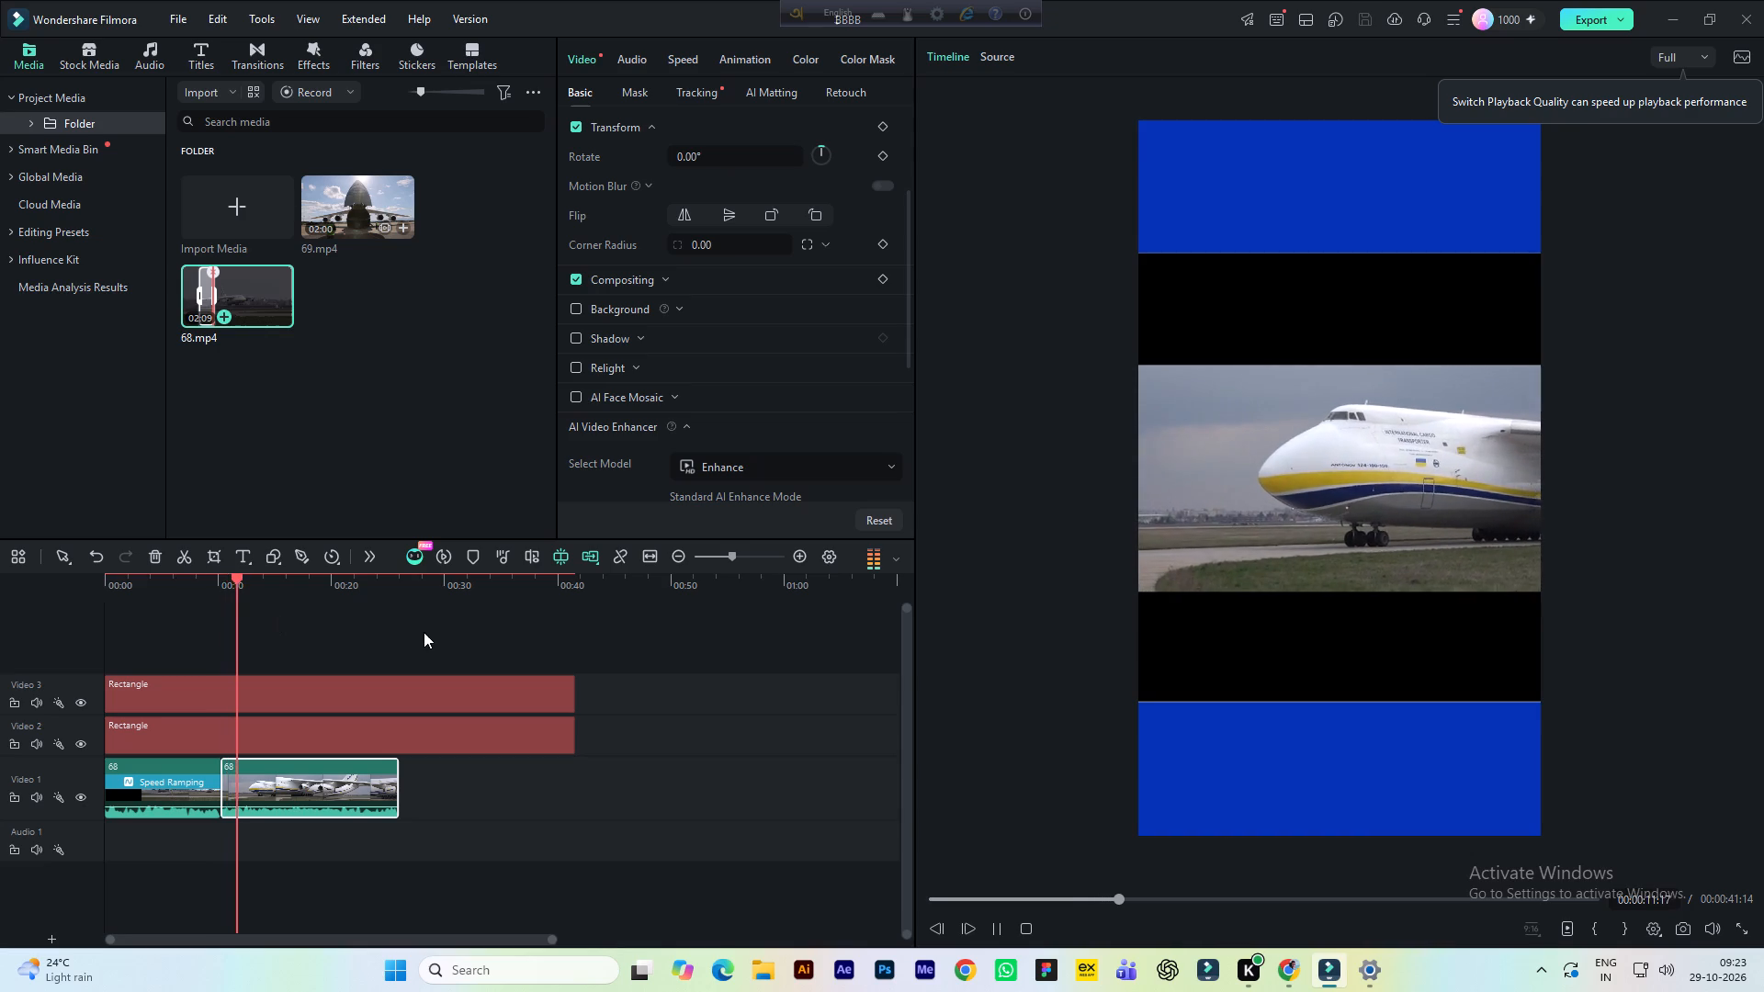
key(space)
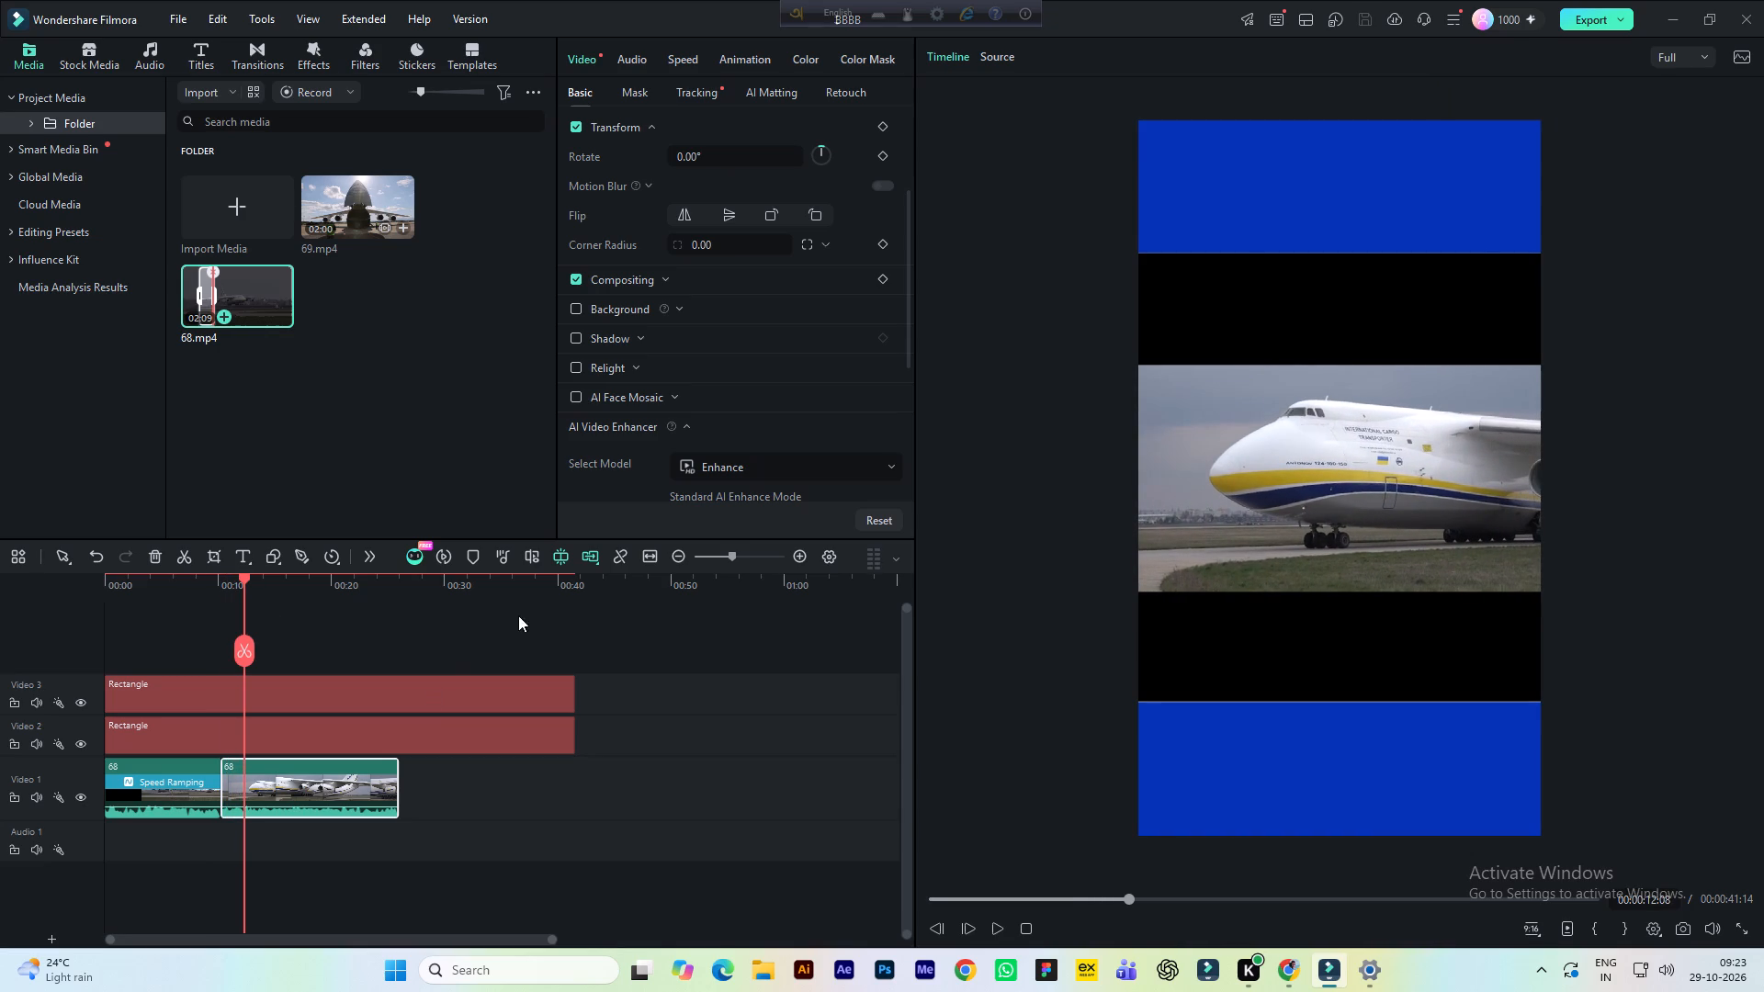
click(1703, 56)
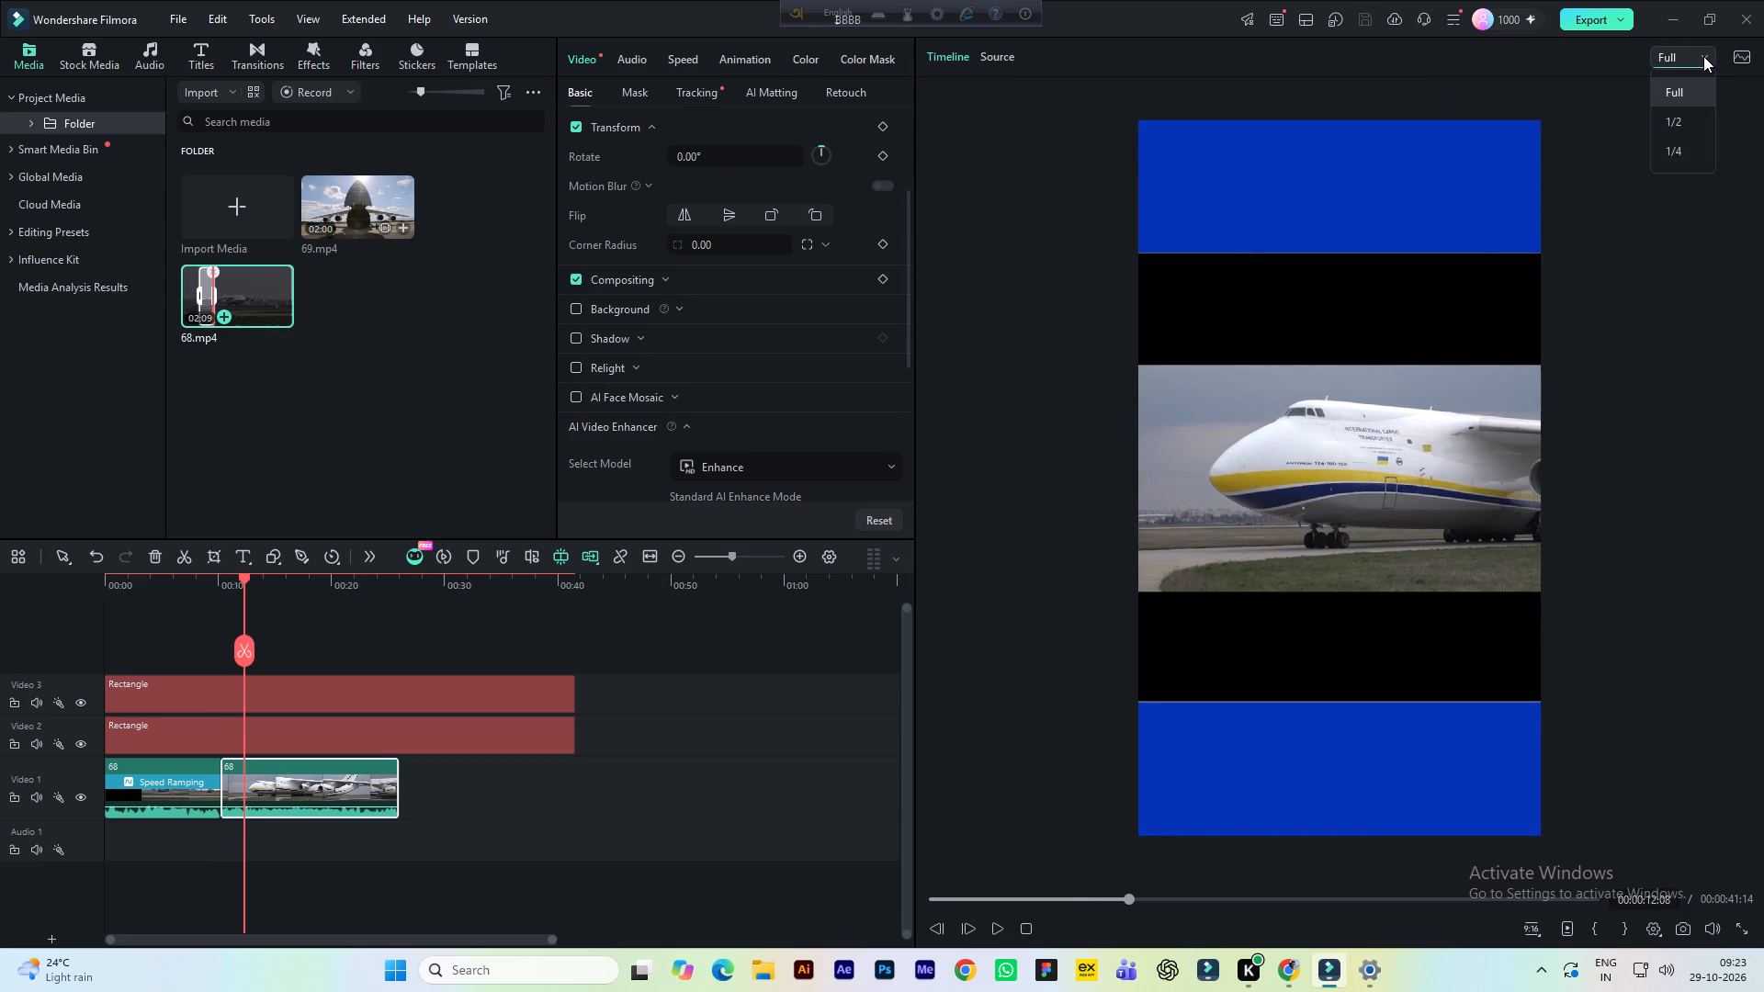
click(1702, 56)
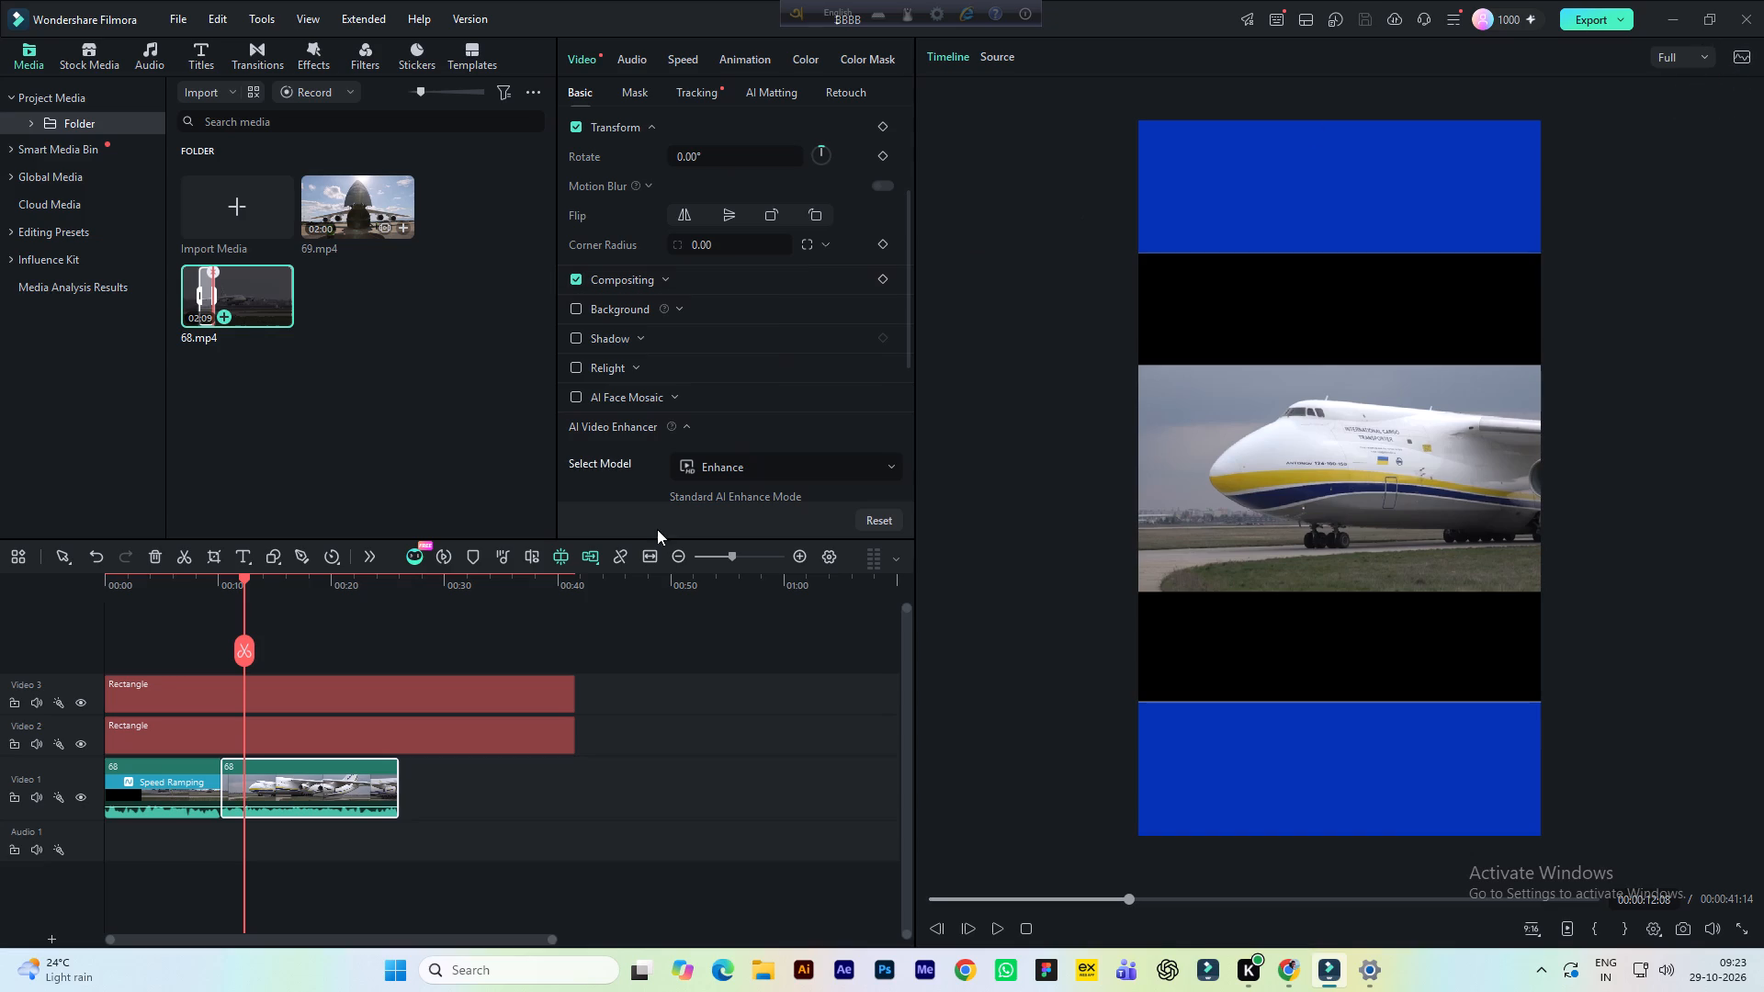
key(space)
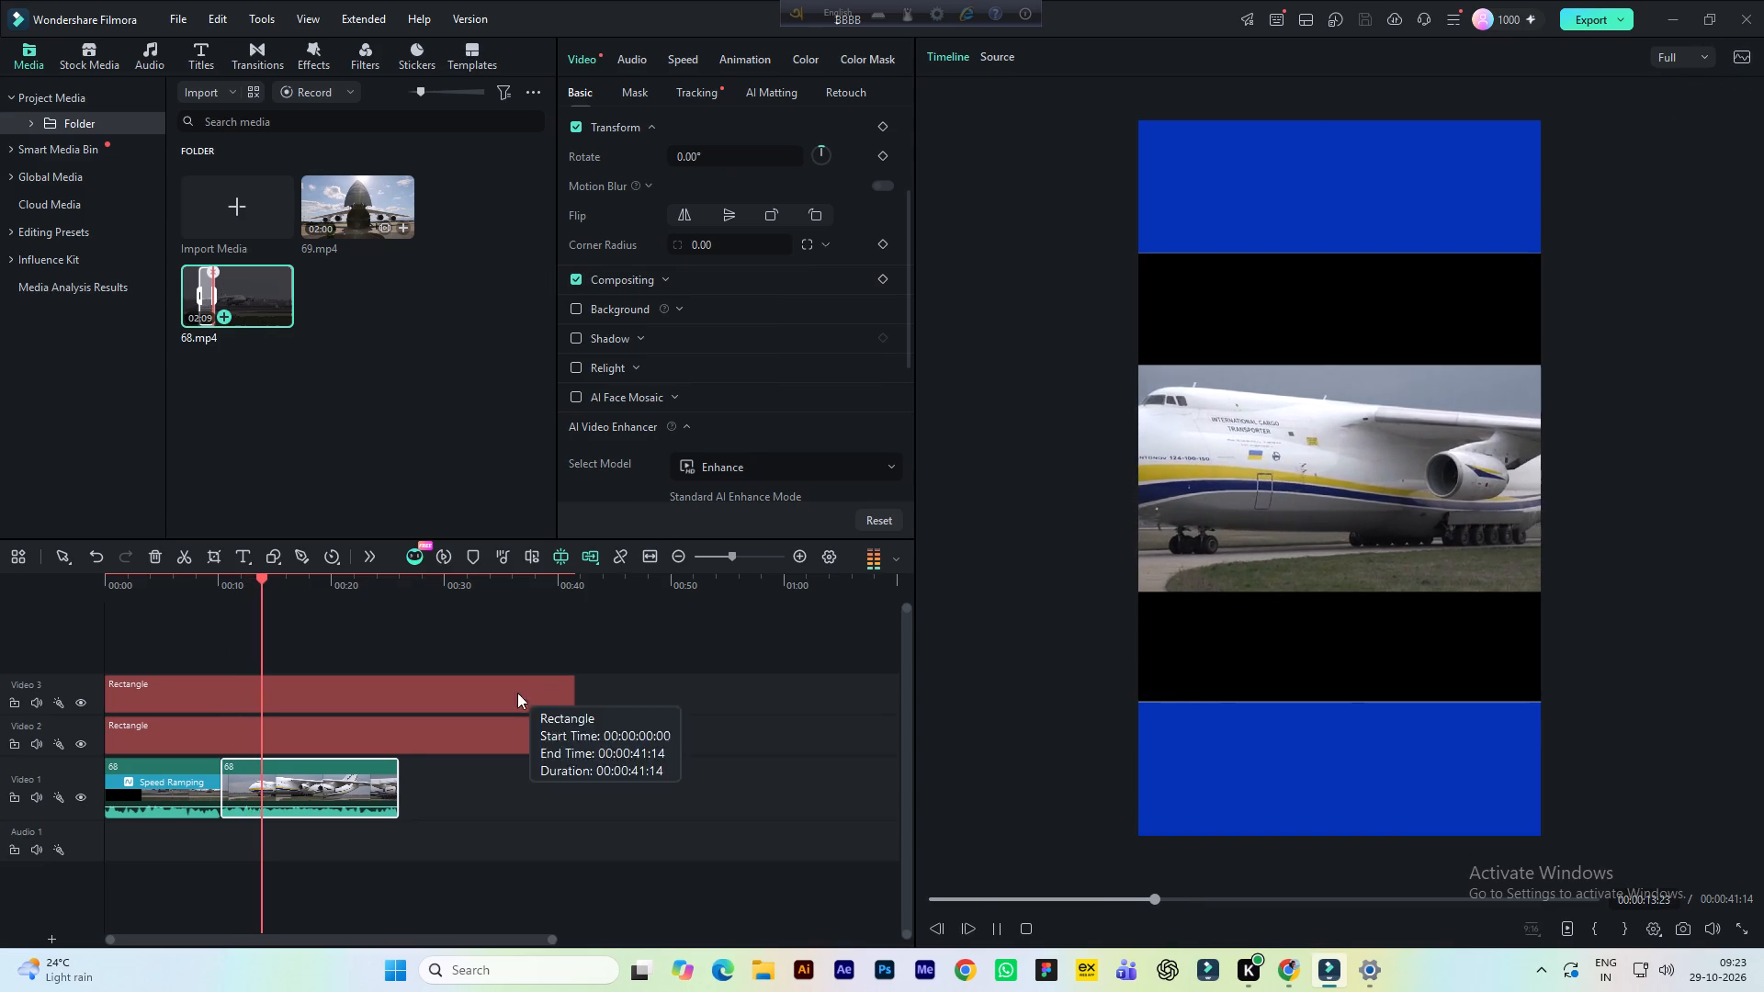
key(space)
Scale the second Video 1 clip to 199% to fill the space between the blue covers, save the project and play the result.
scroll(724, 195, up, 3)
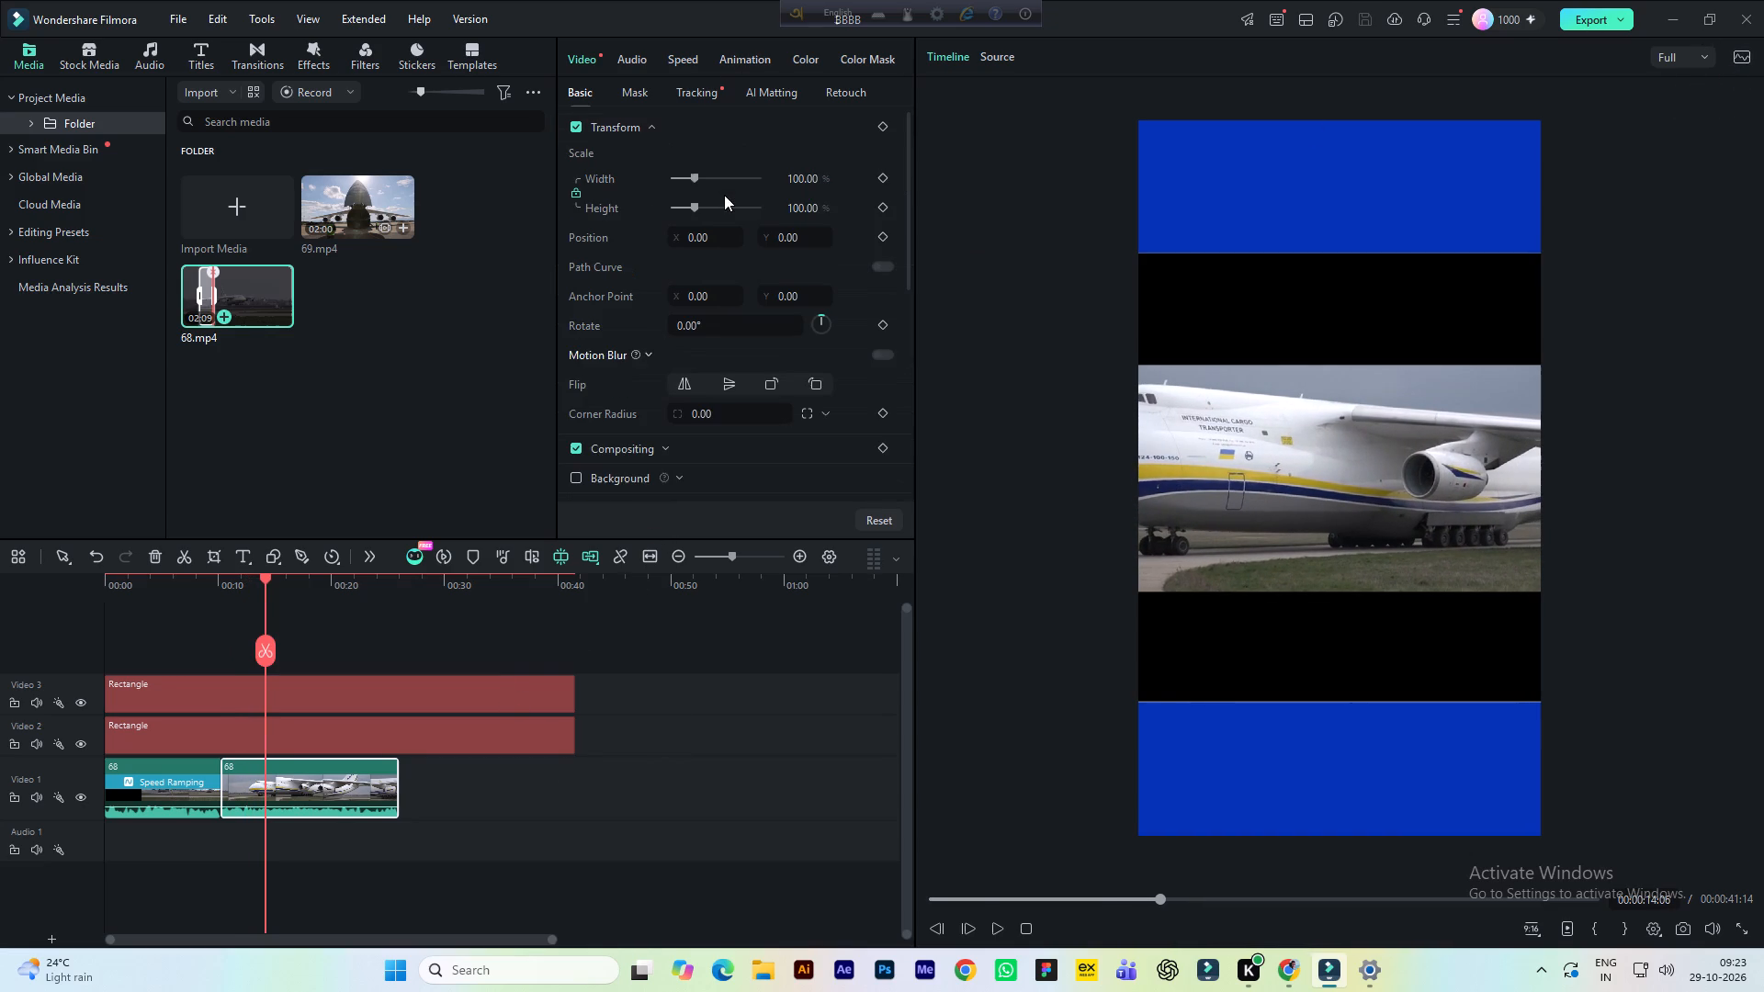
scroll(724, 195, up, 4)
click(797, 175)
text(199)
key(Return)
key(ctrl+s)
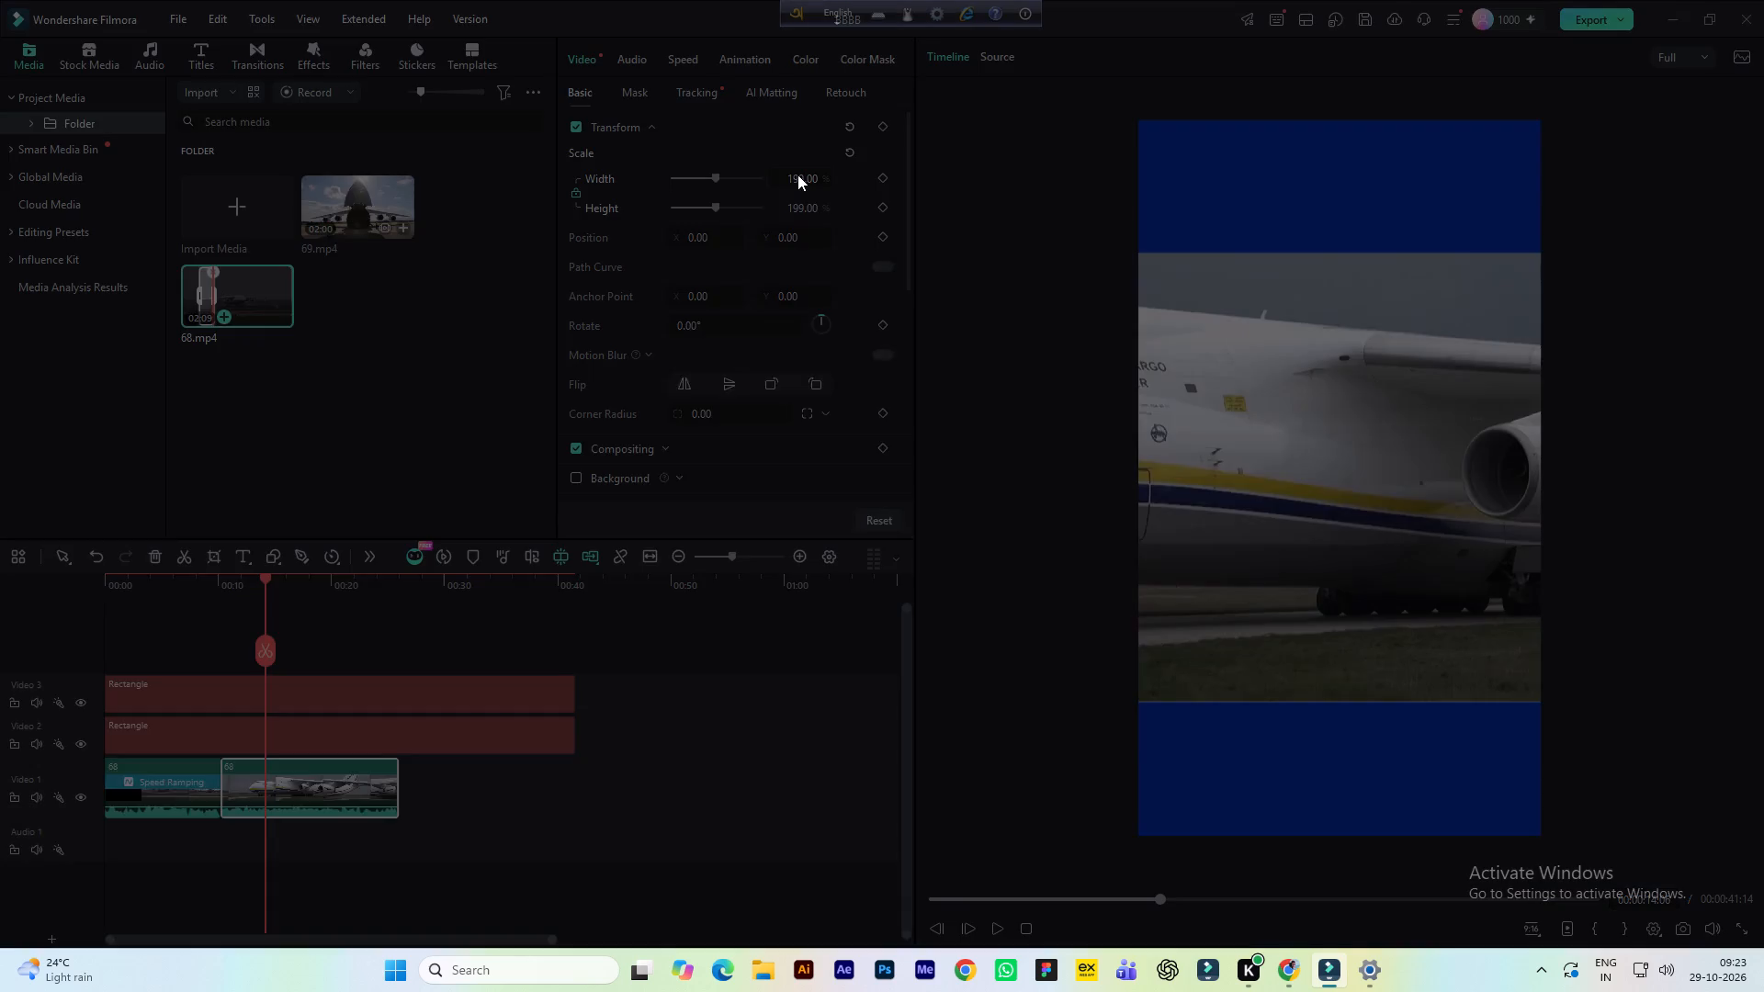
key(space)
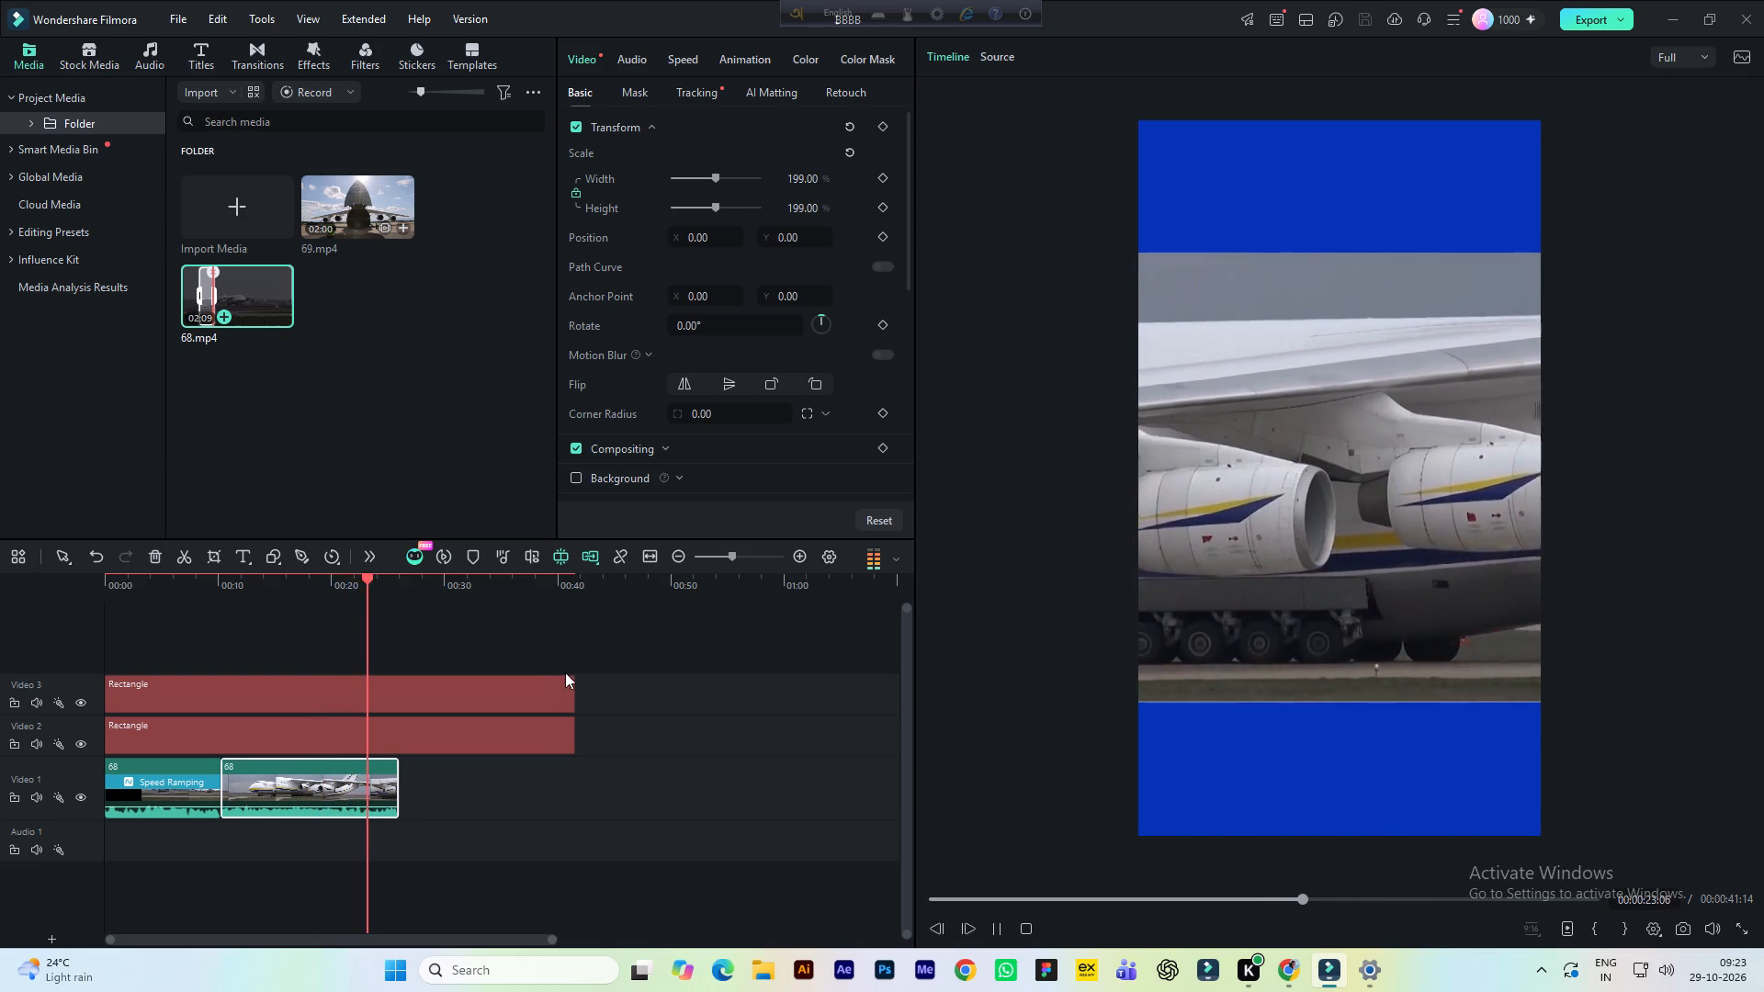
key(space)
Find the shot of the military truck leaving the cargo bay in the 68.mp4 source, mark the in point at 00:00:52:18 and save.
click(999, 62)
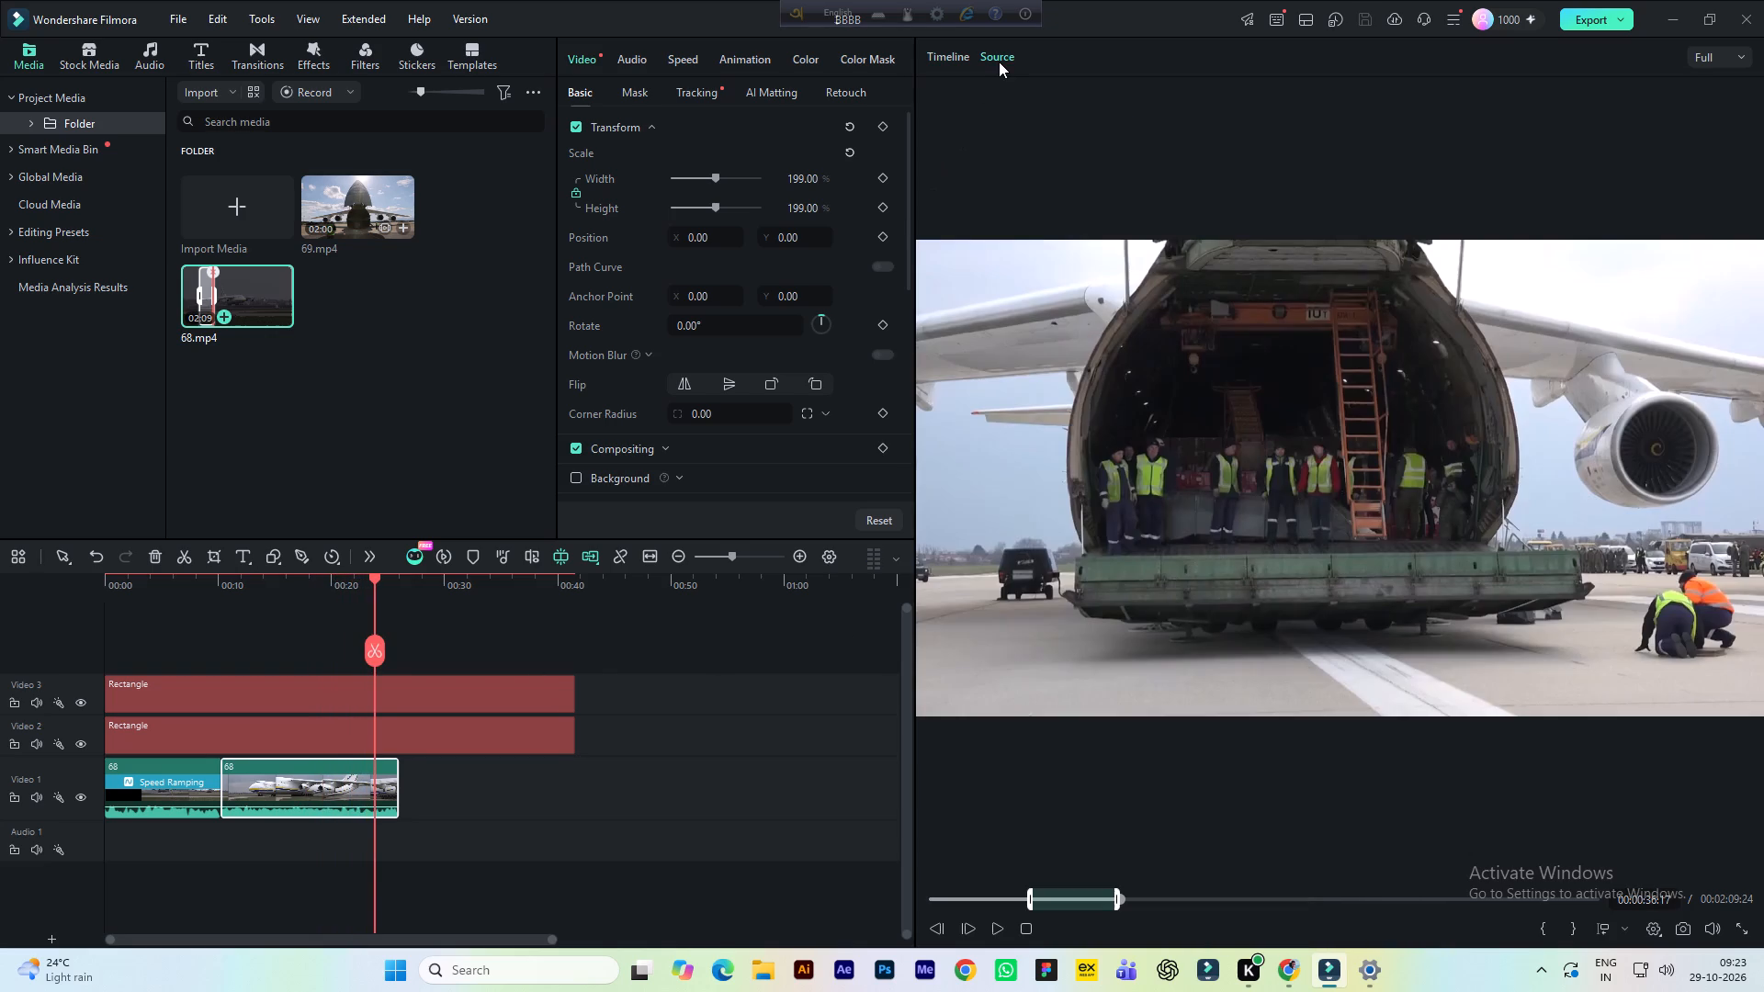
key(space)
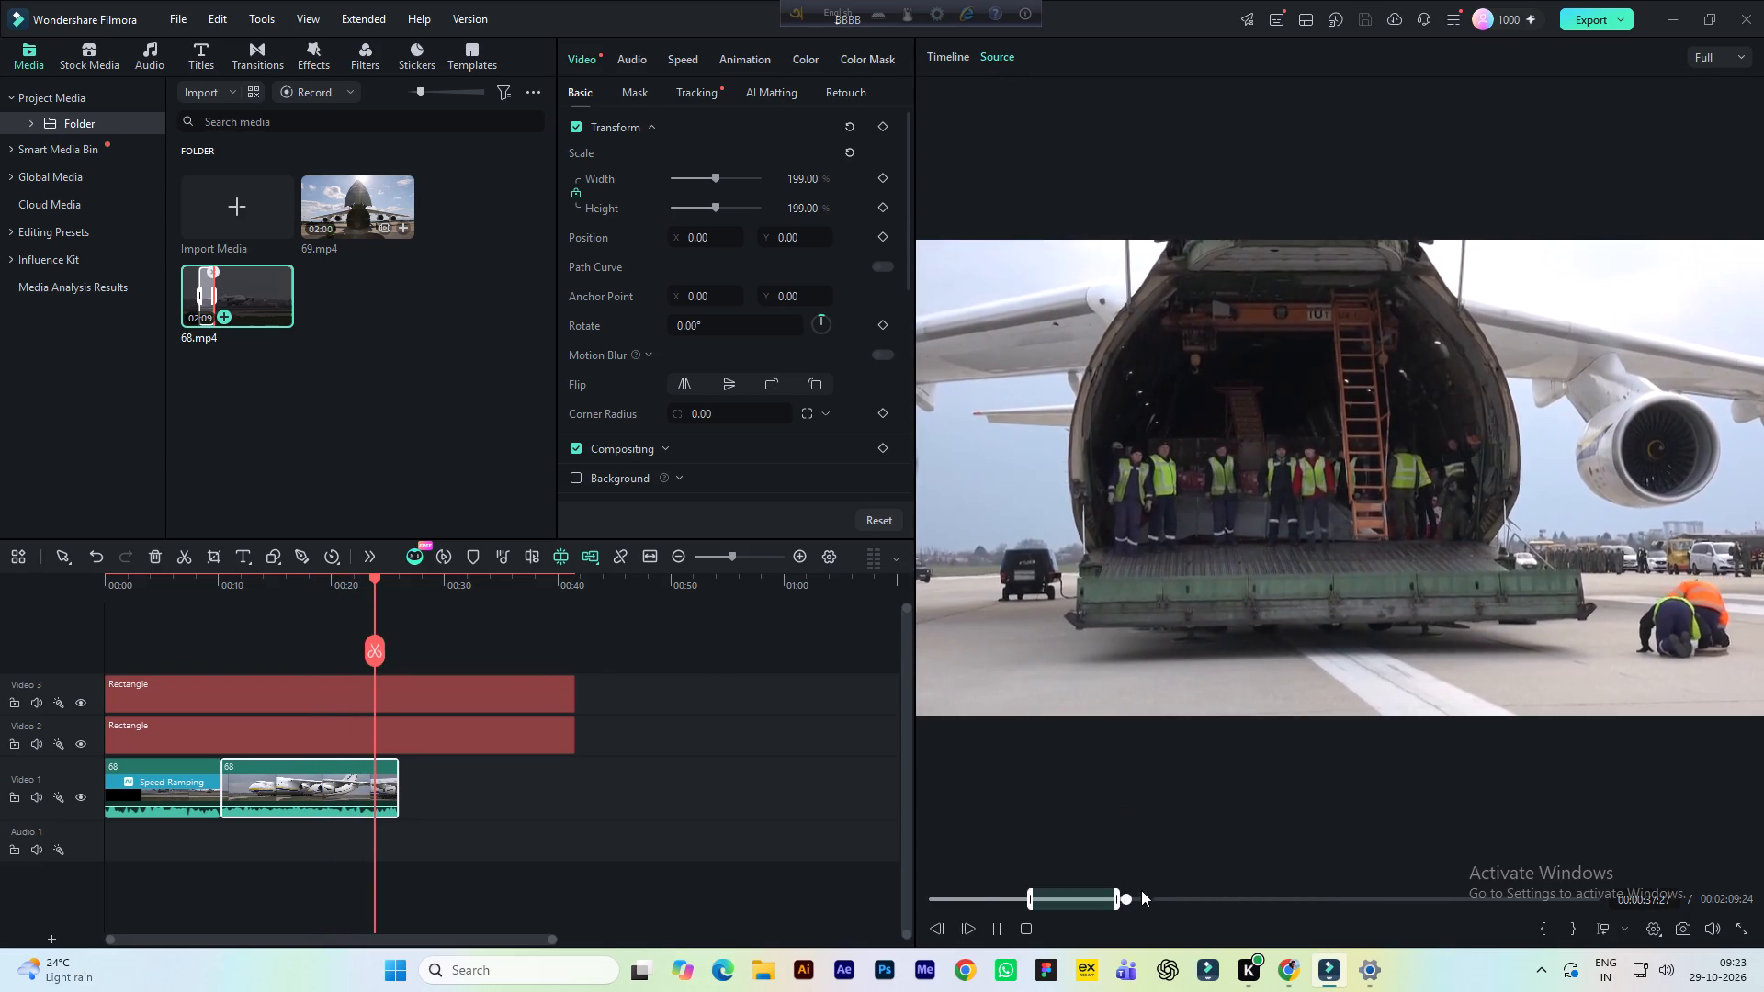
click(1139, 901)
click(1156, 897)
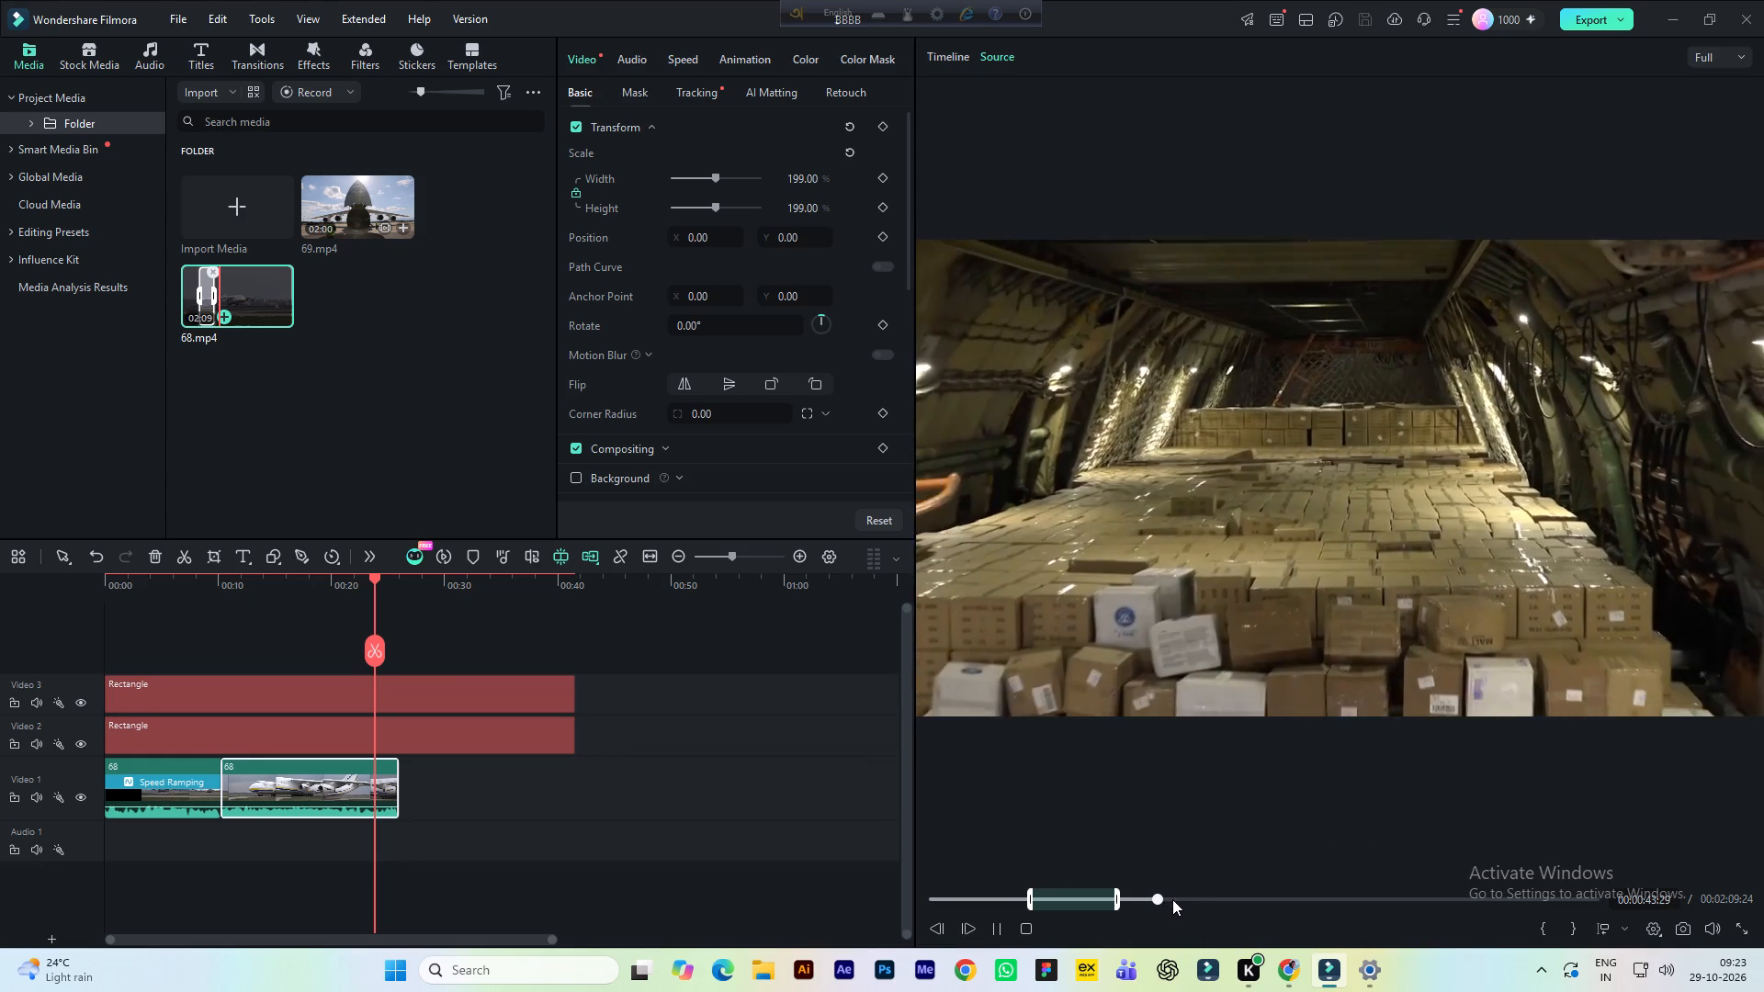
key(space)
click(1172, 897)
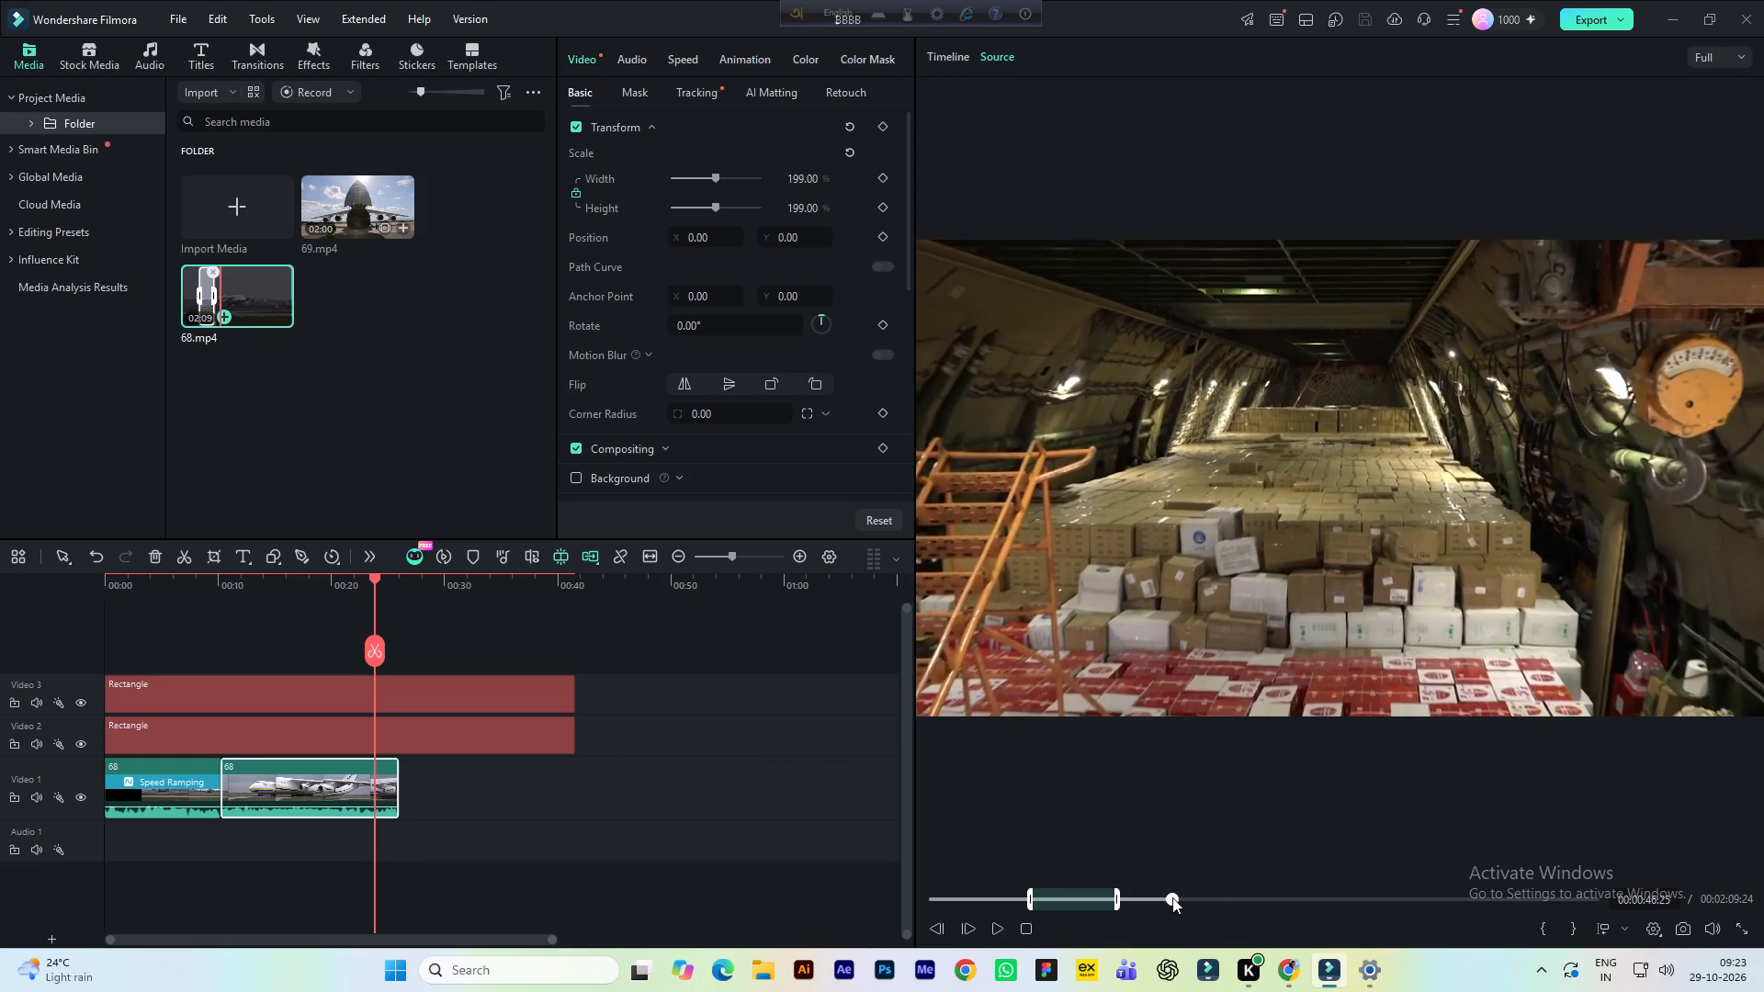
key(space)
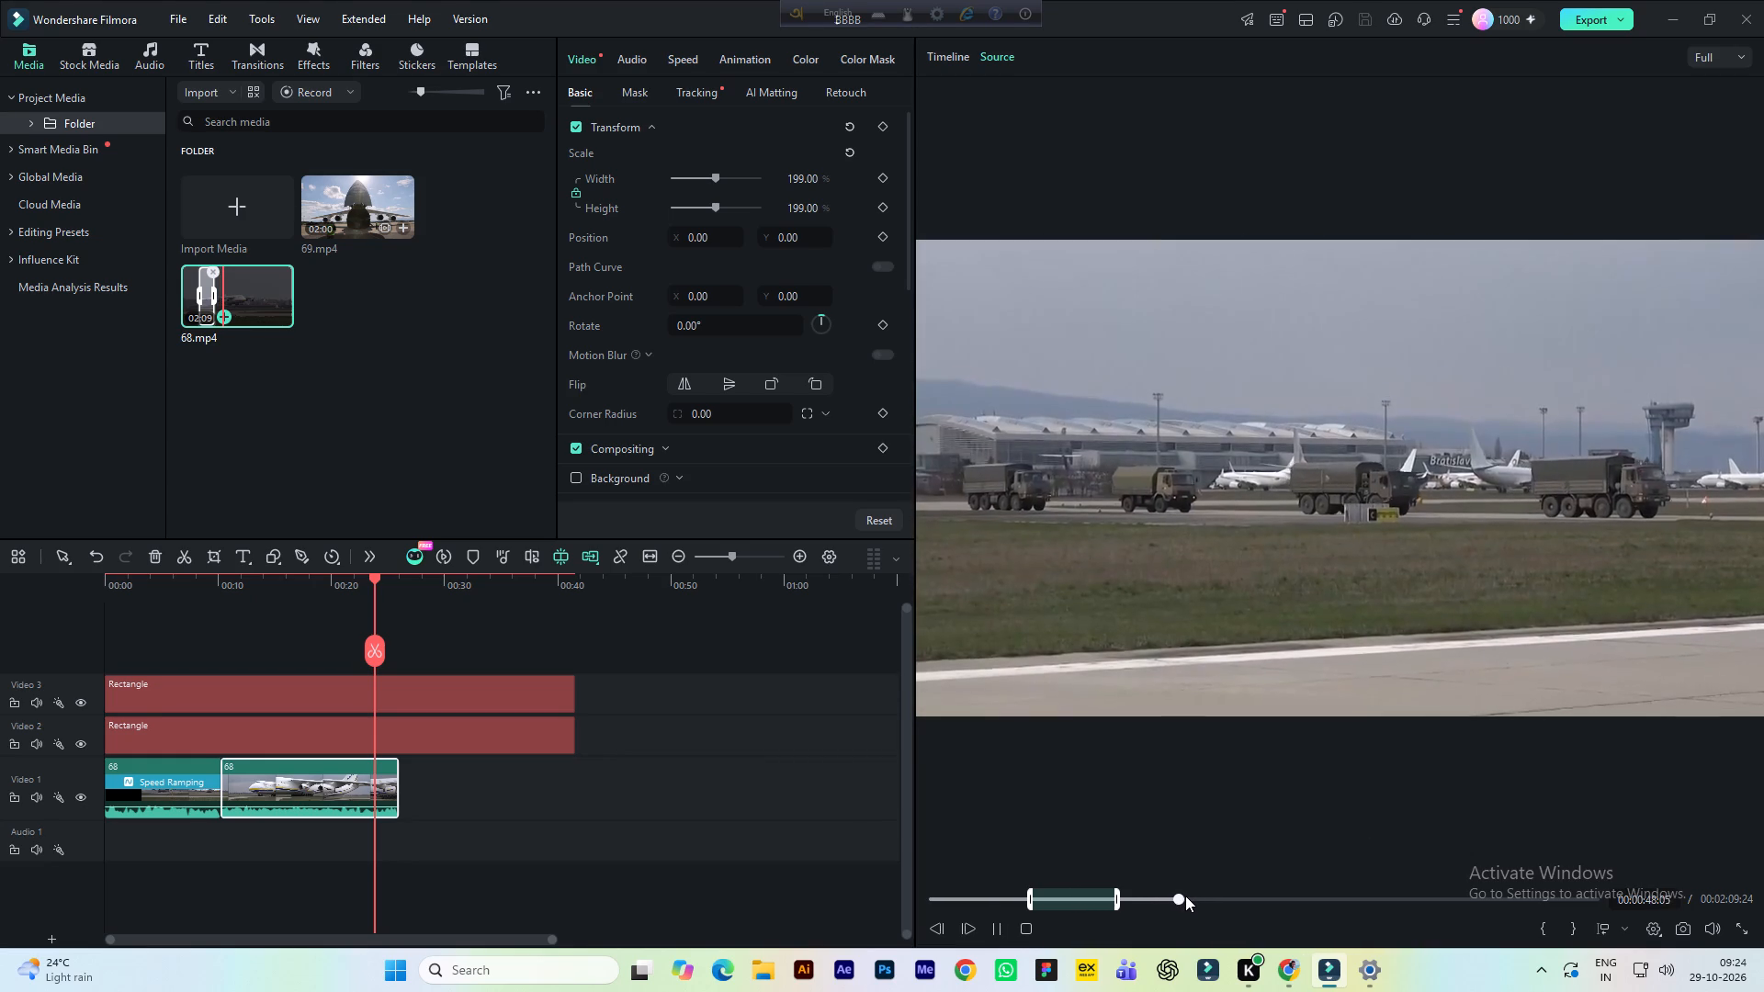
key(space)
click(1191, 898)
key(space)
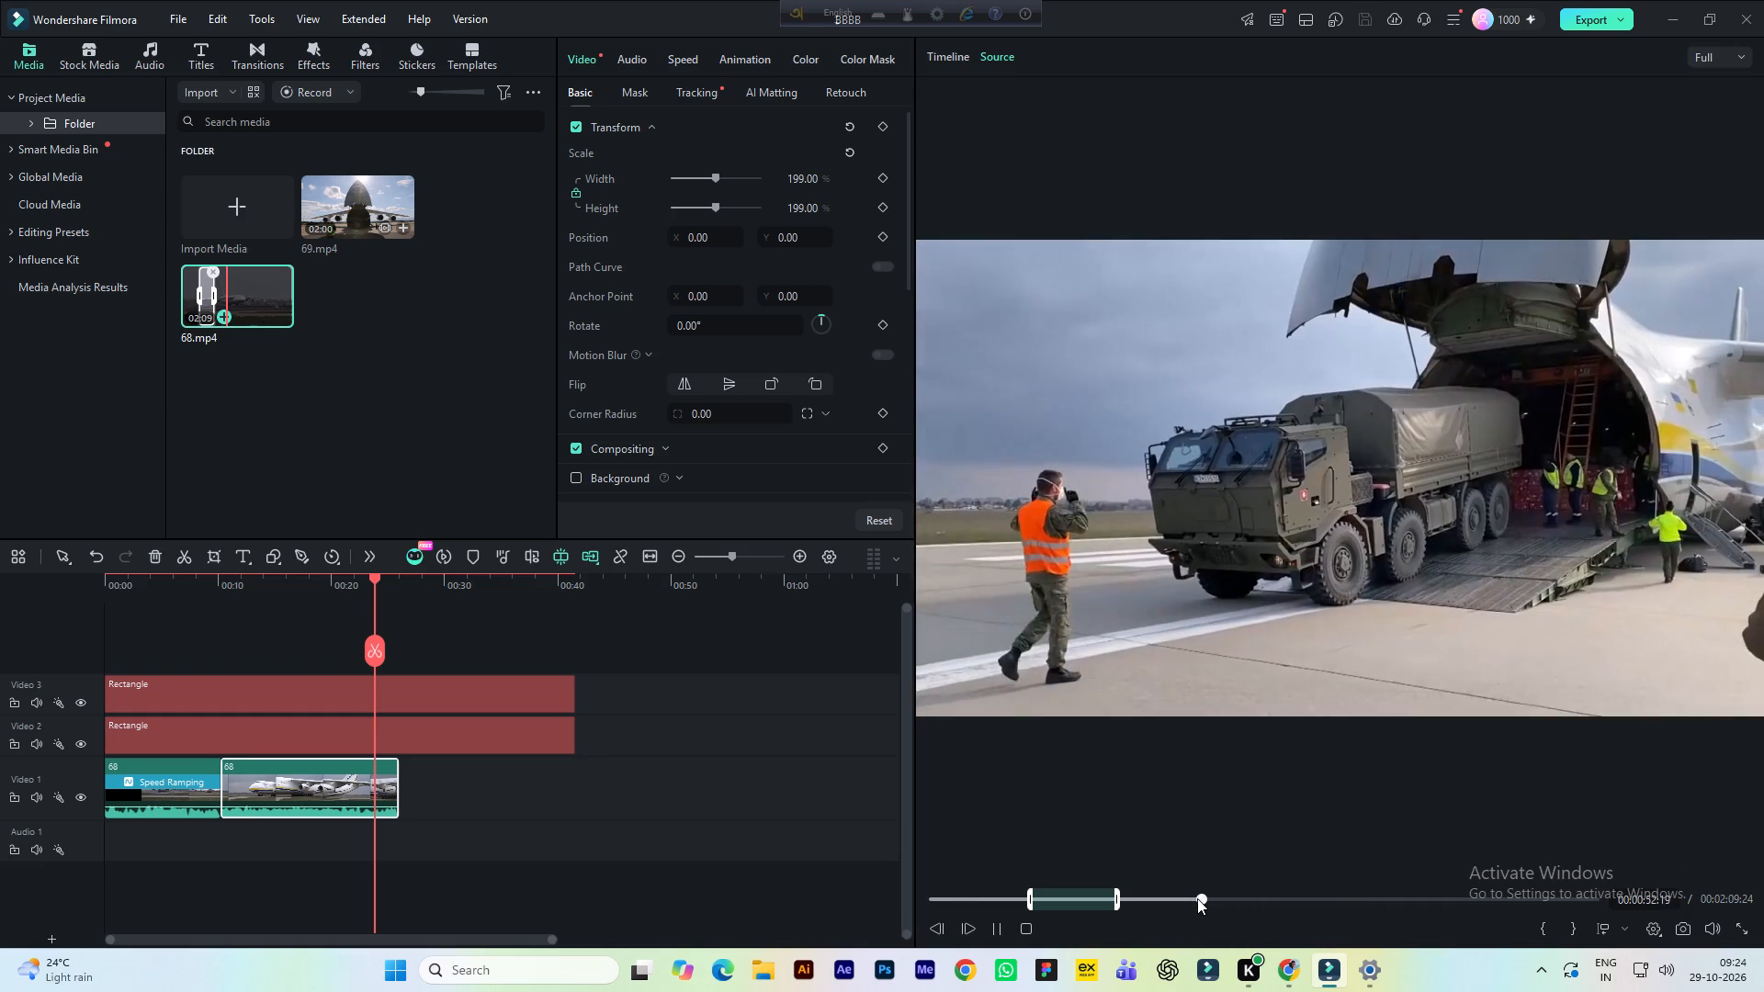
key(space)
click(1197, 898)
key(space)
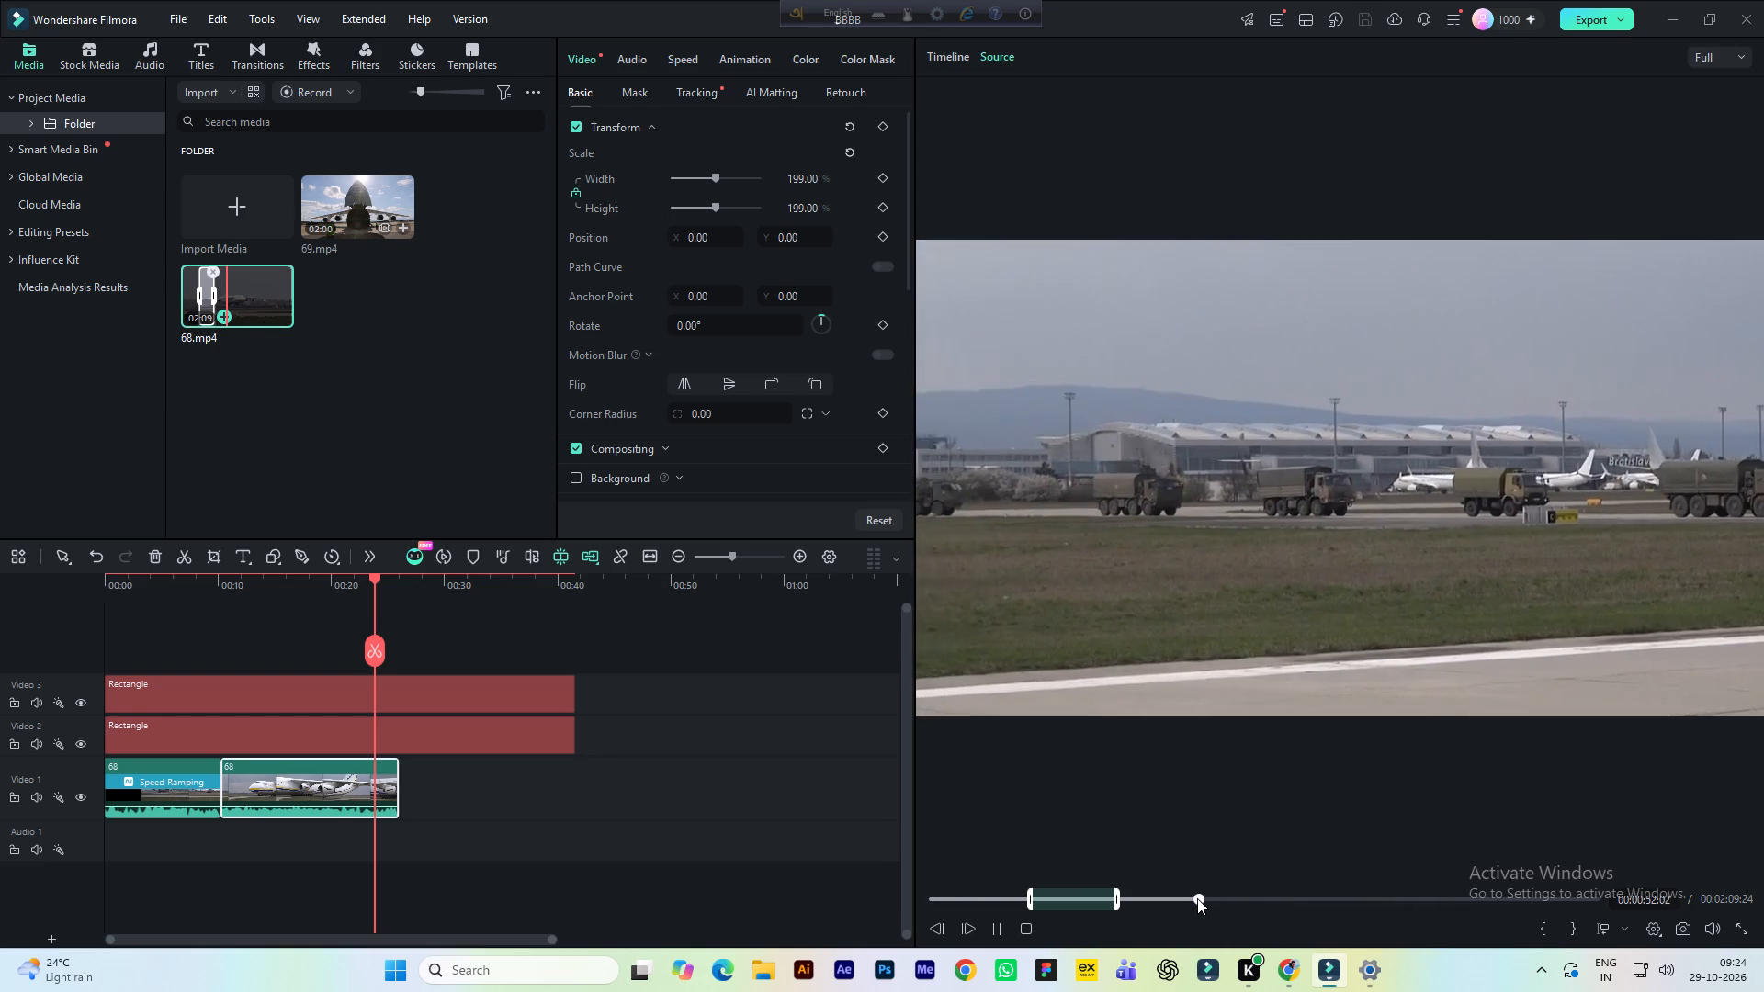
key(space)
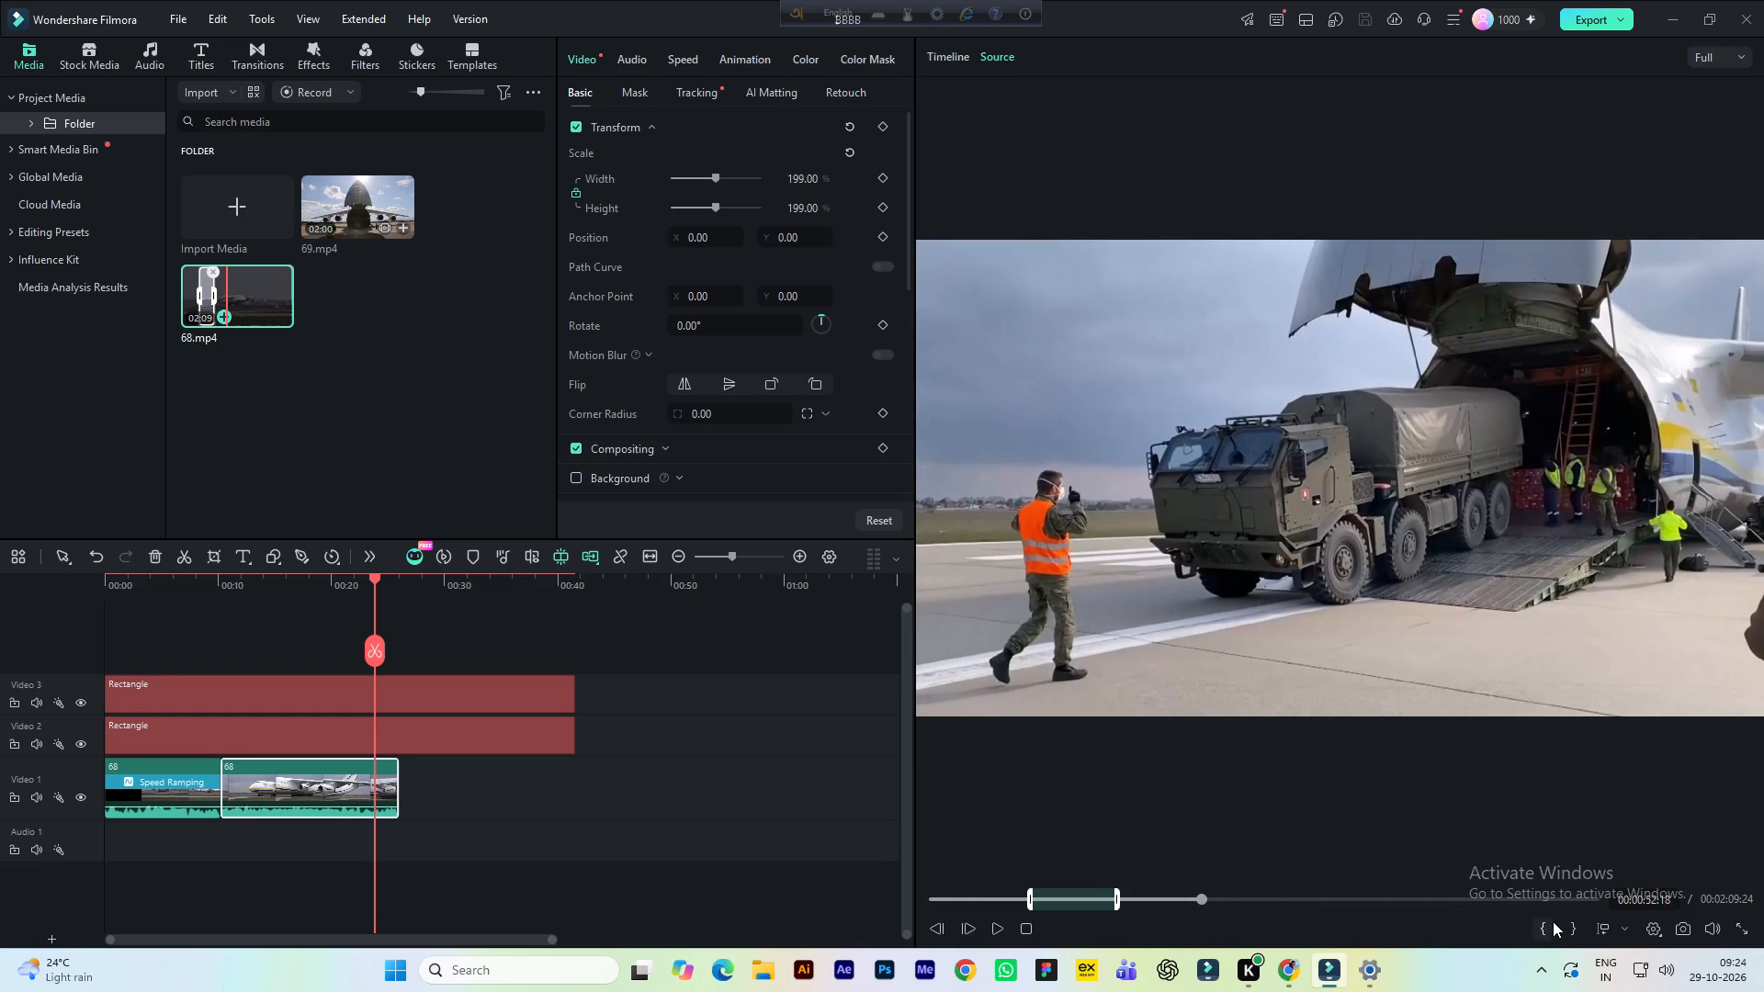
click(1549, 928)
key(ctrl+s)
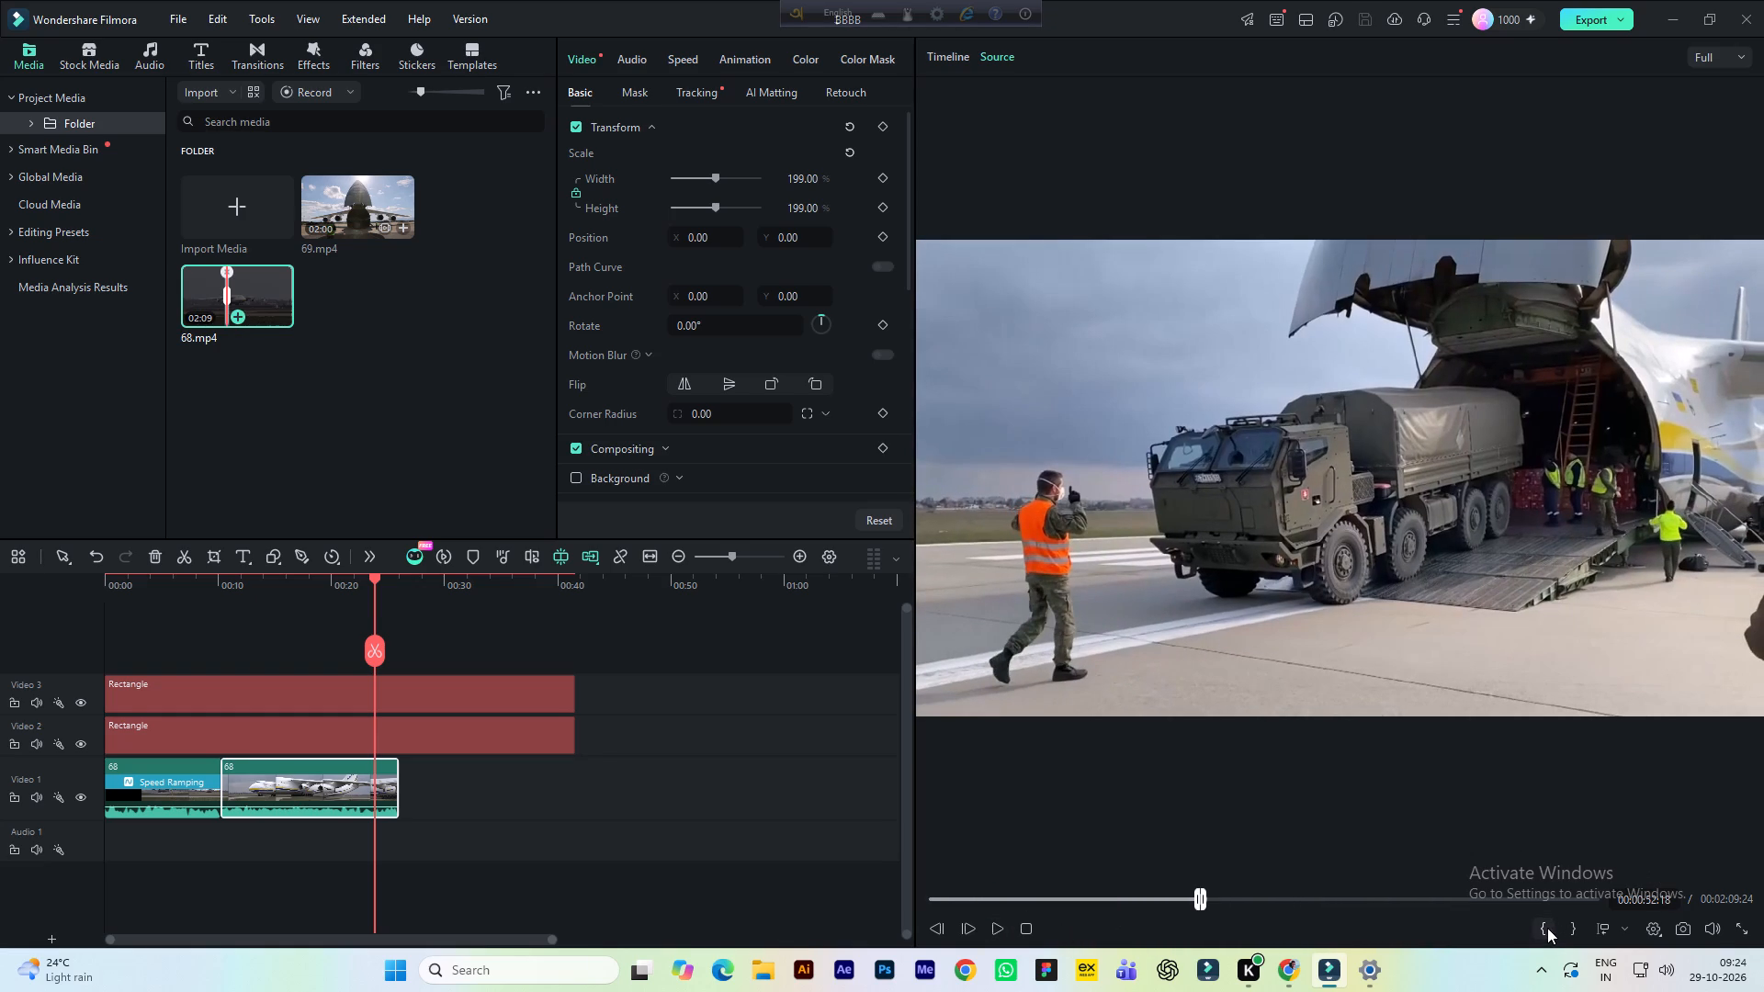
Play the source through the truck shot and mark the out point at about 00:00:58:22, before the cut to the truck's rear view.
key(space)
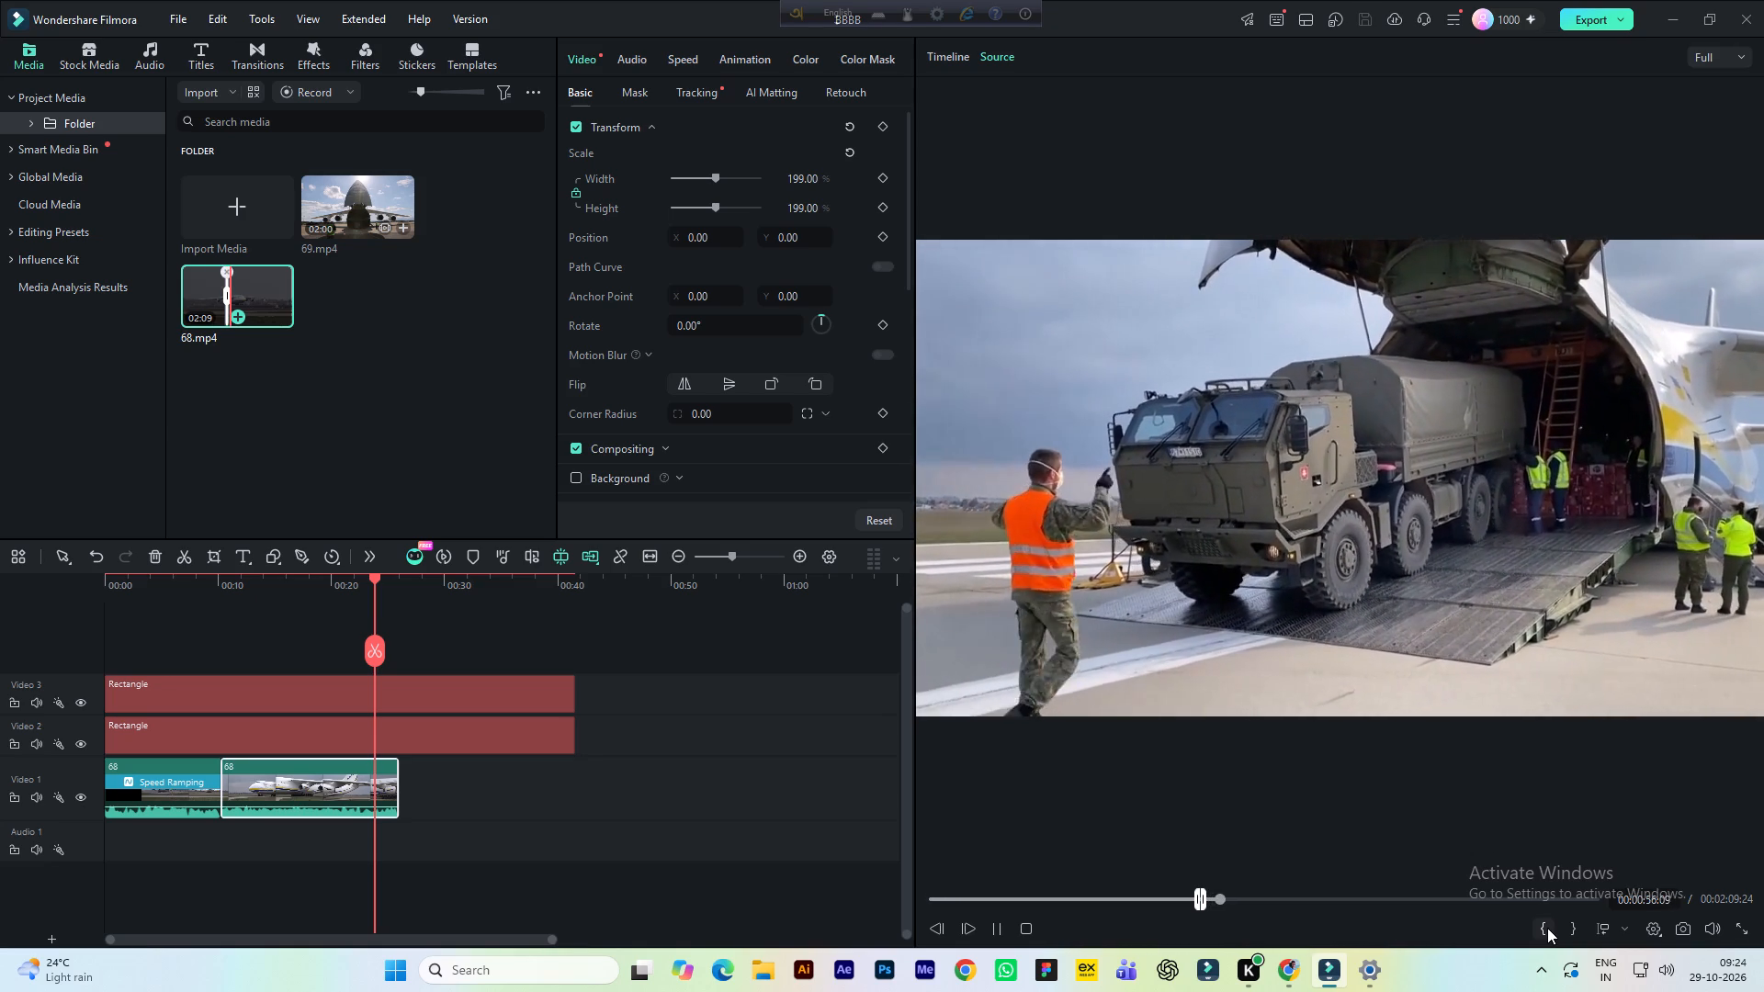
key(space)
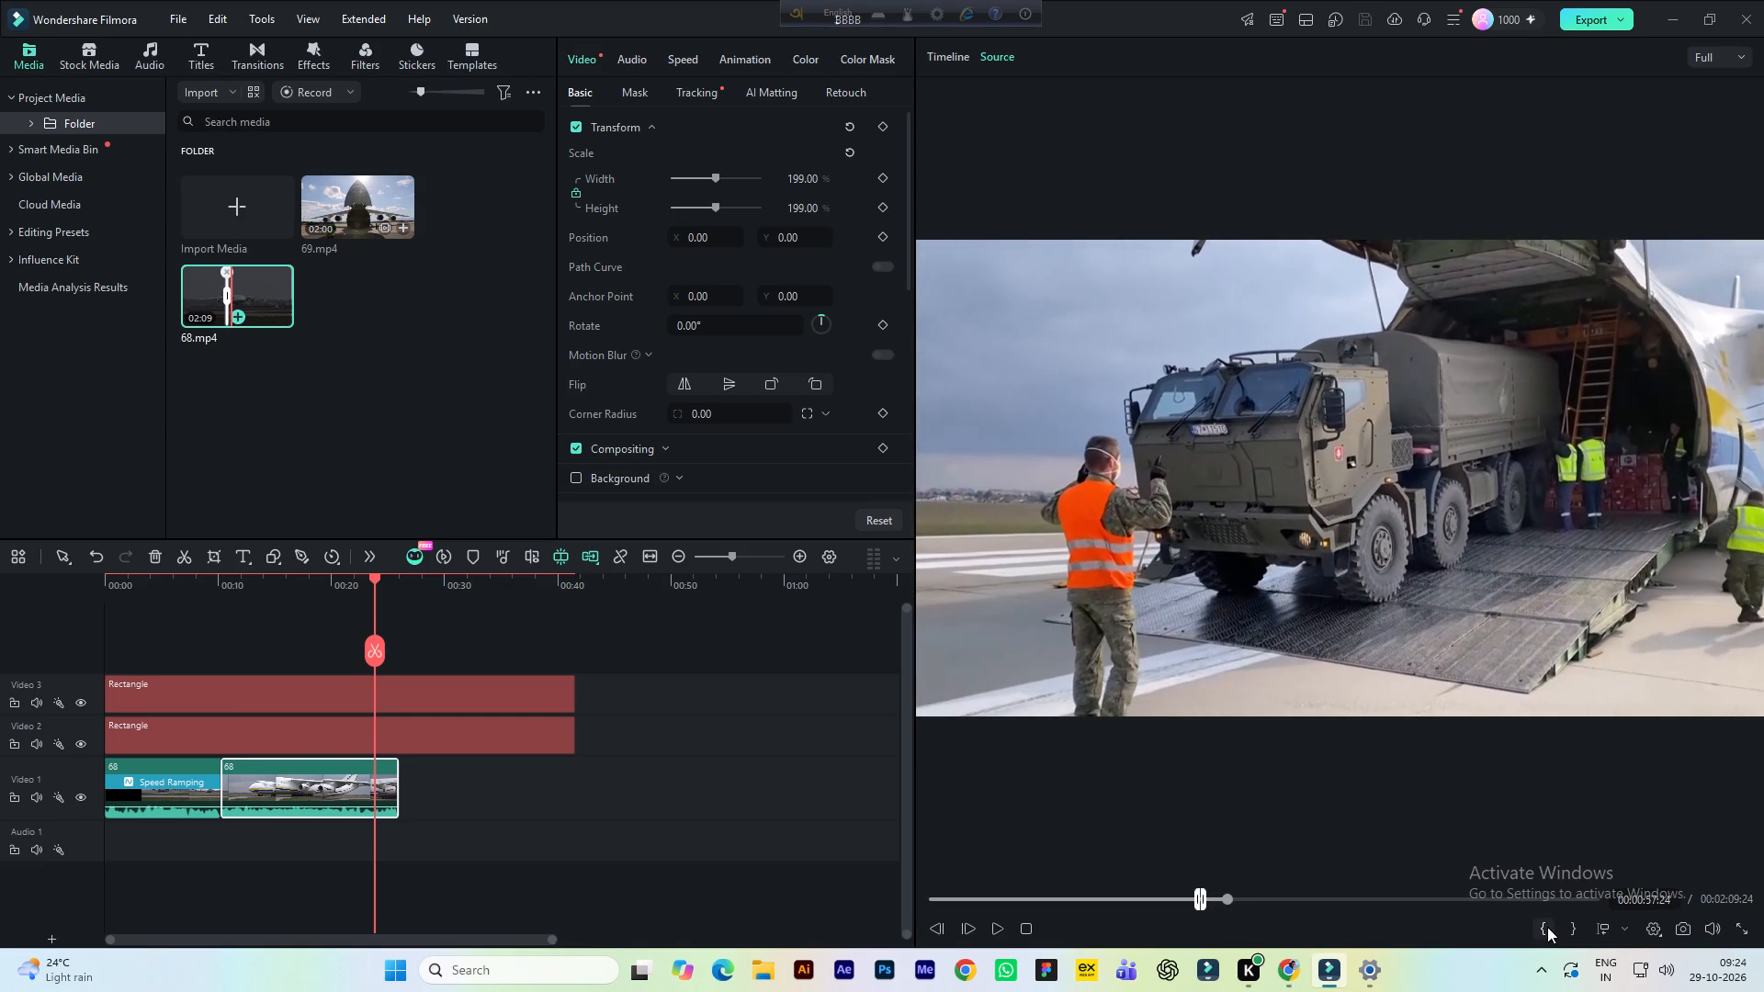
key(space)
key(space)
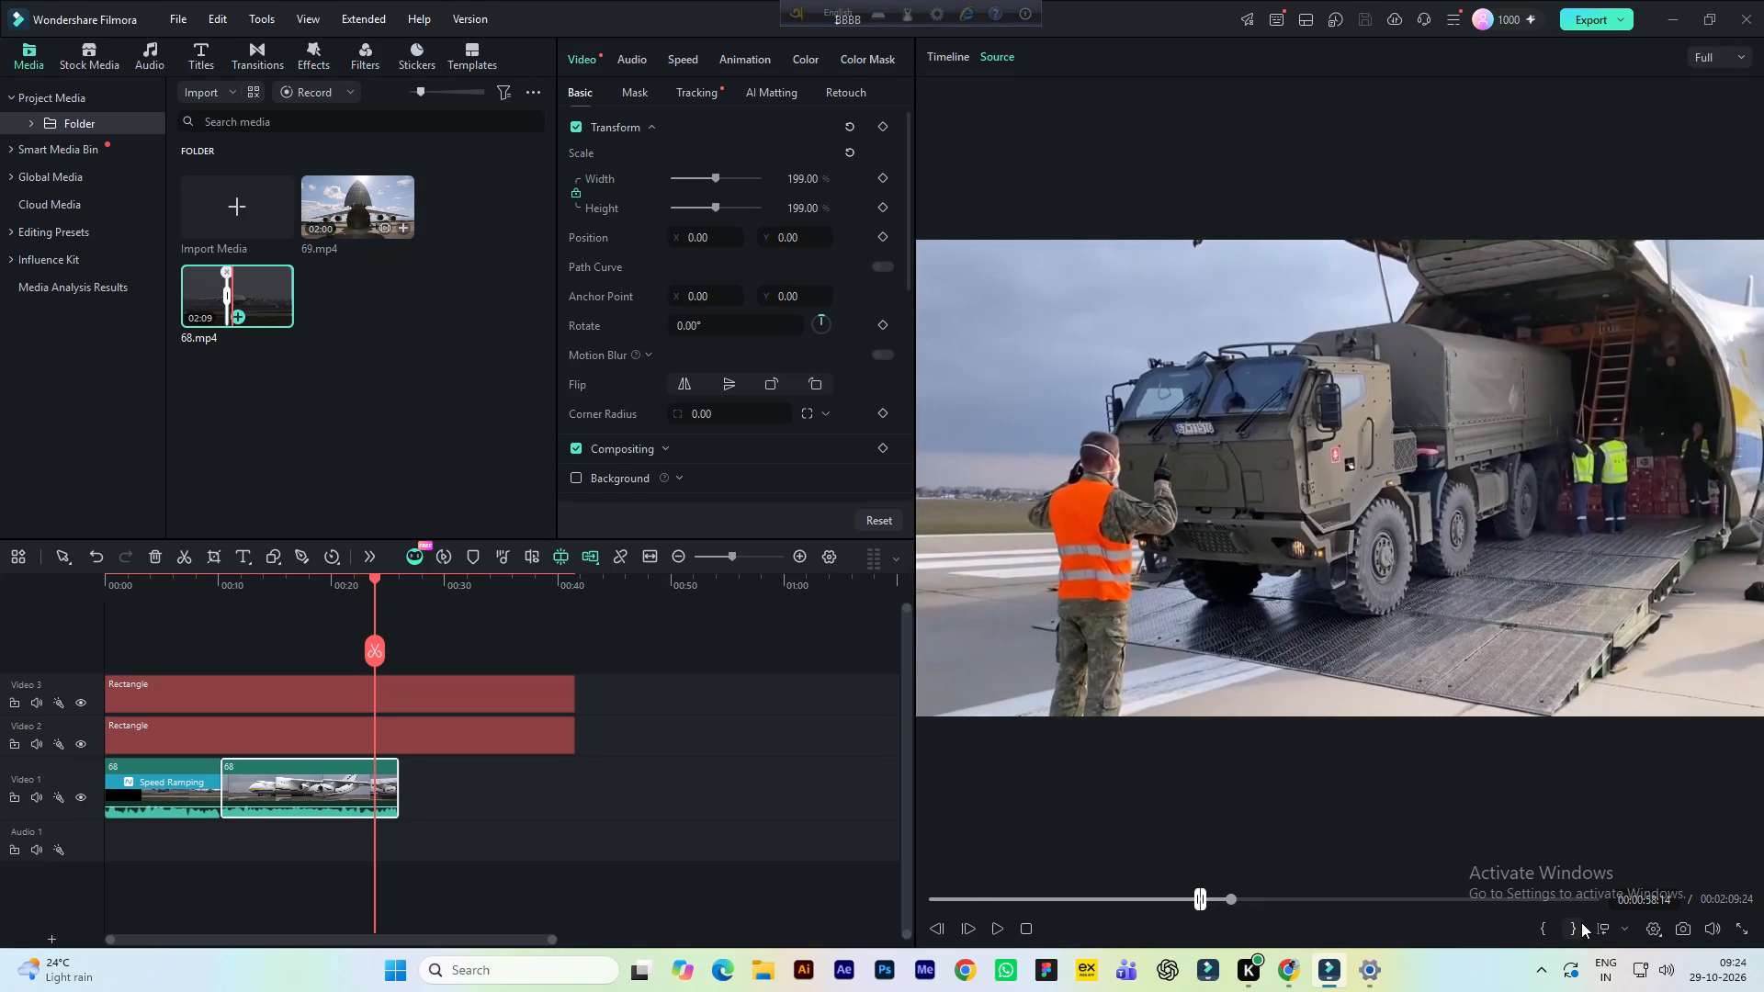
key(space)
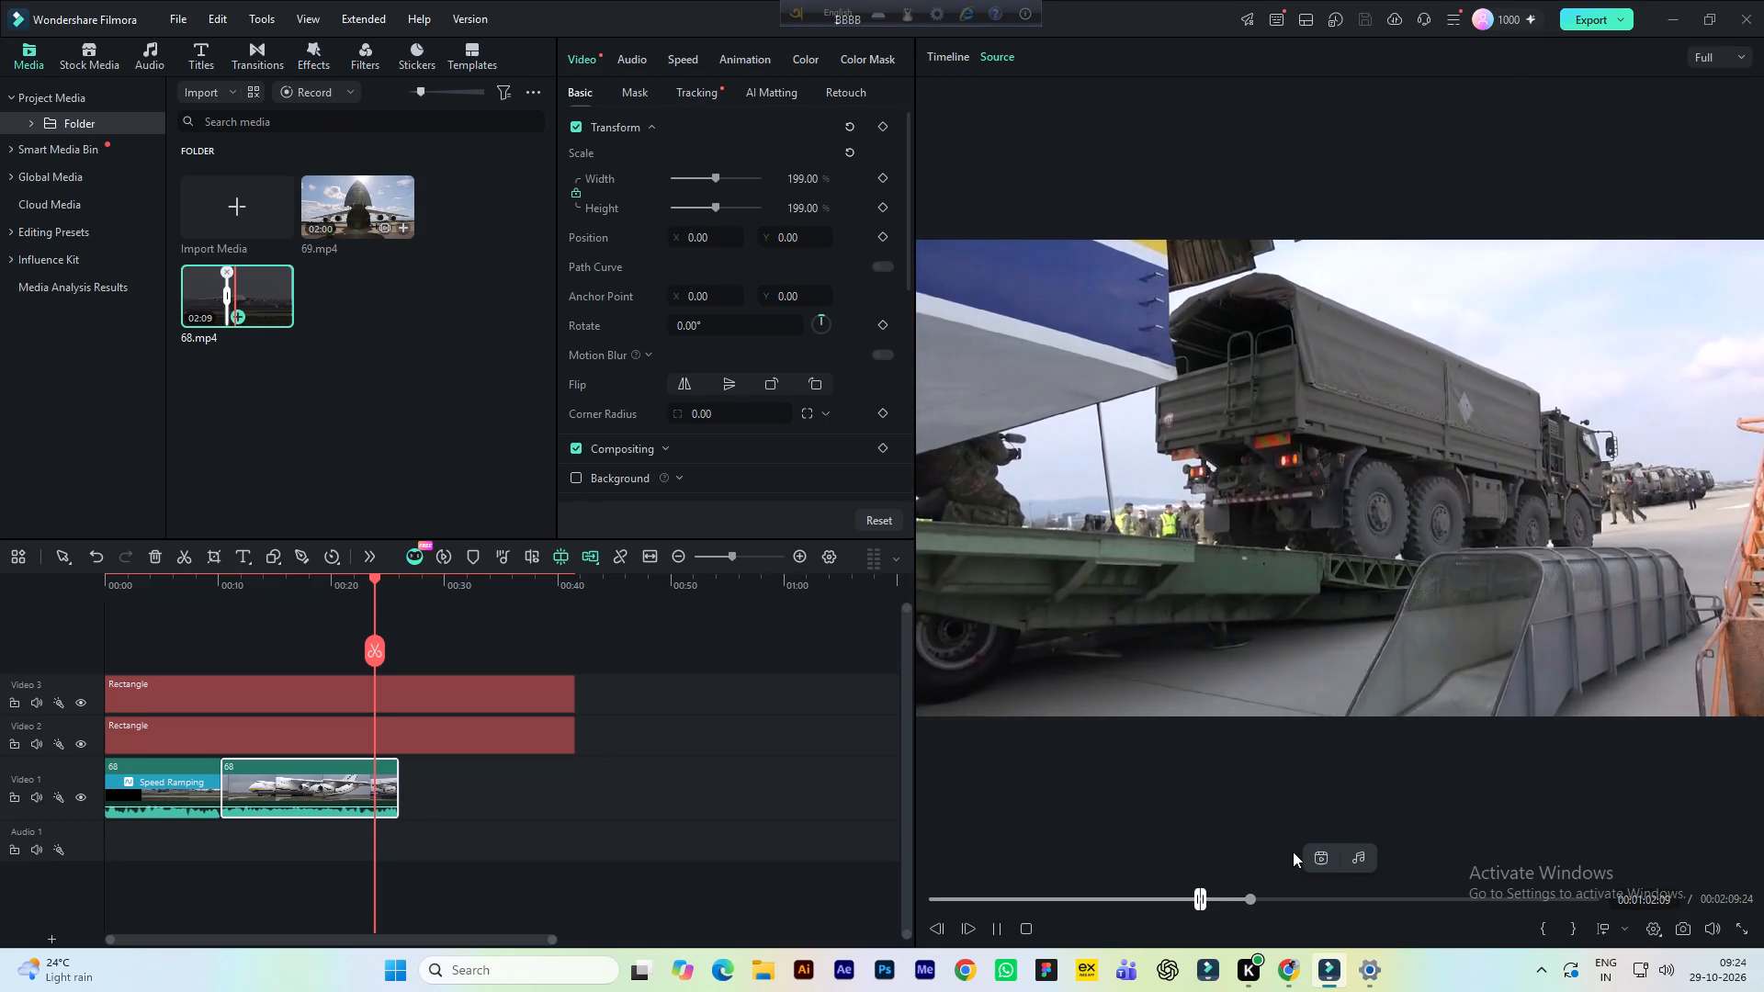
key(space)
click(1236, 897)
key(space)
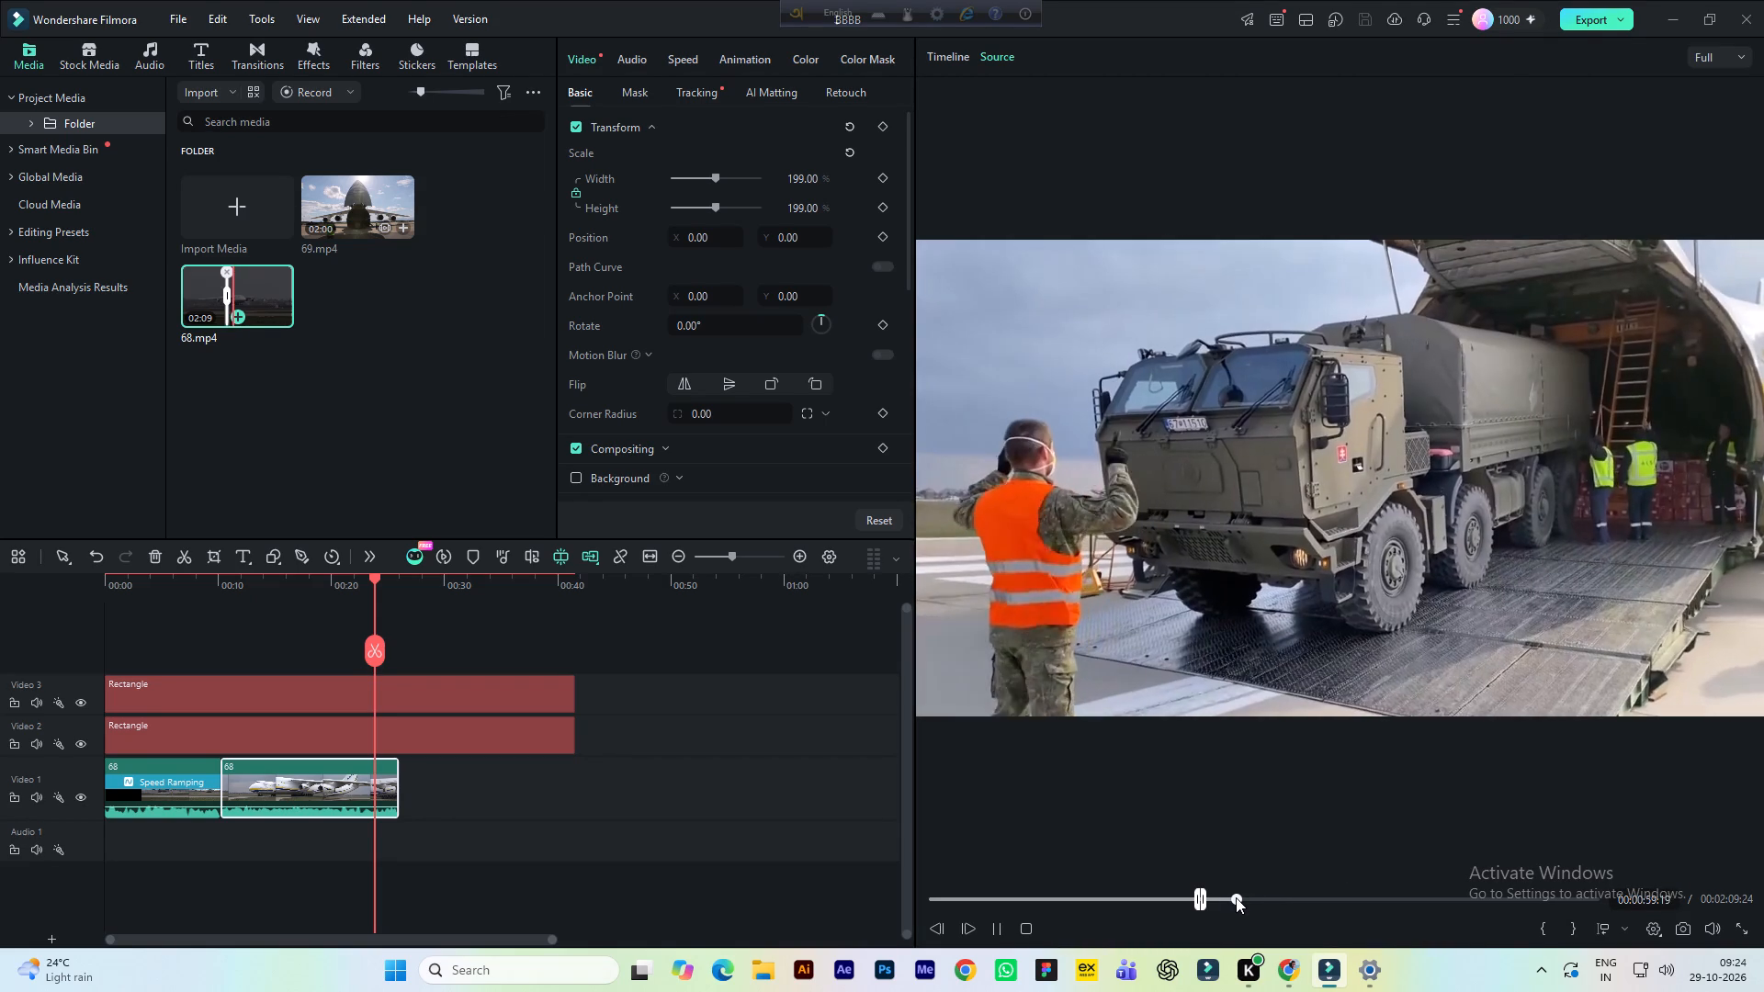
key(space)
click(1225, 895)
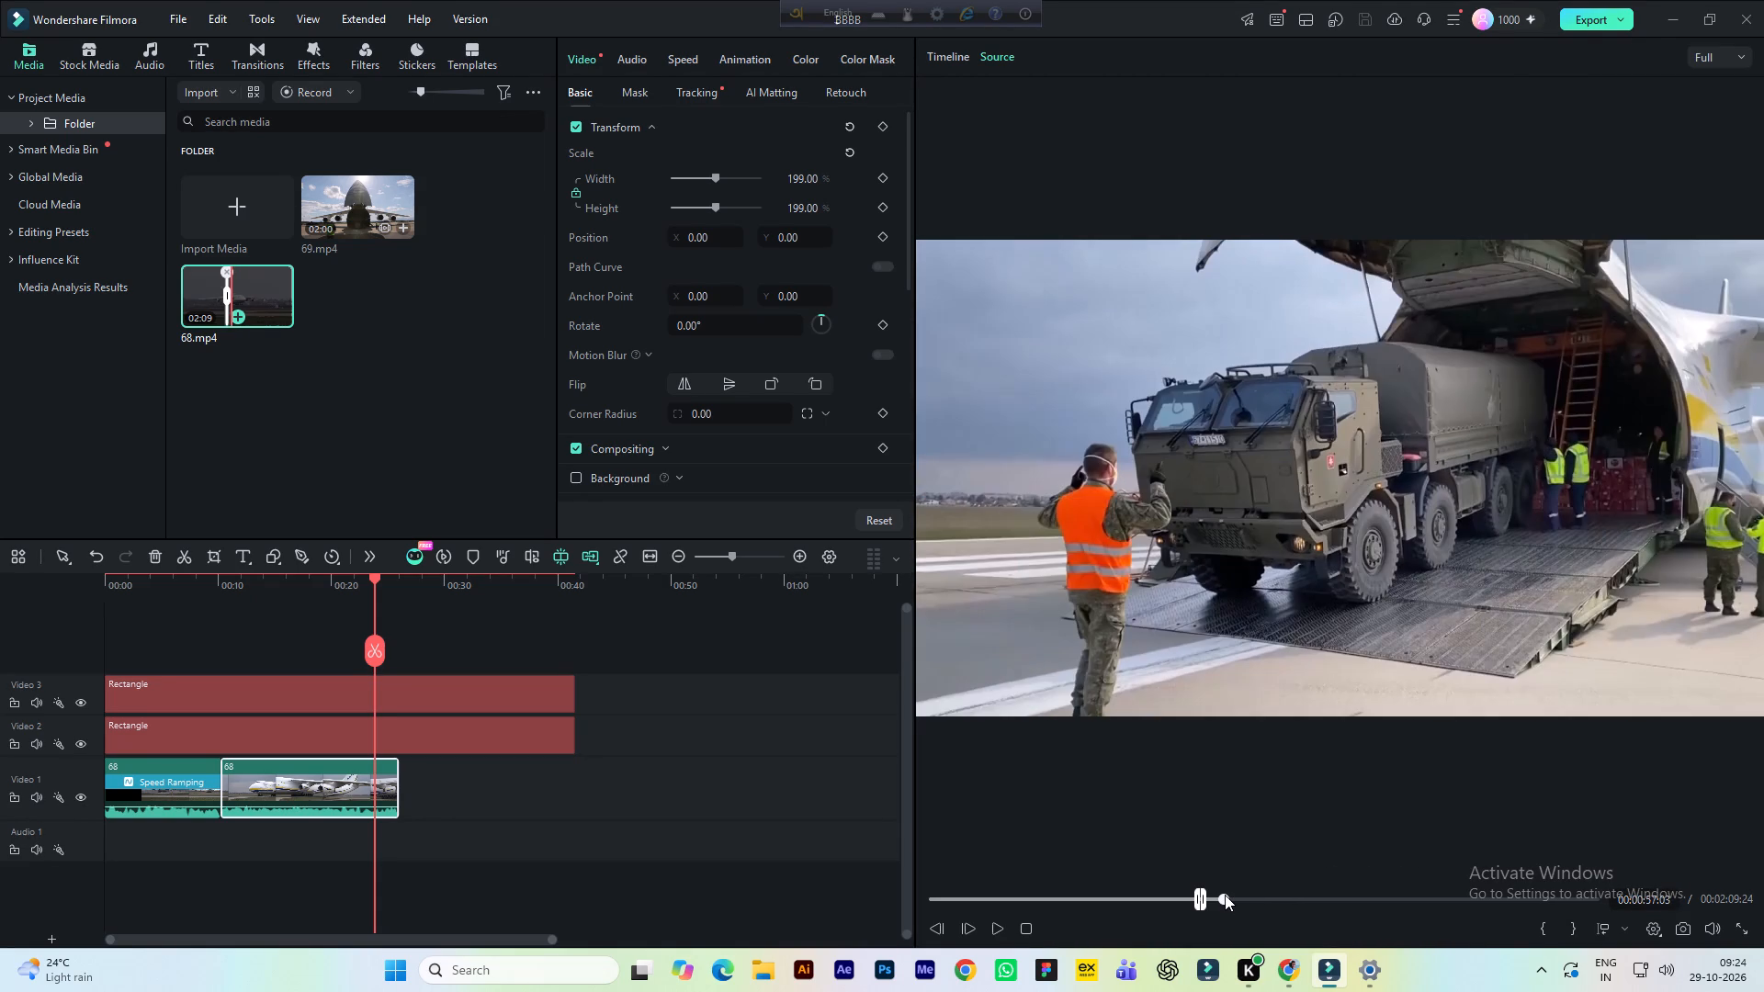
key(space)
key(space)
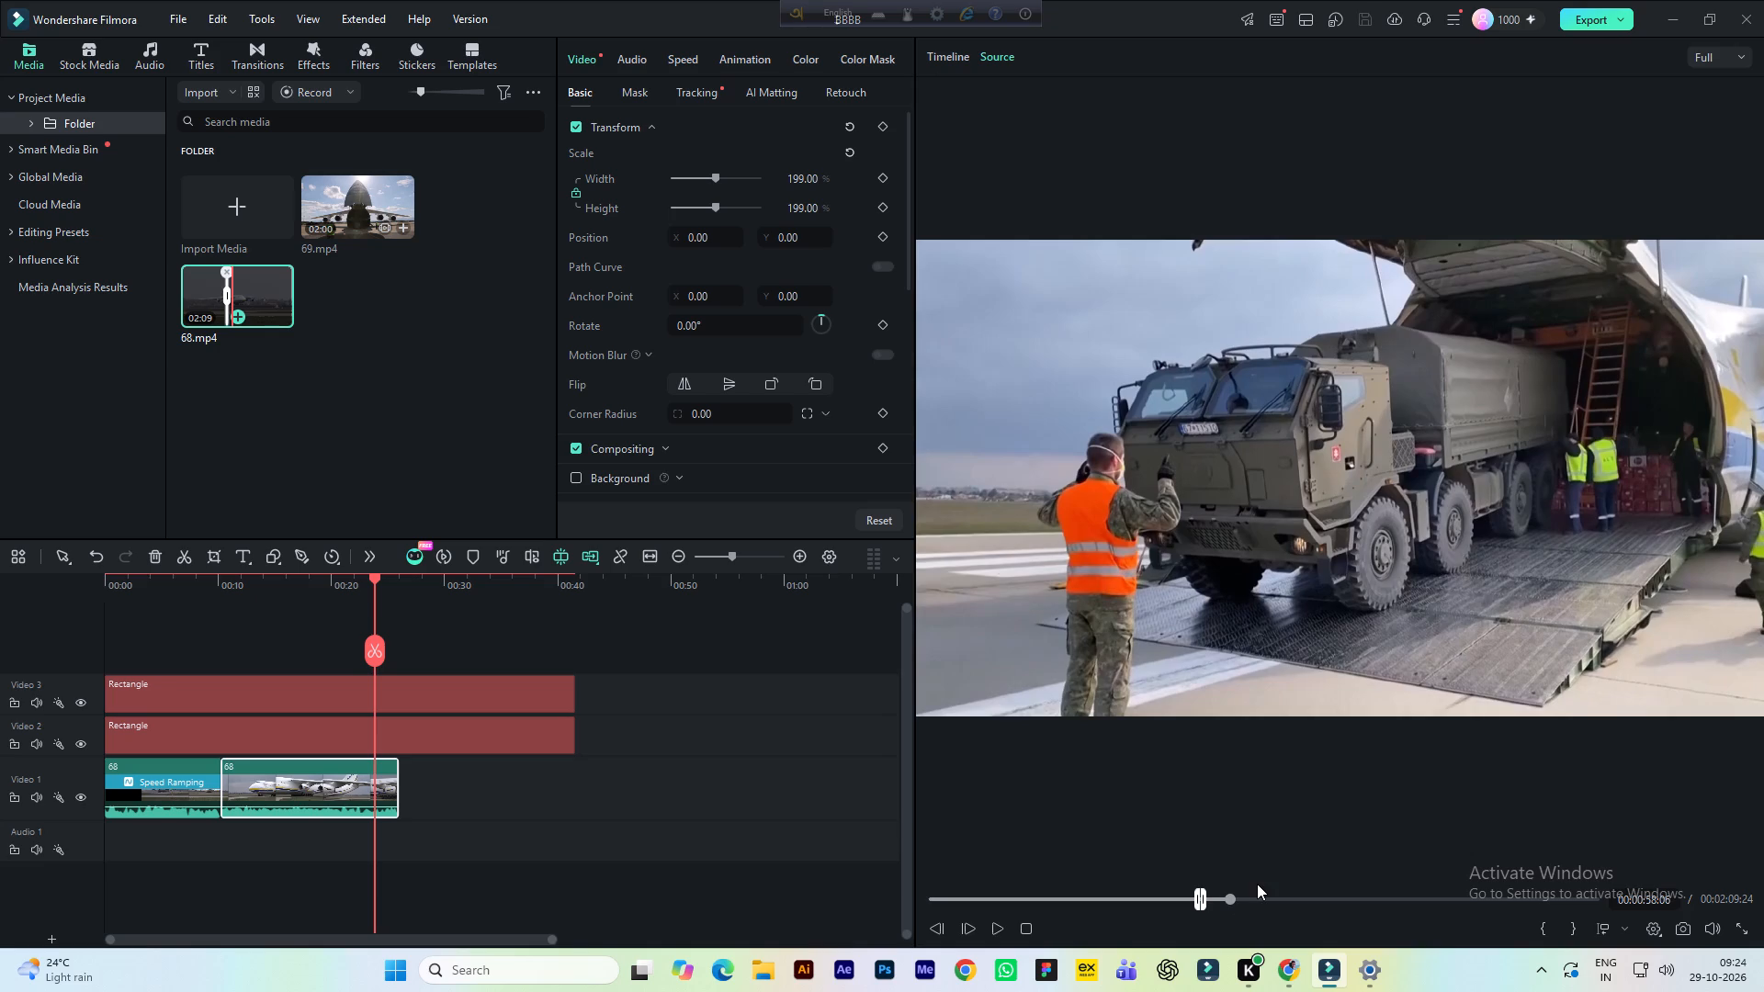
key(space)
key(space)
click(1581, 932)
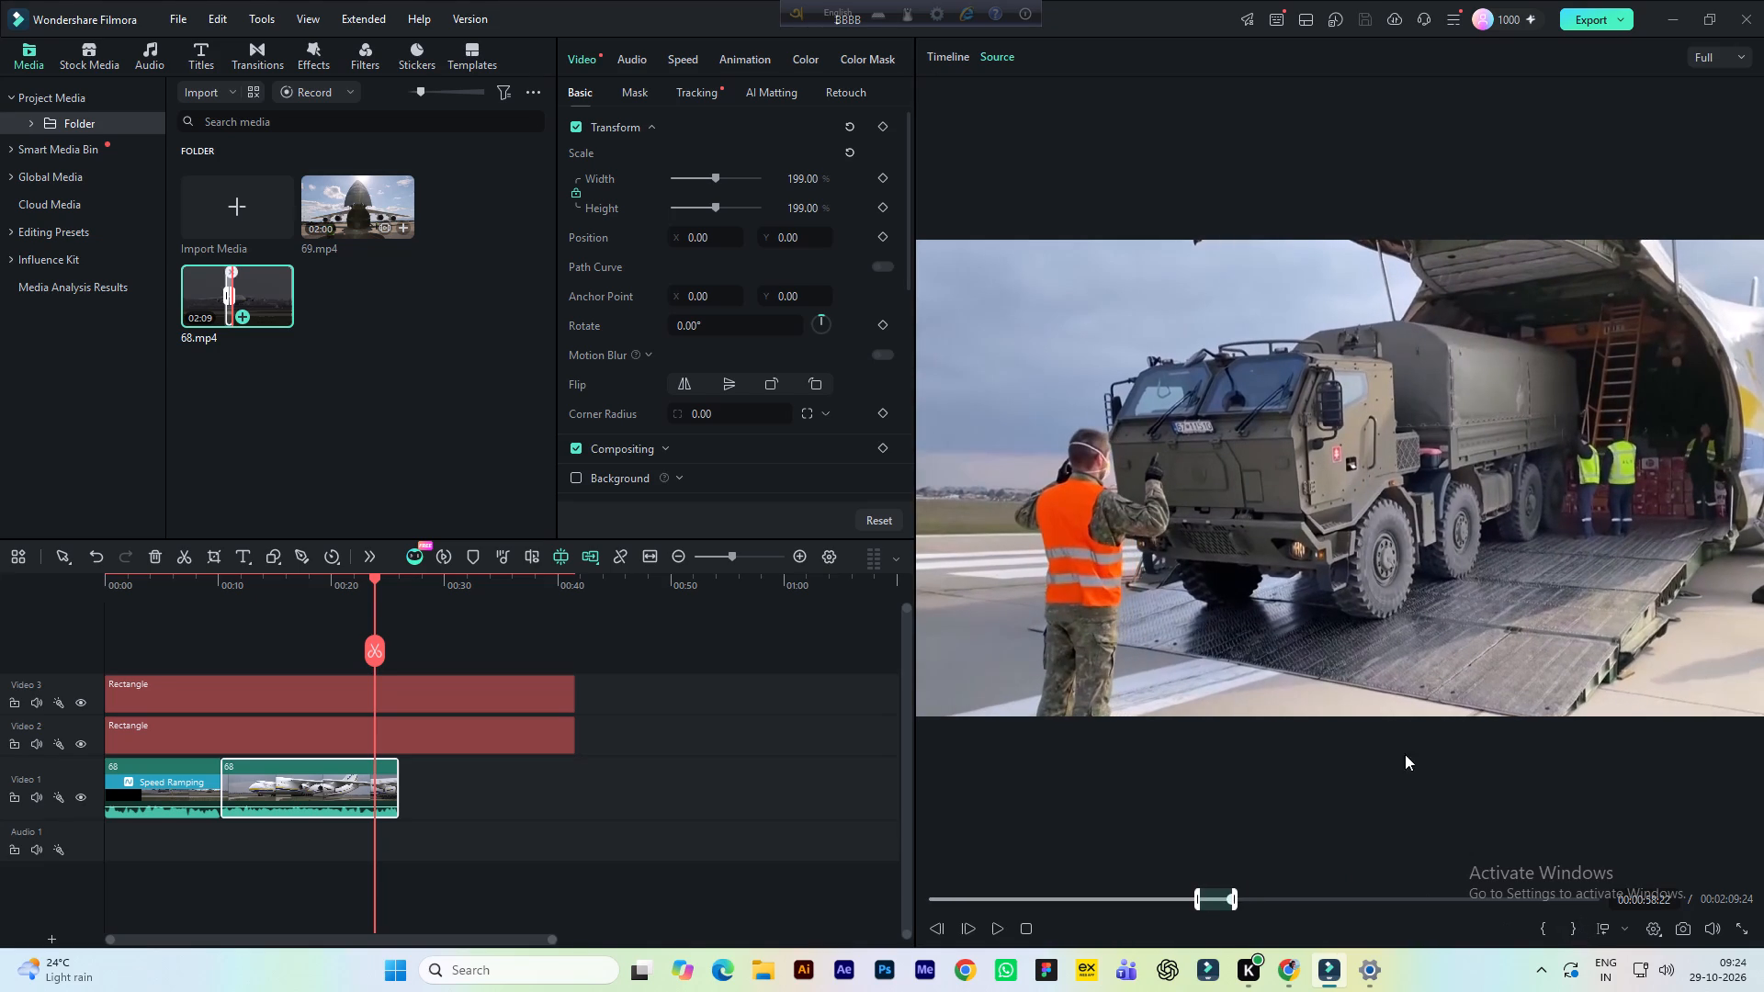
Add the marked truck segment to Video 1 directly after the second clip, keeping the 1080x1920 25fps project settings.
drag(1317, 587, 600, 794)
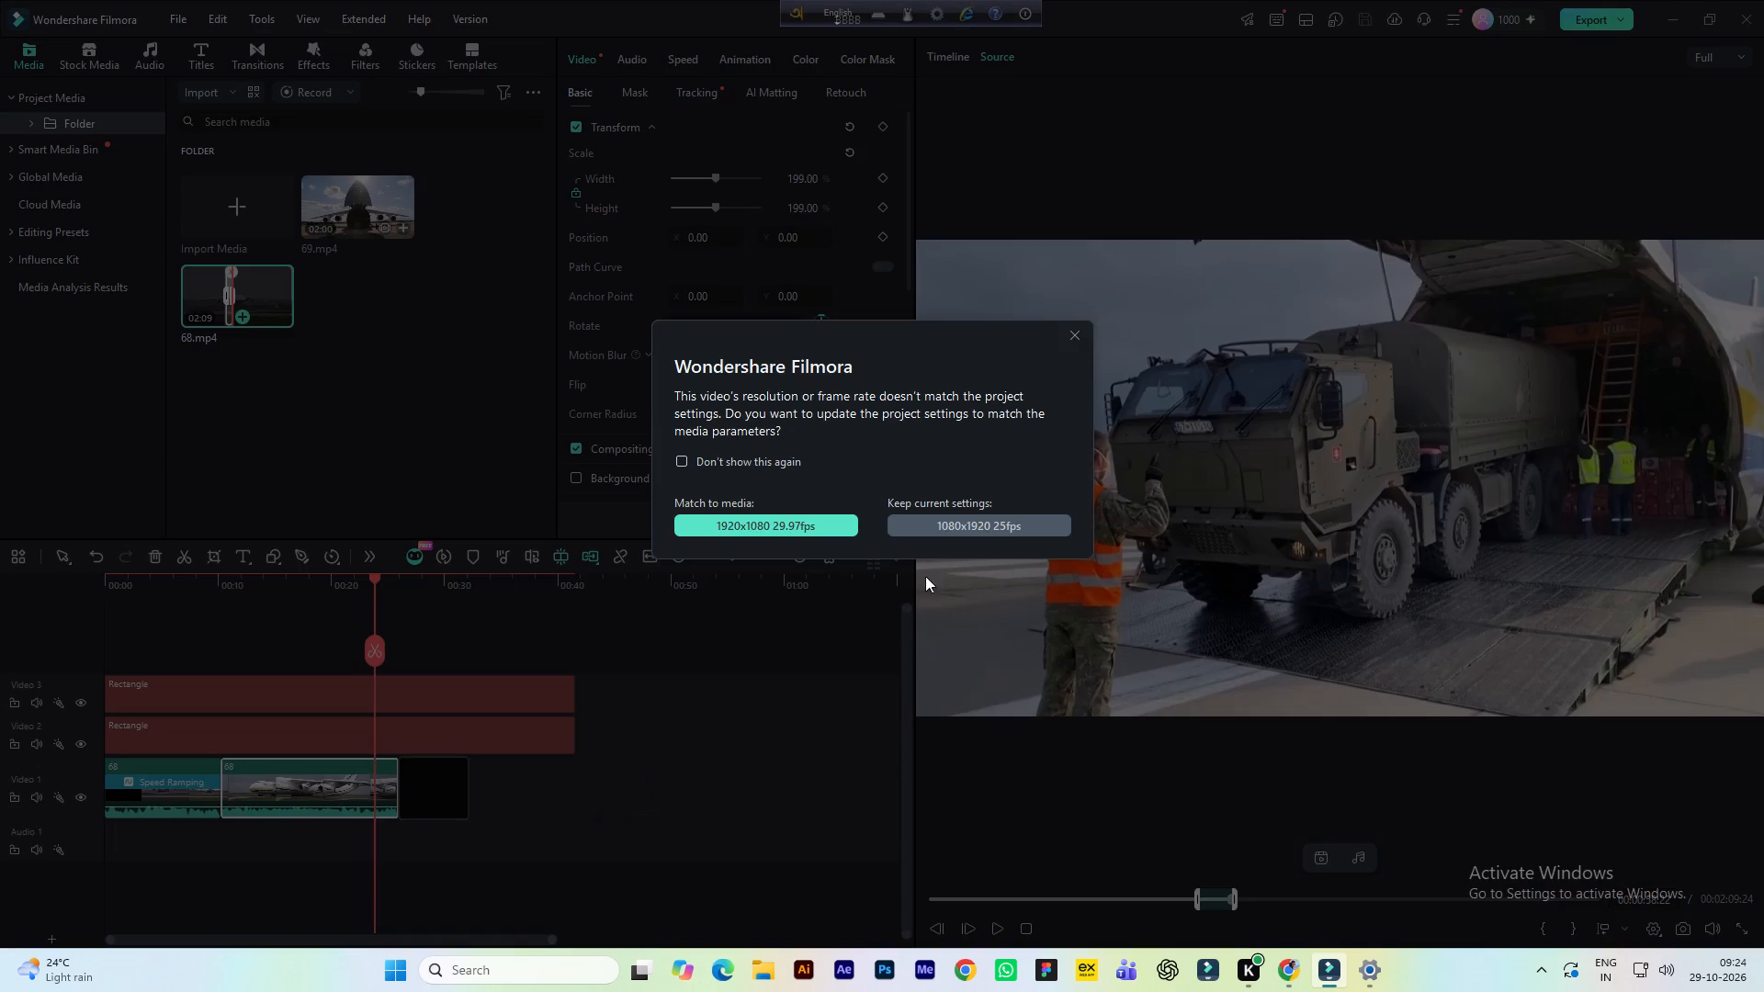
click(956, 524)
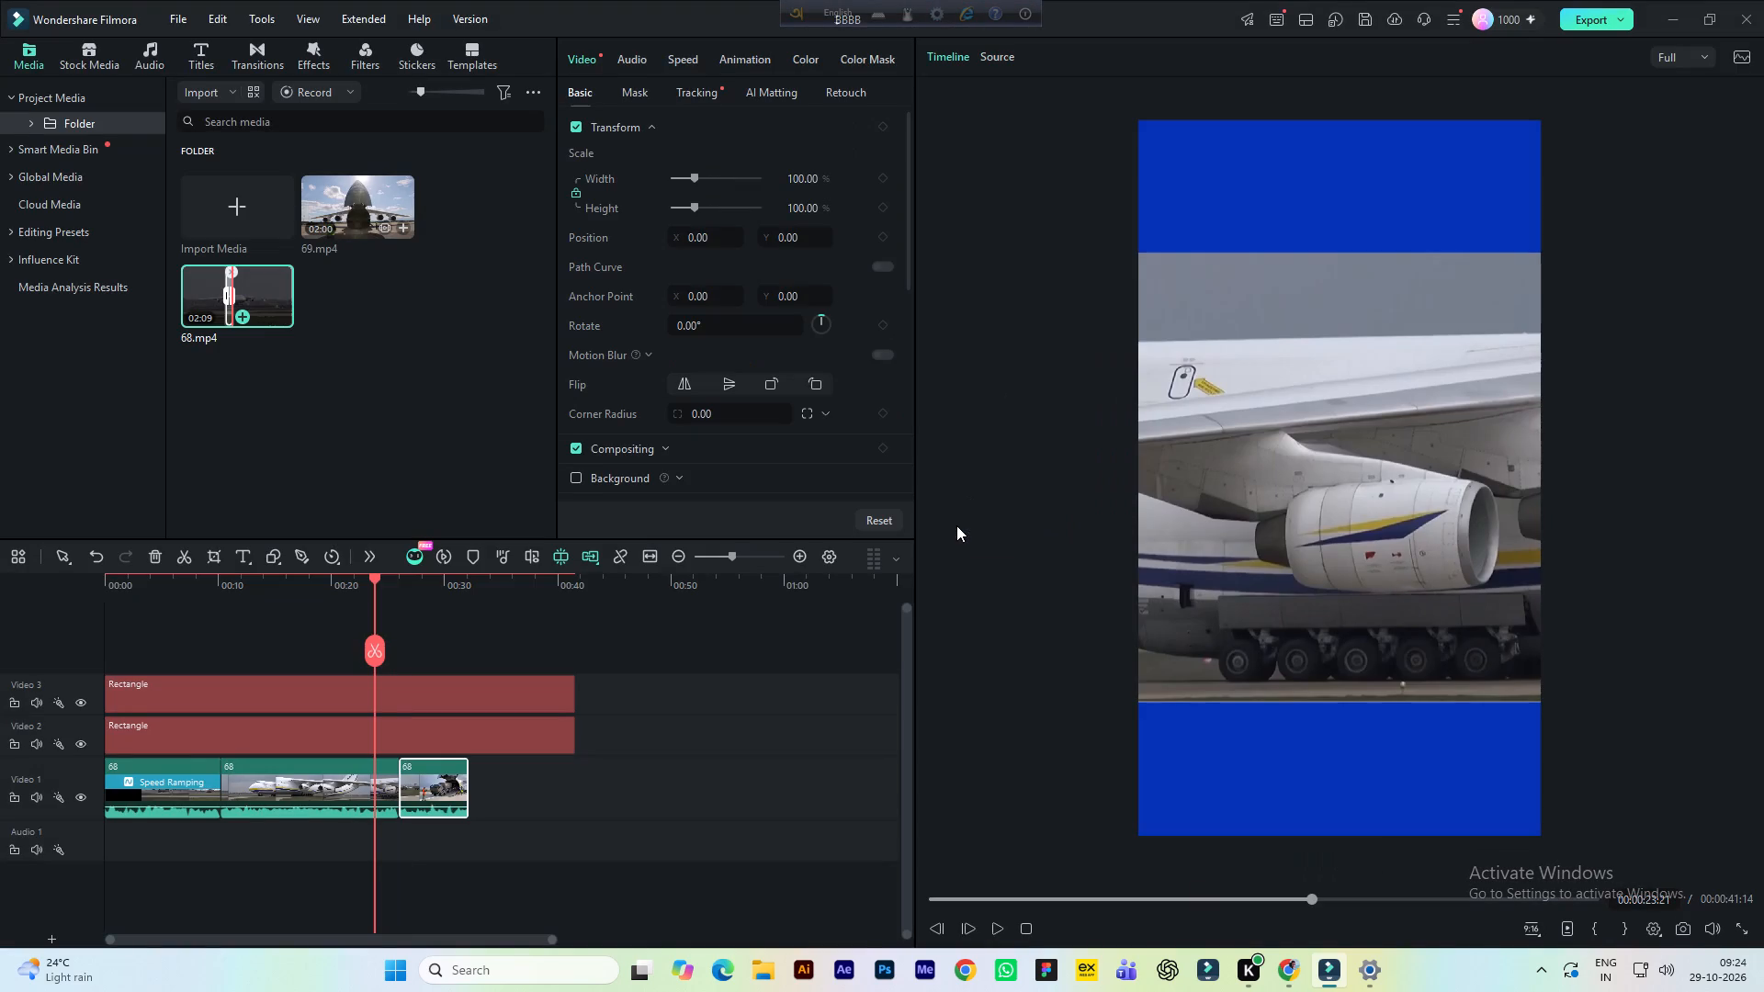
Play the sequence from partway through the second clip to check the scaled aircraft footage leading towards the truck segment.
click(294, 587)
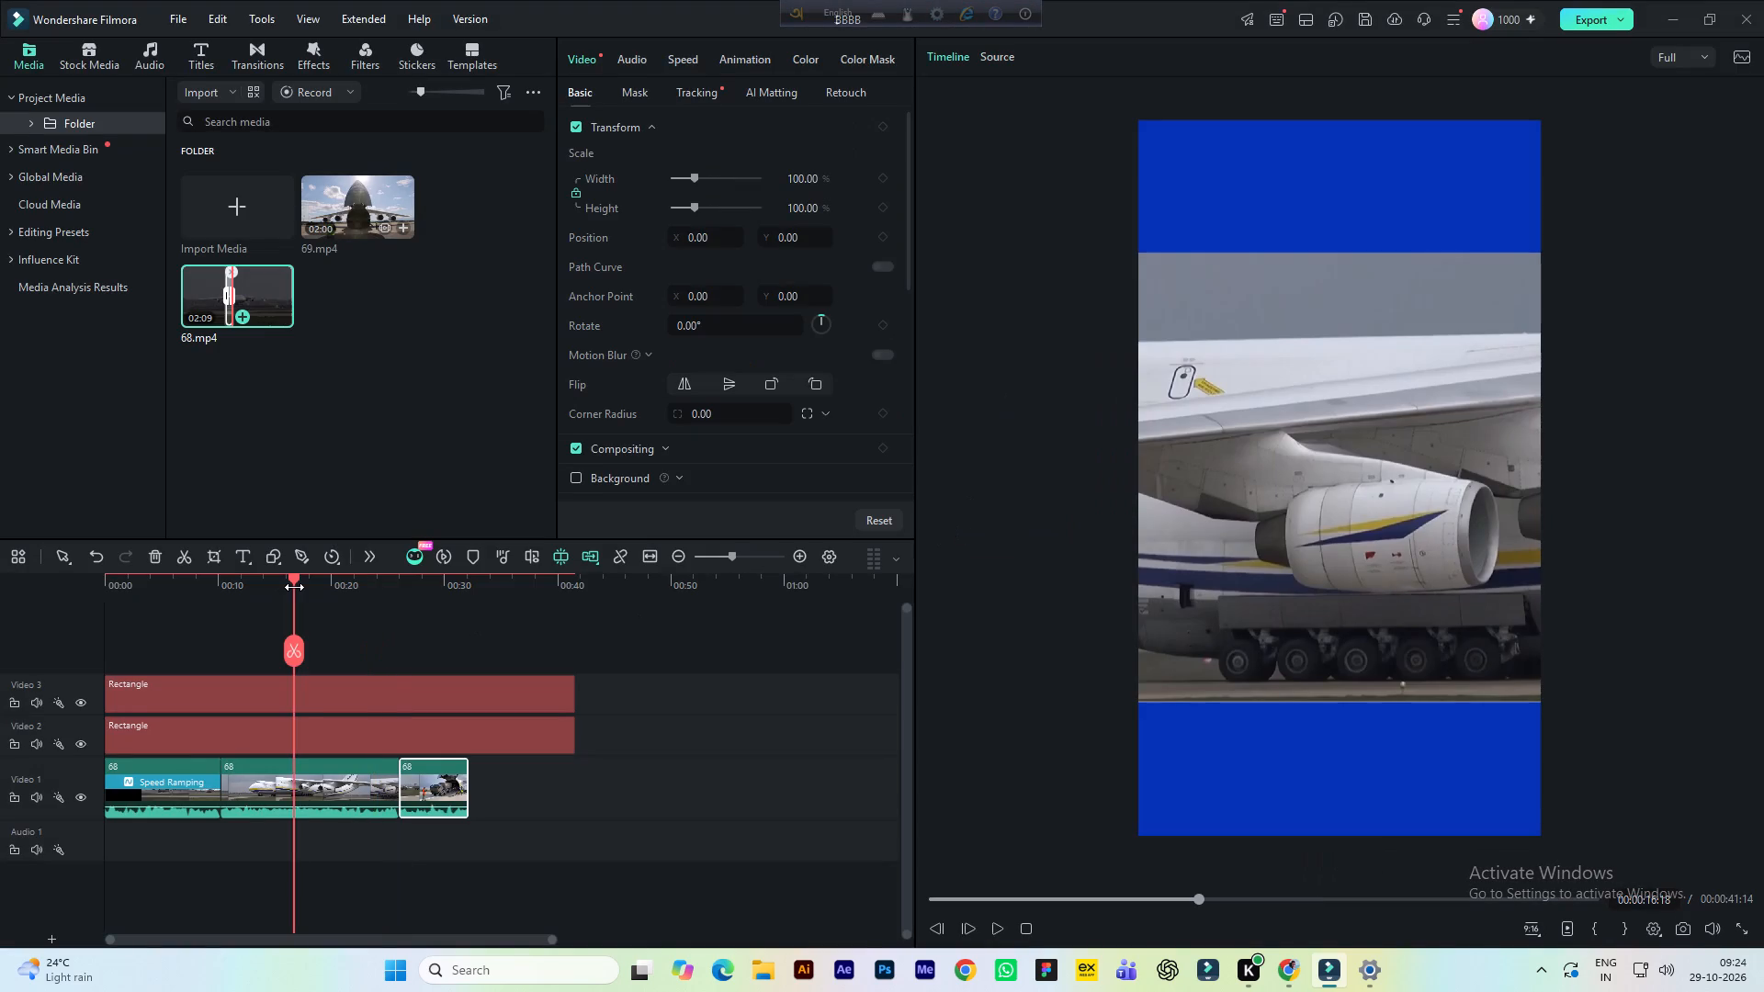
key(space)
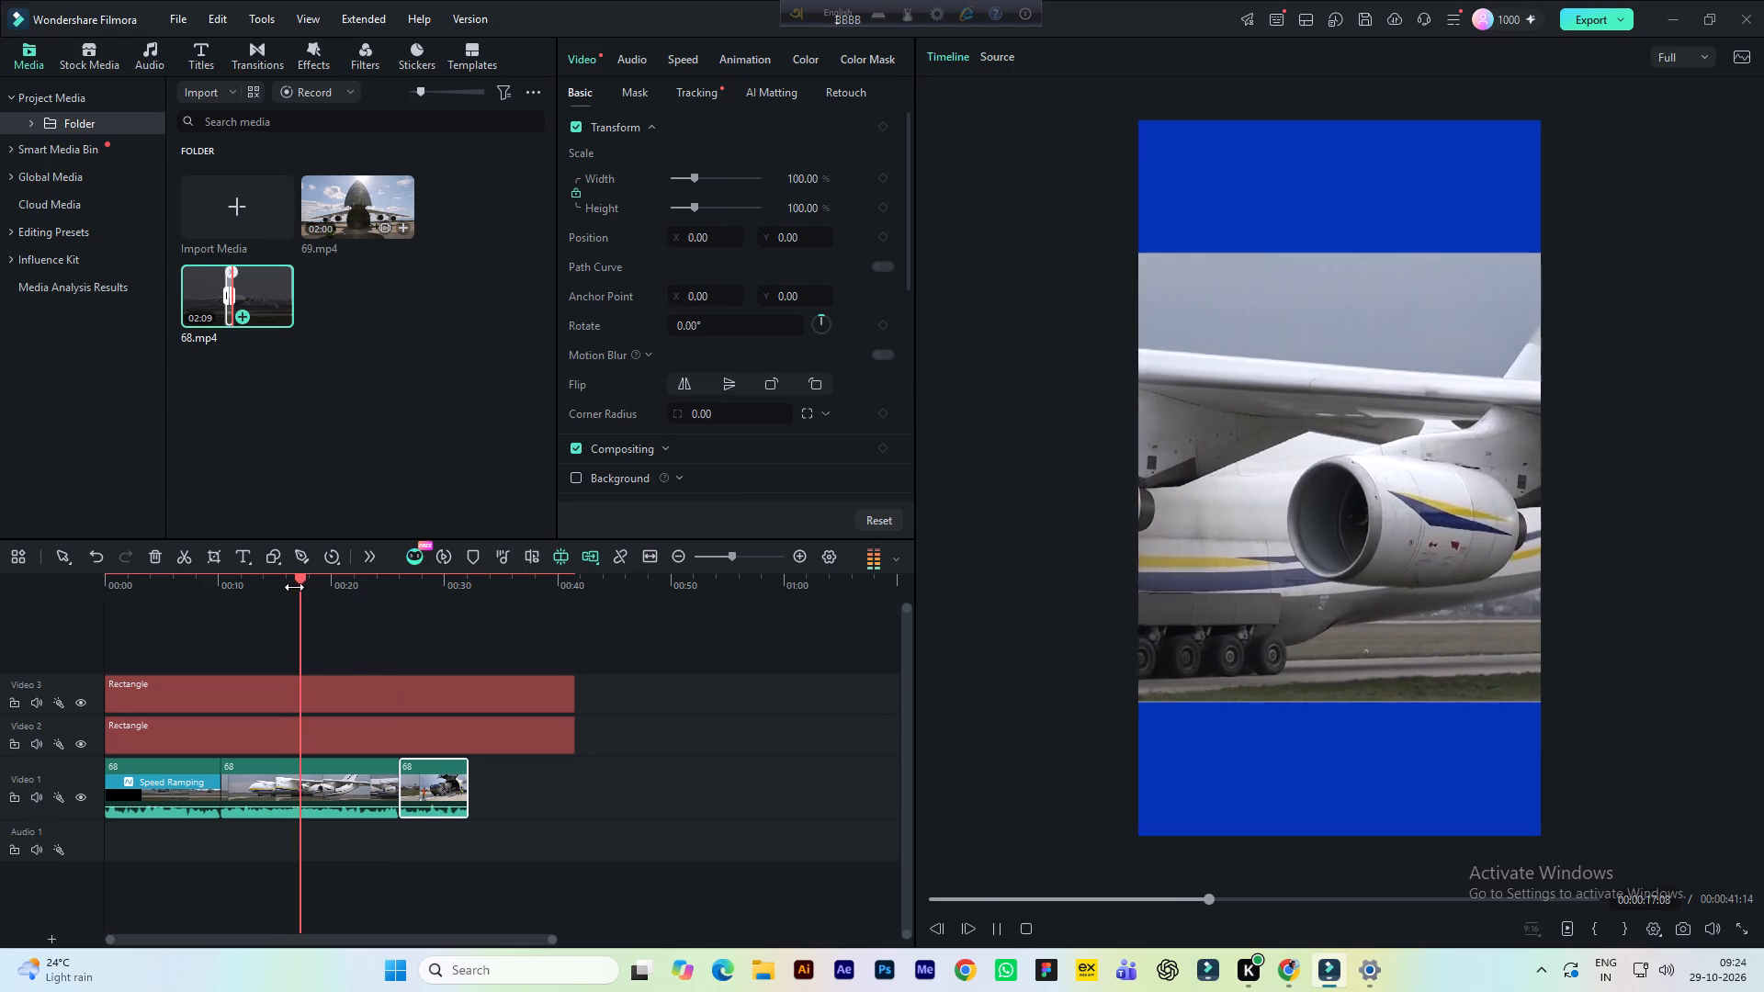